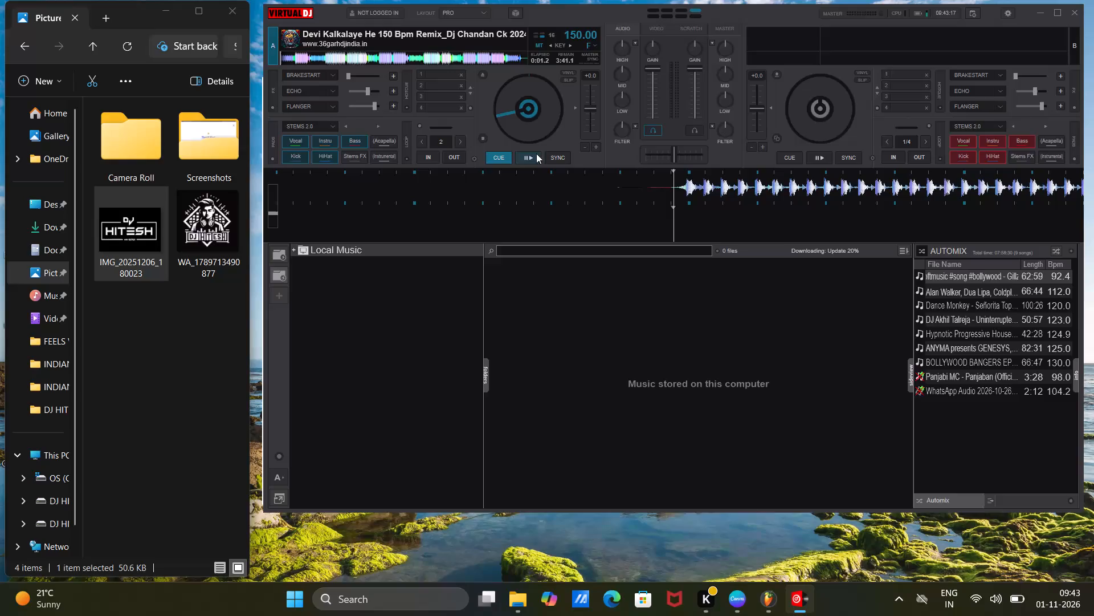
# Play the Devi Kalkalaye He 150 Bpm remix on deck A and audition successive sections of the track.
pyautogui.click(528, 148)
pyautogui.click(527, 152)
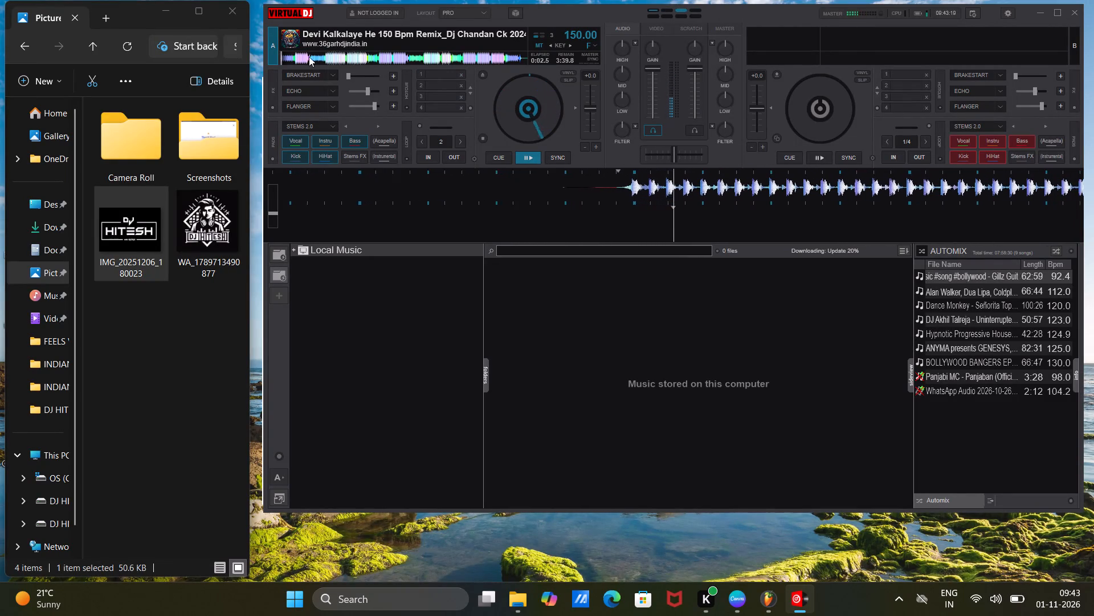
pyautogui.click(301, 52)
pyautogui.click(308, 56)
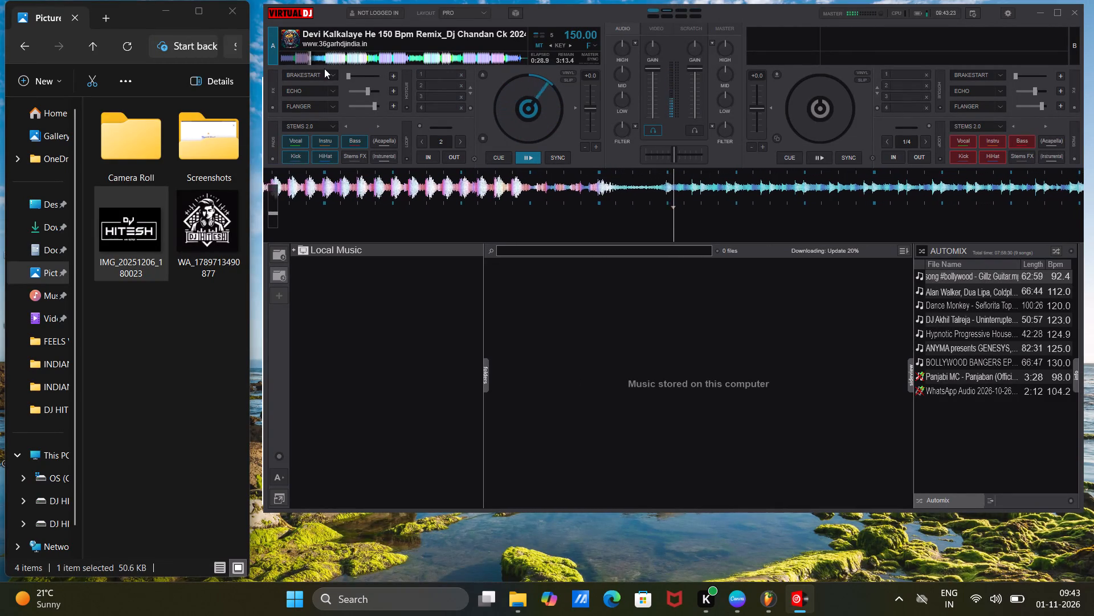
pyautogui.click(321, 62)
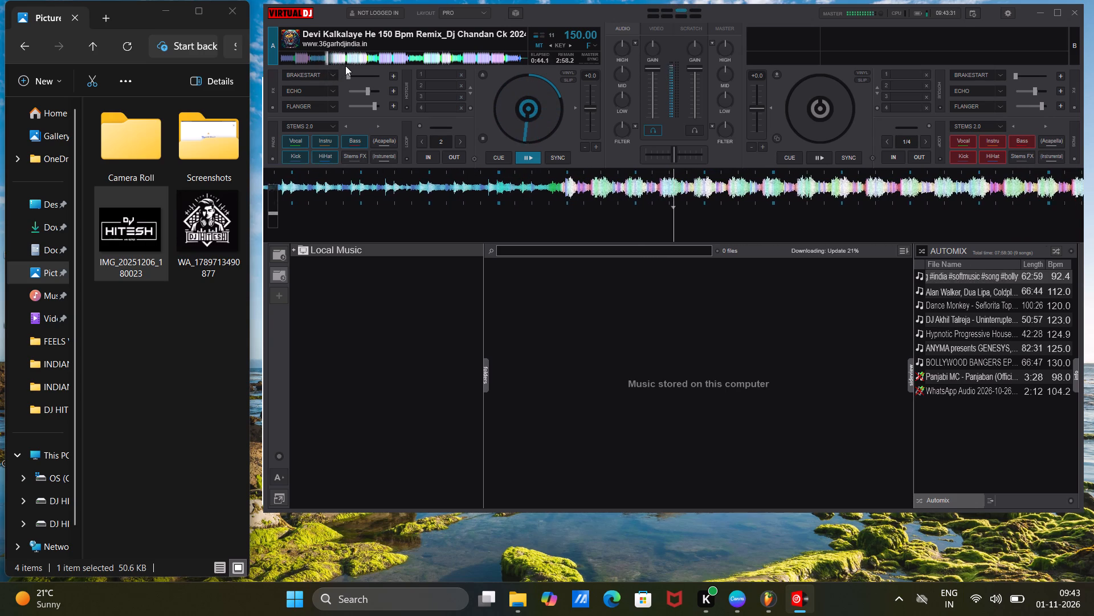
pyautogui.click(346, 59)
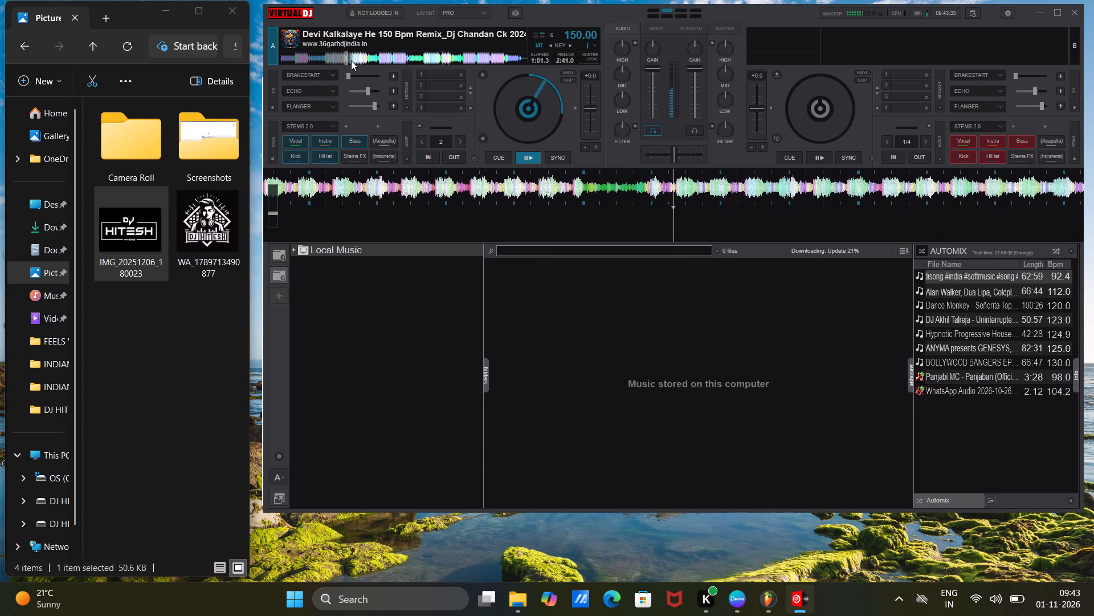
pyautogui.click(357, 62)
pyautogui.click(364, 63)
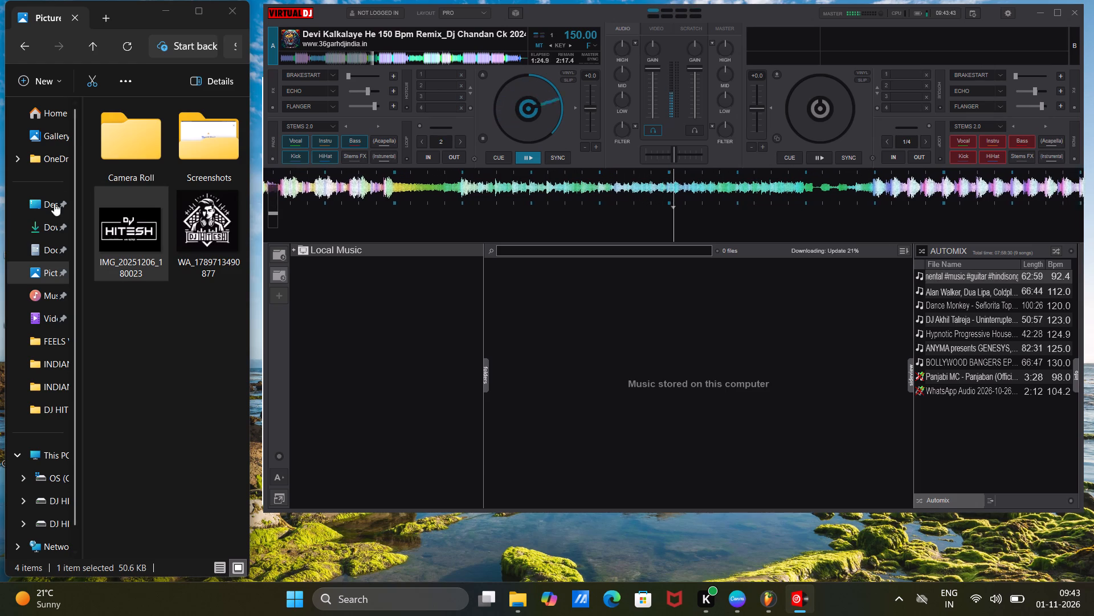
# In File Explorer, open the MATARANI BASS folder inside BARAAT ON WHEEL in the DJ HITESH ROADSHOW folder.
pyautogui.click(18, 50)
pyautogui.click(19, 50)
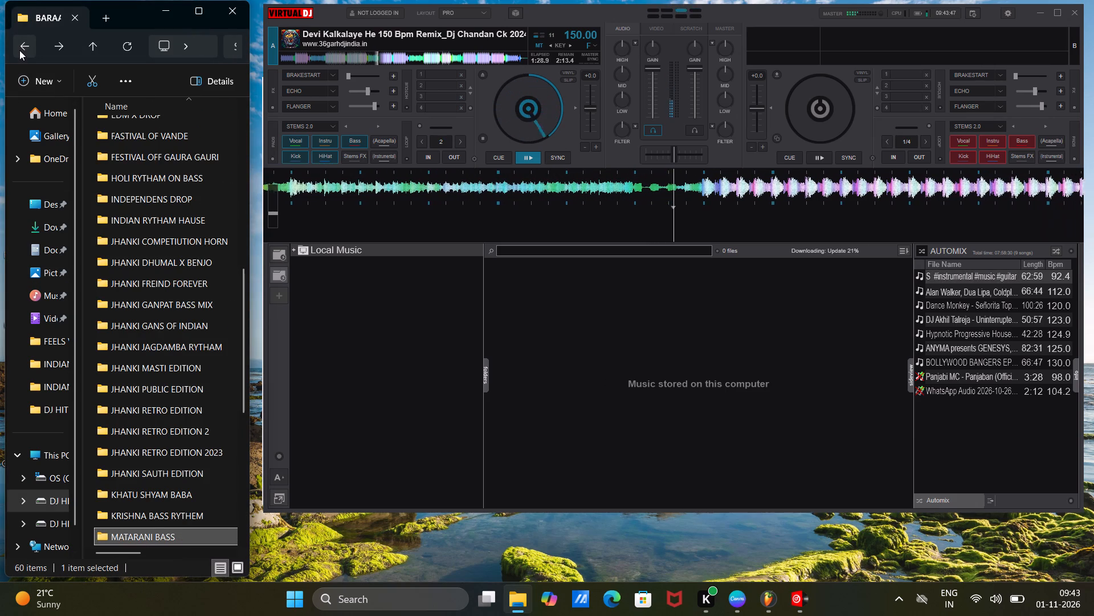
pyautogui.click(19, 50)
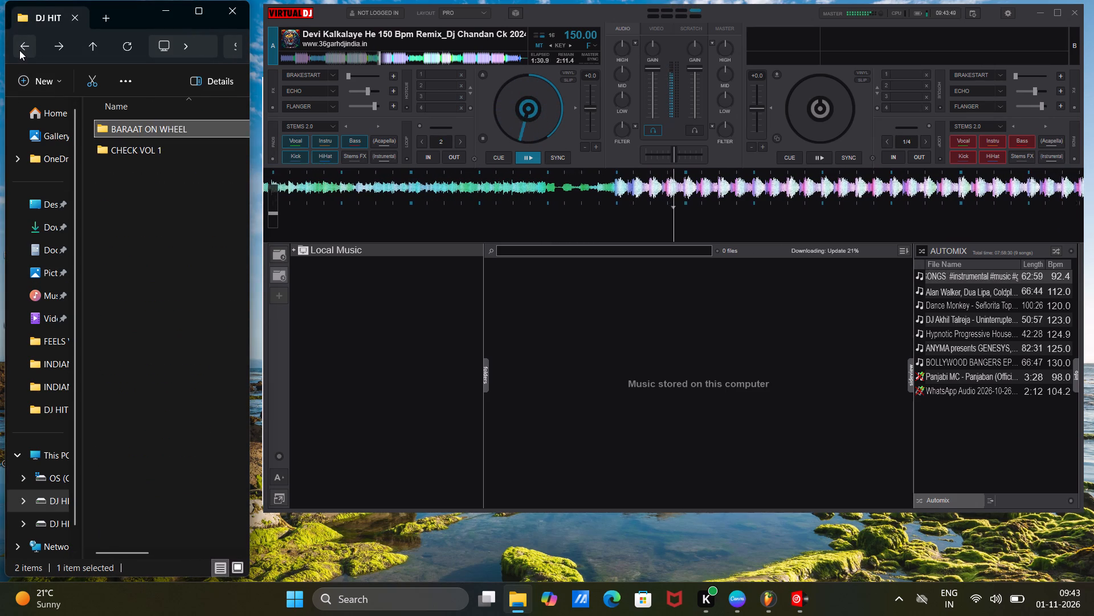
pyautogui.click(20, 51)
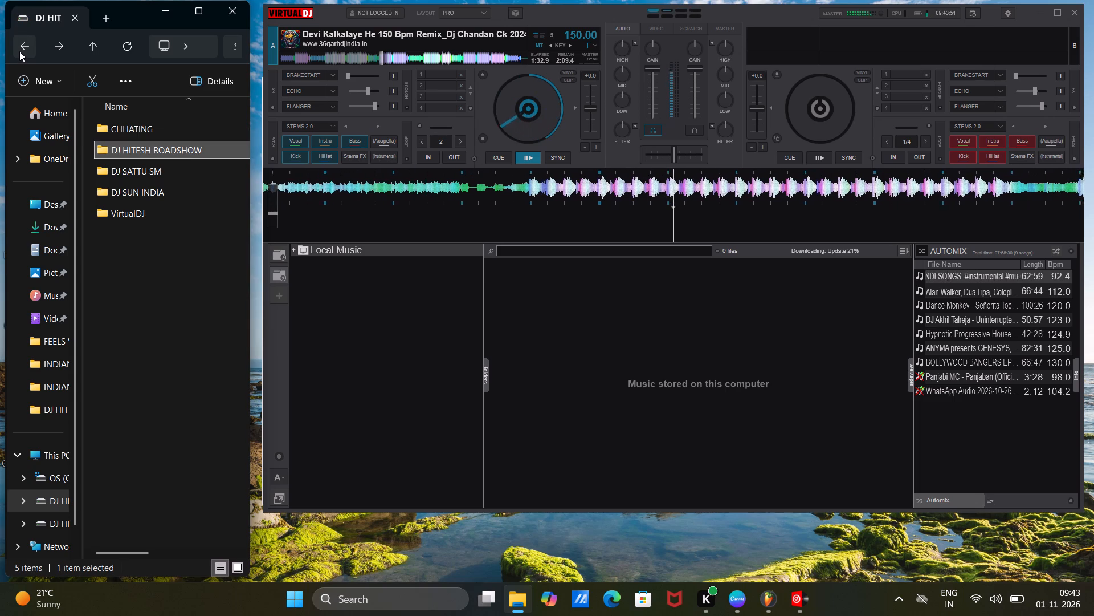
pyautogui.doubleClick(123, 151)
pyautogui.doubleClick(145, 136)
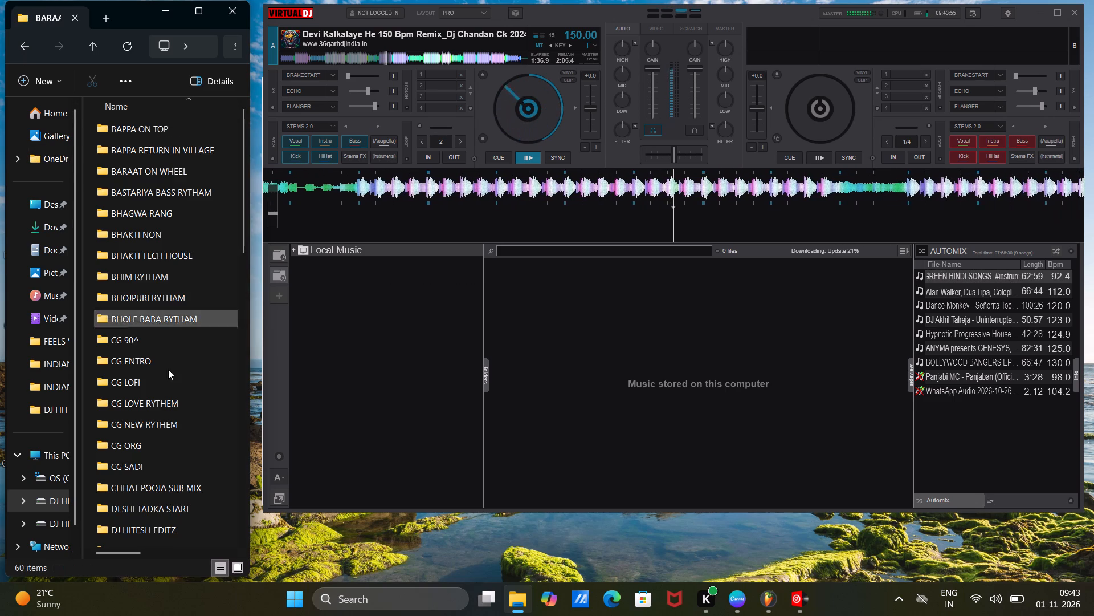
pyautogui.scroll(-7, 152, 469)
pyautogui.scroll(-2, 160, 535)
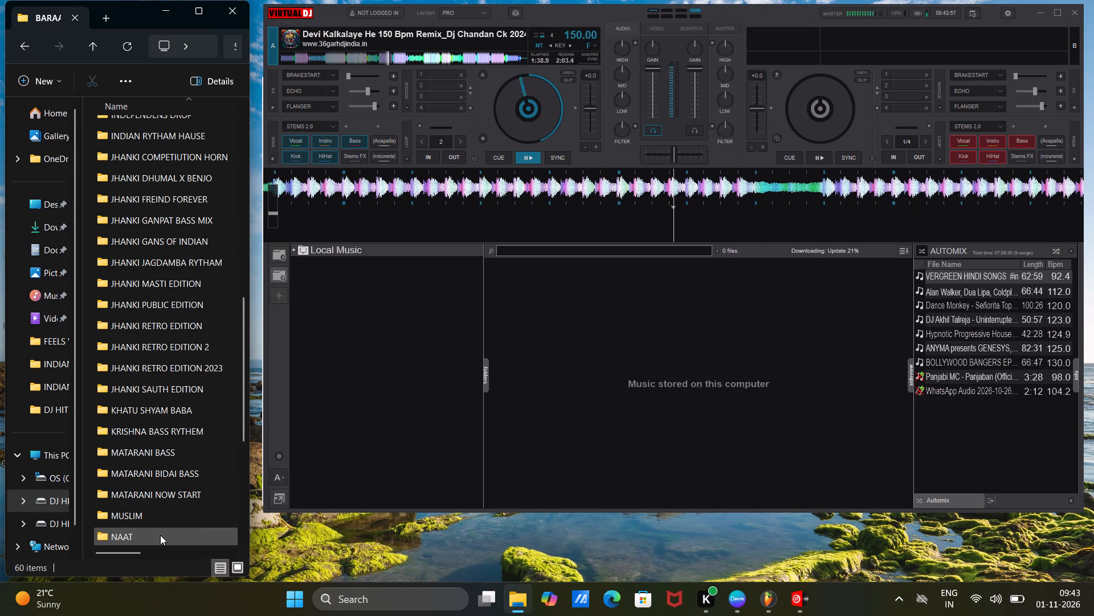
pyautogui.doubleClick(153, 455)
pyautogui.click(126, 439)
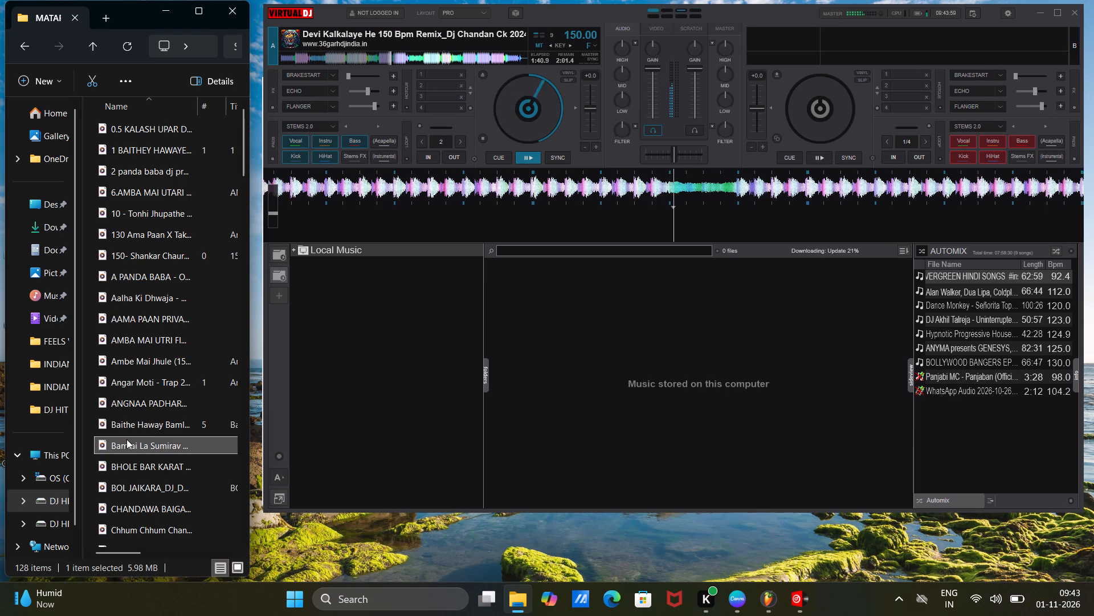
# Find the Devi Kalkalaye He 150 Bpm audio file and add it to the FL Studio playlist on Track 2.
pyautogui.press('d')
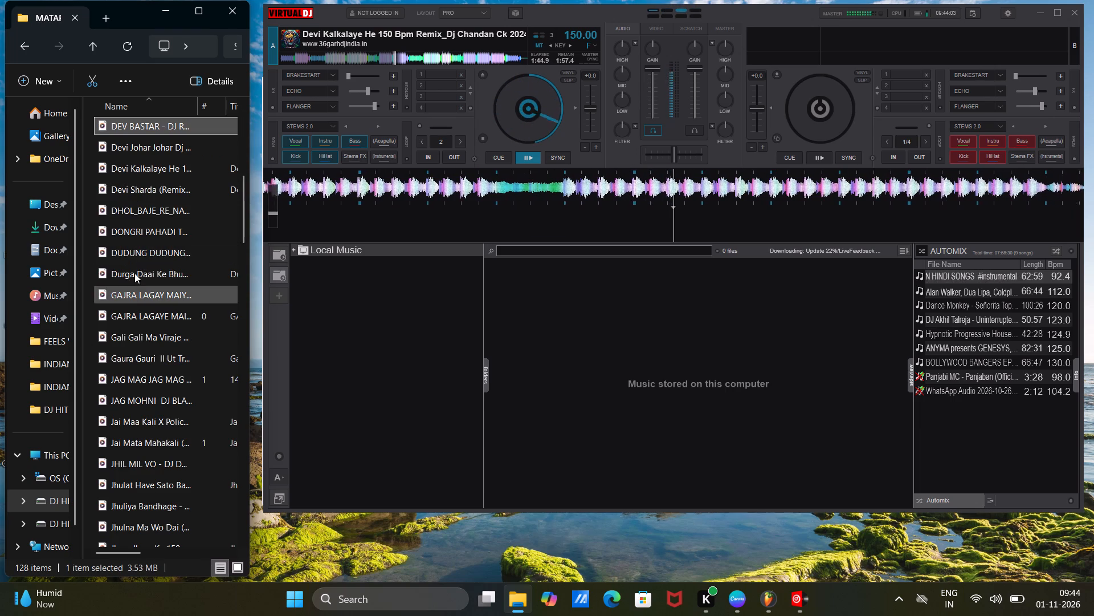
pyautogui.click(137, 165)
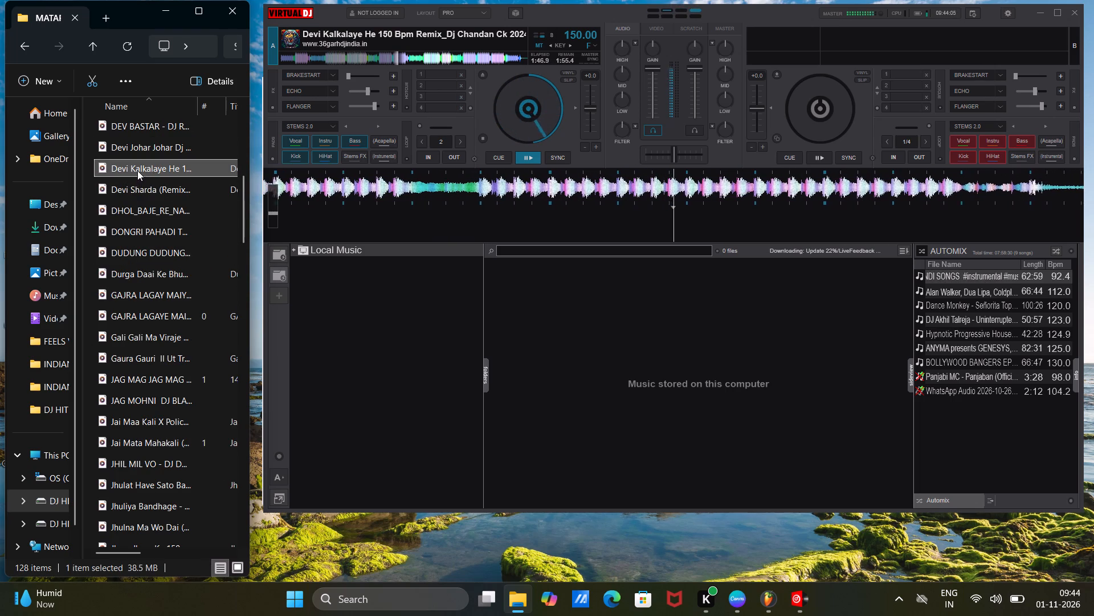
pyautogui.moveTo(130, 167); pyautogui.dragTo(393, 104)
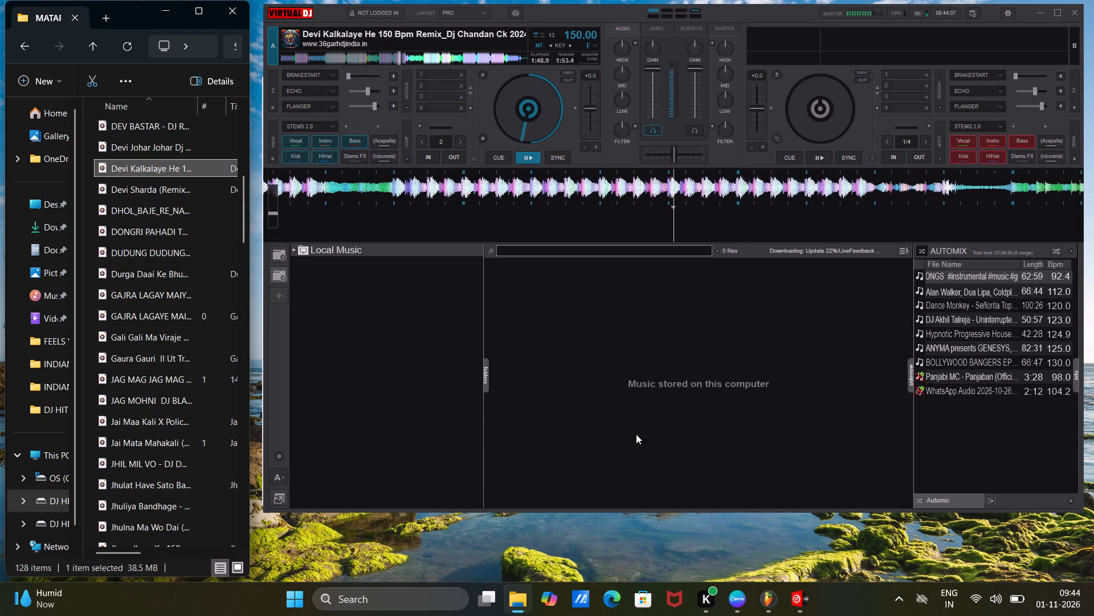
pyautogui.moveTo(120, 163); pyautogui.dragTo(705, 525)
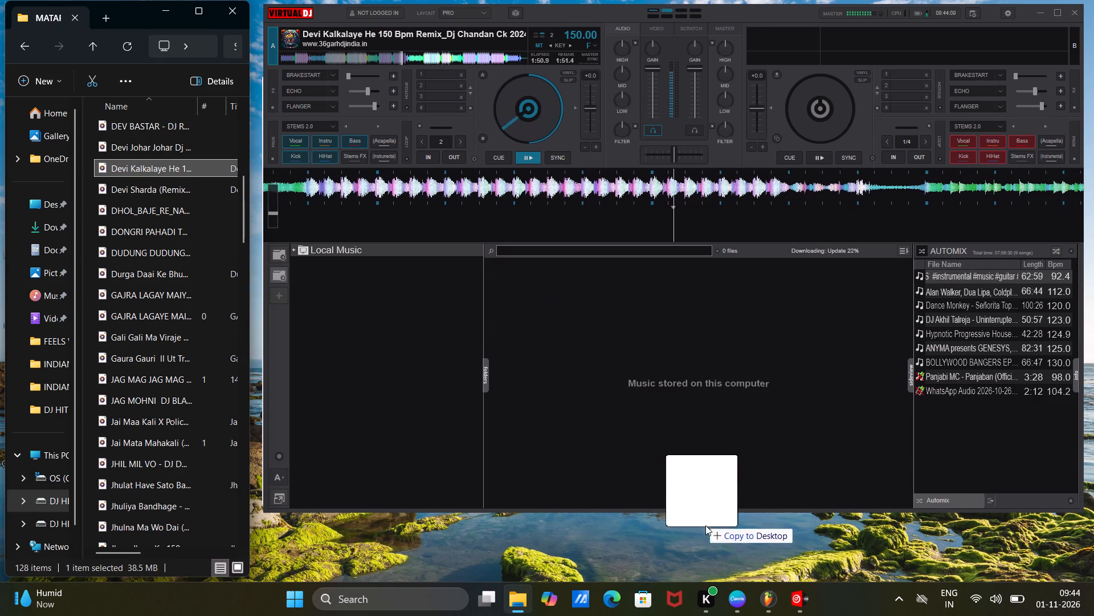
pyautogui.moveTo(705, 525); pyautogui.dragTo(342, 161)
pyautogui.click(521, 342)
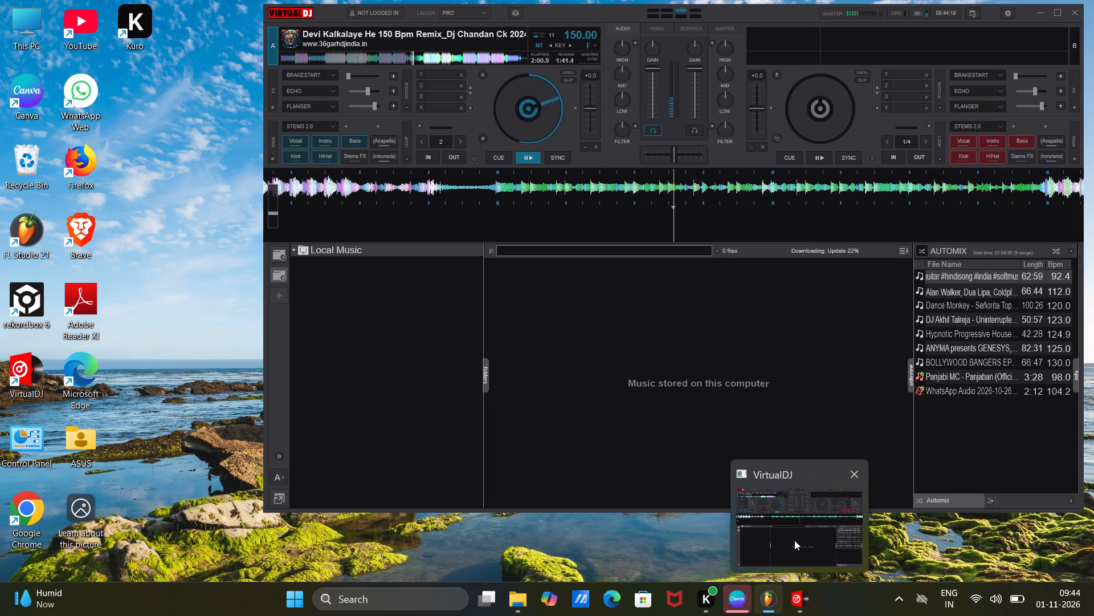
# Stop the track playing in VirtualDJ and switch back to FL Studio.
pyautogui.click(794, 532)
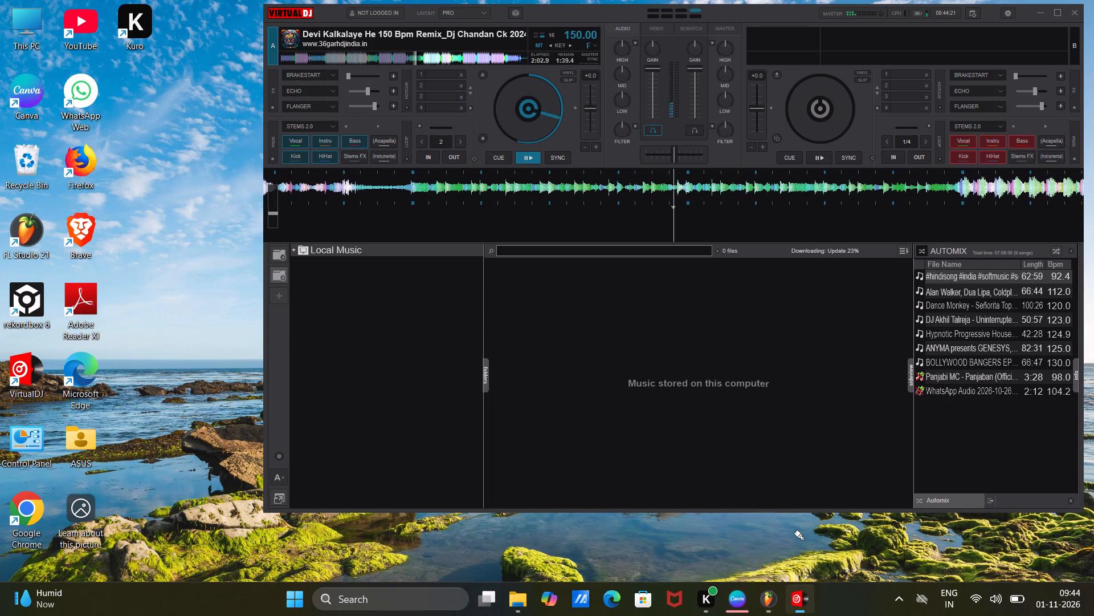
pyautogui.press('space')
pyautogui.click(777, 598)
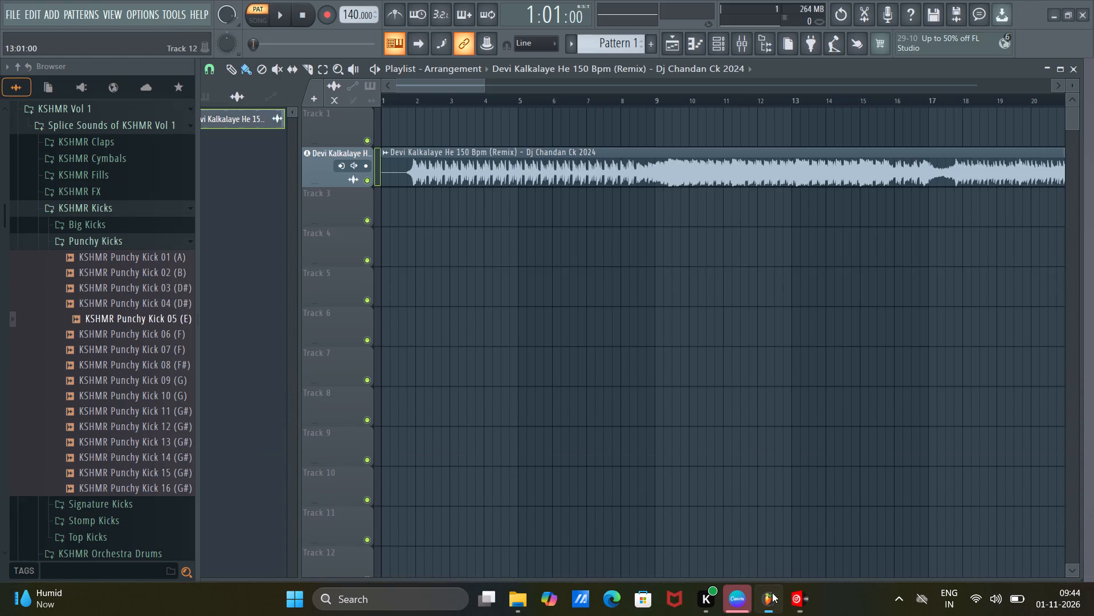
# Set the project tempo to 150 BPM.
pyautogui.press('space')
pyautogui.press('space')
pyautogui.rightClick(356, 9)
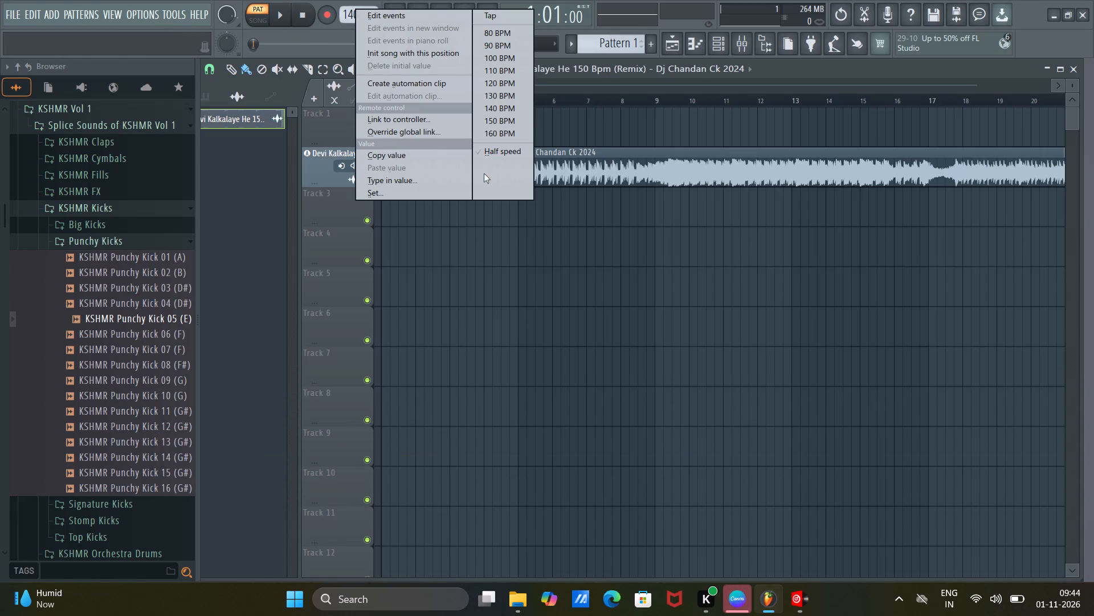
pyautogui.click(520, 115)
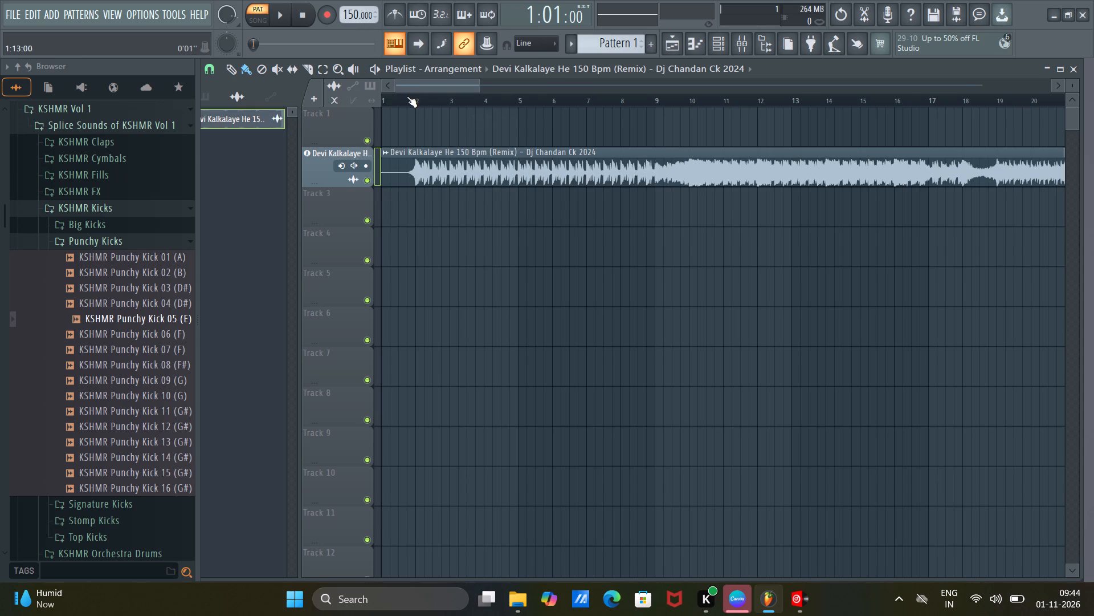
# Play the arrangement from beat 4 of bar 1 to hear the clip's opening.
pyautogui.scroll(19, 409, 96)
pyautogui.scroll(3, 409, 96)
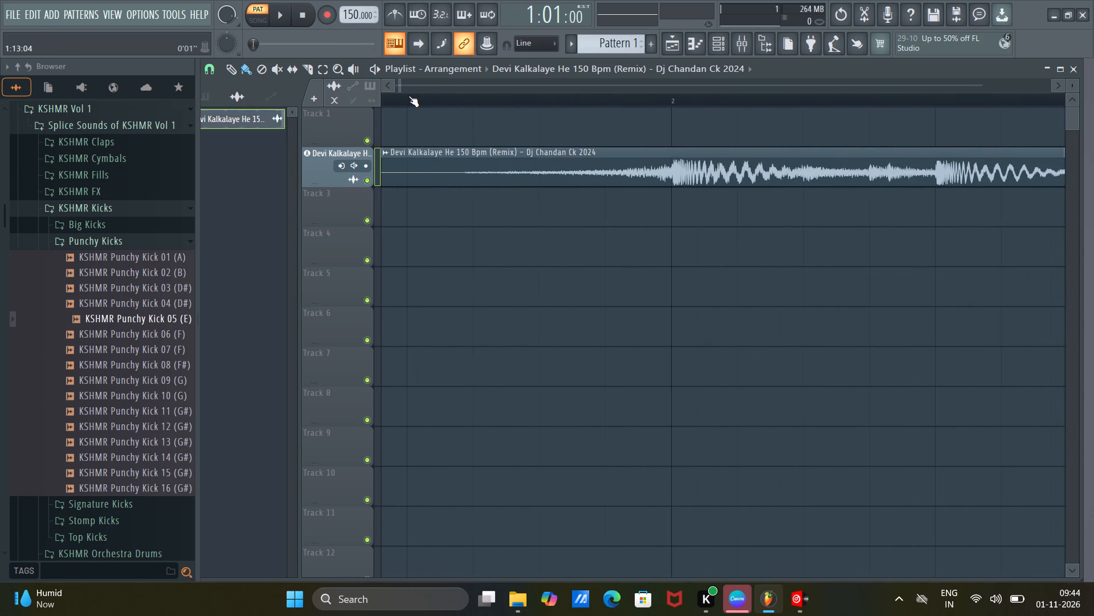
pyautogui.click(409, 96)
pyautogui.press('space')
pyautogui.scroll(-1, 409, 96)
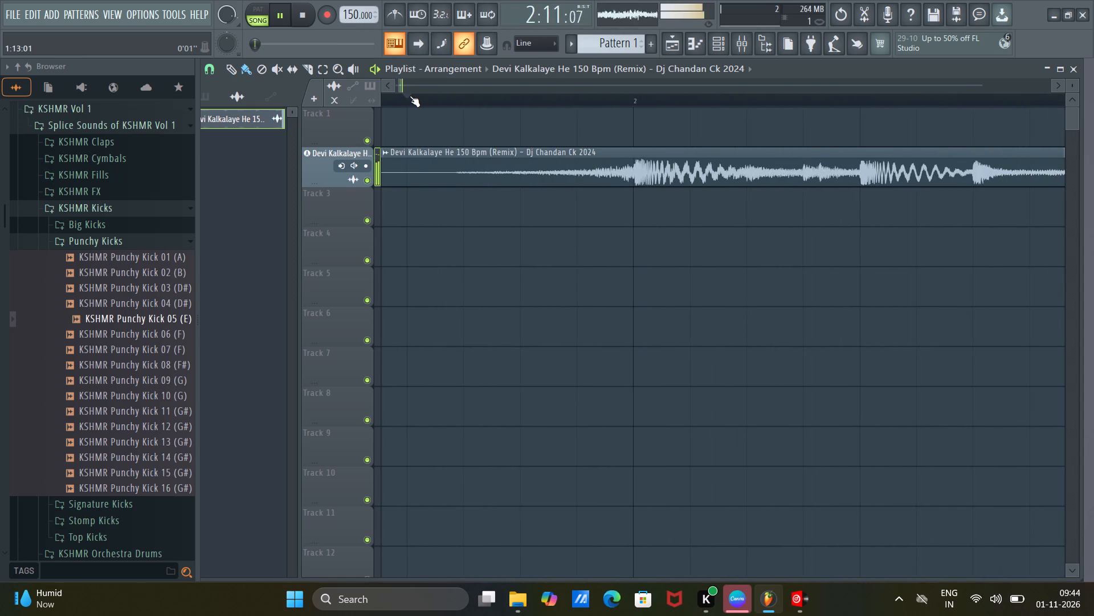
# Shift the Devi Kalkalaye clip later on its track and trim its silent lead-in up to bar 2.
pyautogui.scroll(11, 410, 96)
pyautogui.moveTo(430, 173); pyautogui.dragTo(552, 181)
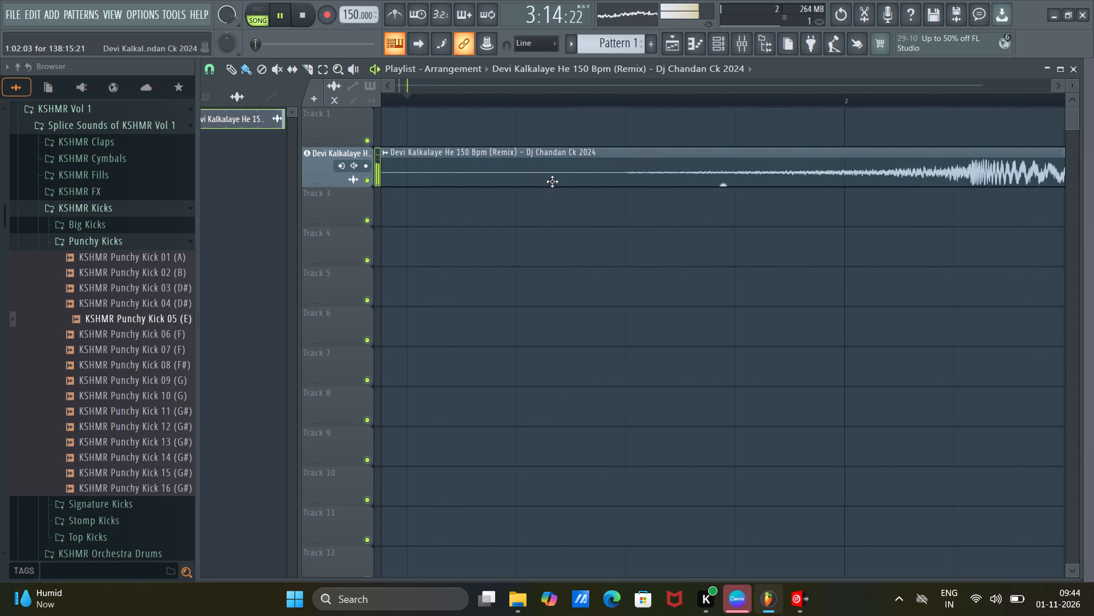
pyautogui.moveTo(552, 181); pyautogui.dragTo(852, 145)
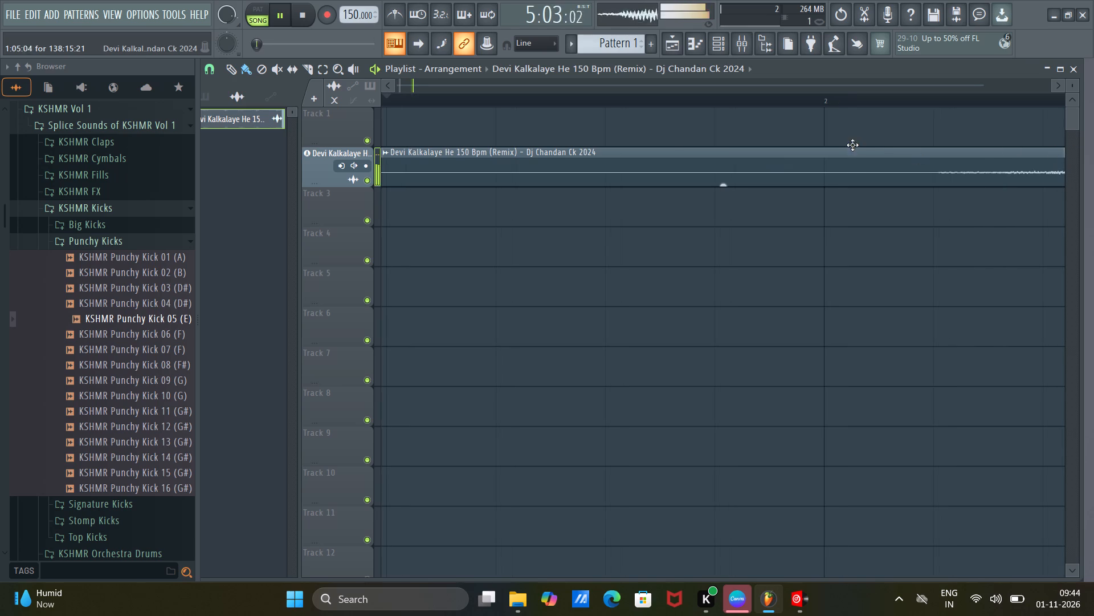
pyautogui.moveTo(852, 145); pyautogui.dragTo(656, 159)
pyautogui.scroll(-13, 681, 98)
pyautogui.moveTo(619, 164); pyautogui.dragTo(691, 175)
pyautogui.moveTo(485, 177); pyautogui.dragTo(631, 178)
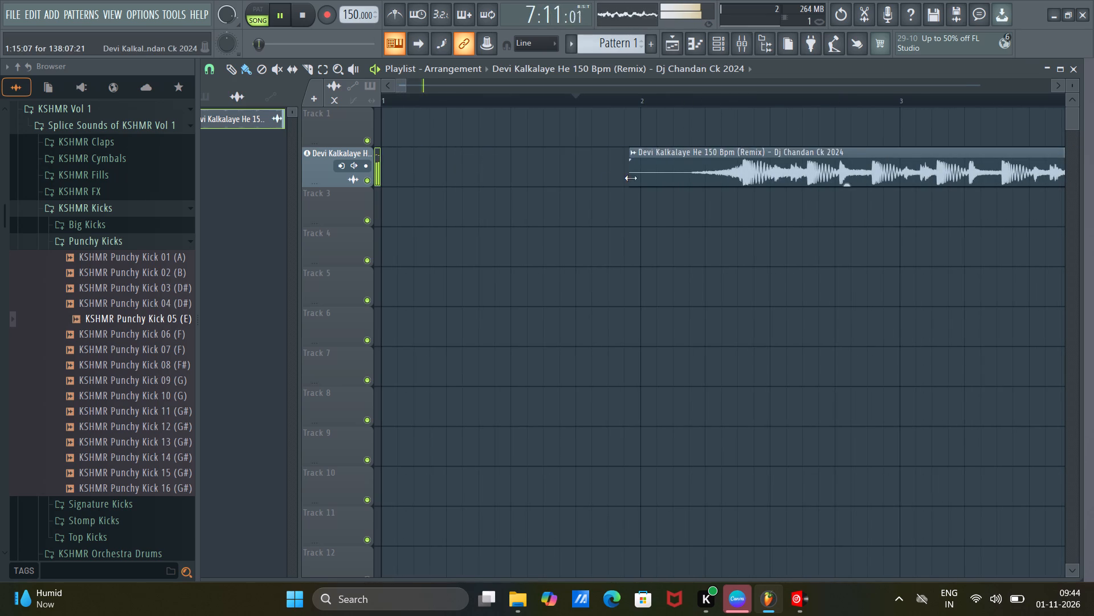
pyautogui.moveTo(631, 178); pyautogui.dragTo(642, 178)
# Move the clip earlier so its first kick lines up exactly with bar 2, and stop playback.
pyautogui.moveTo(675, 171); pyautogui.dragTo(579, 158)
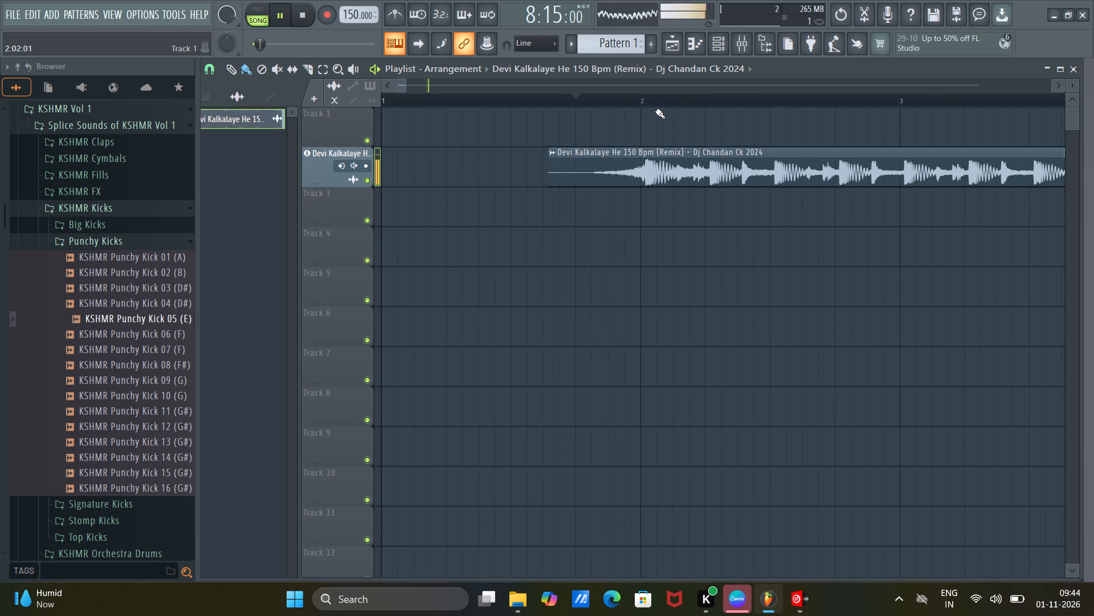
pyautogui.scroll(20, 647, 101)
pyautogui.scroll(3, 647, 101)
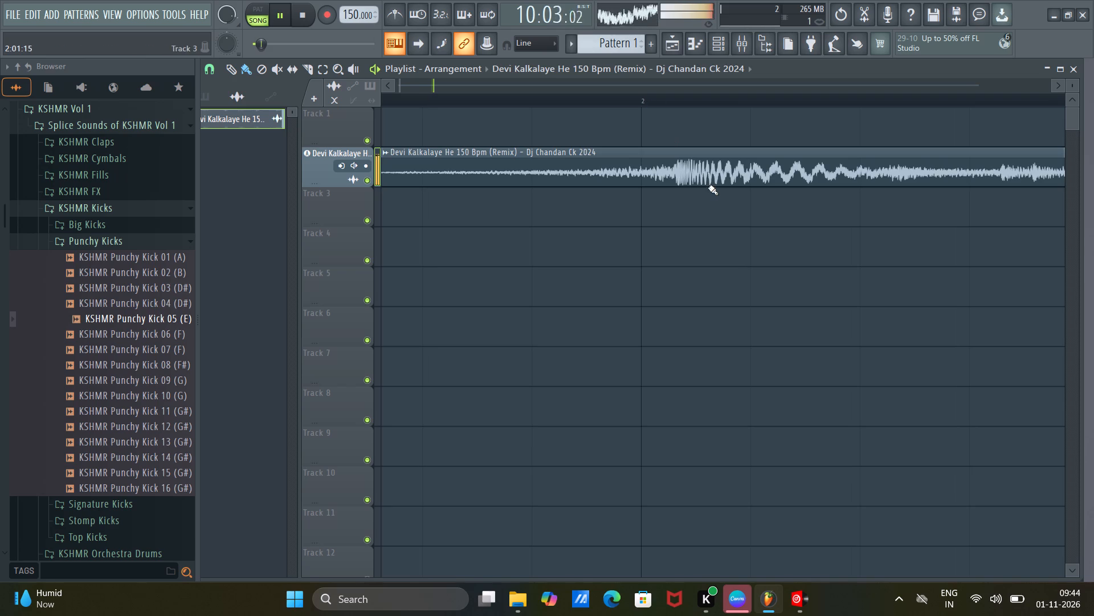
pyautogui.moveTo(708, 176); pyautogui.dragTo(672, 173)
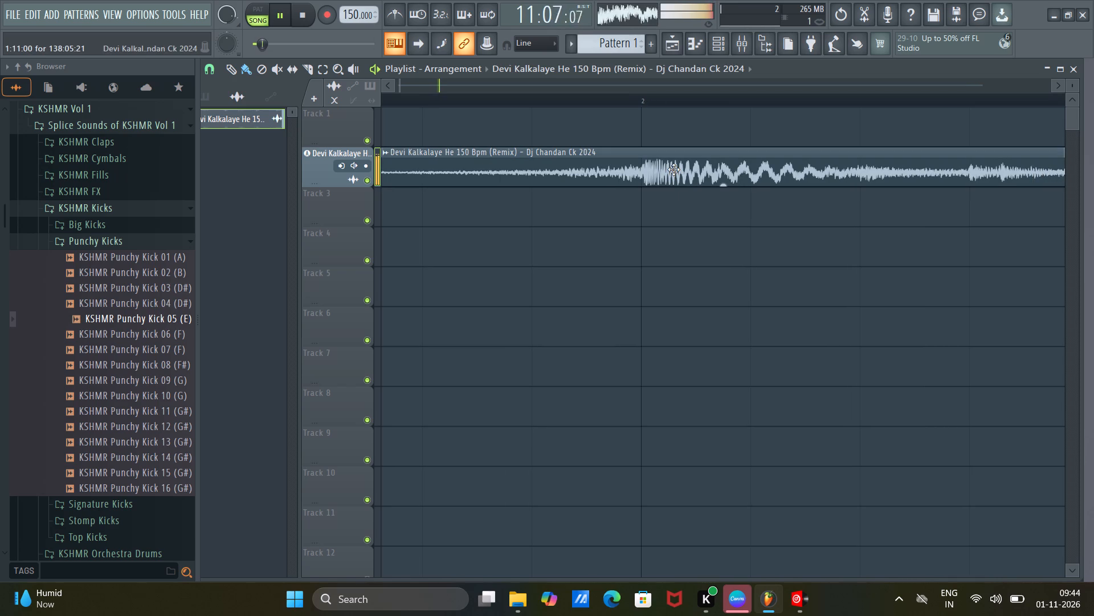
pyautogui.keyDown('alt'); pyautogui.moveTo(675, 169); pyautogui.dragTo(670, 171); pyautogui.keyUp('alt')
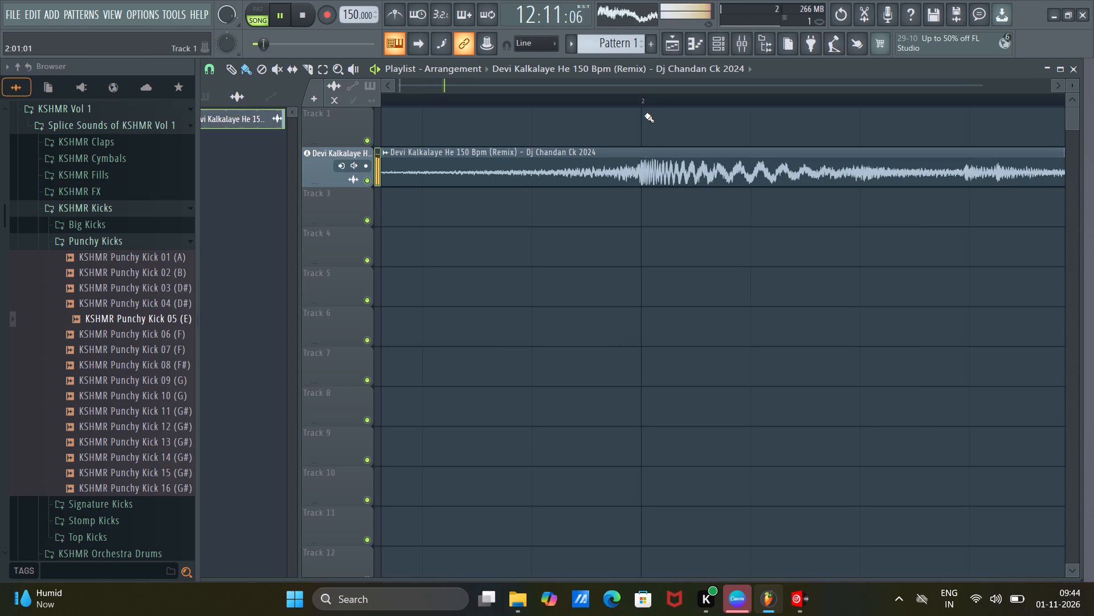
pyautogui.press('space')
# Trim the clip's remaining intro so it starts on the first kick at bar 2.
pyautogui.scroll(-10, 642, 104)
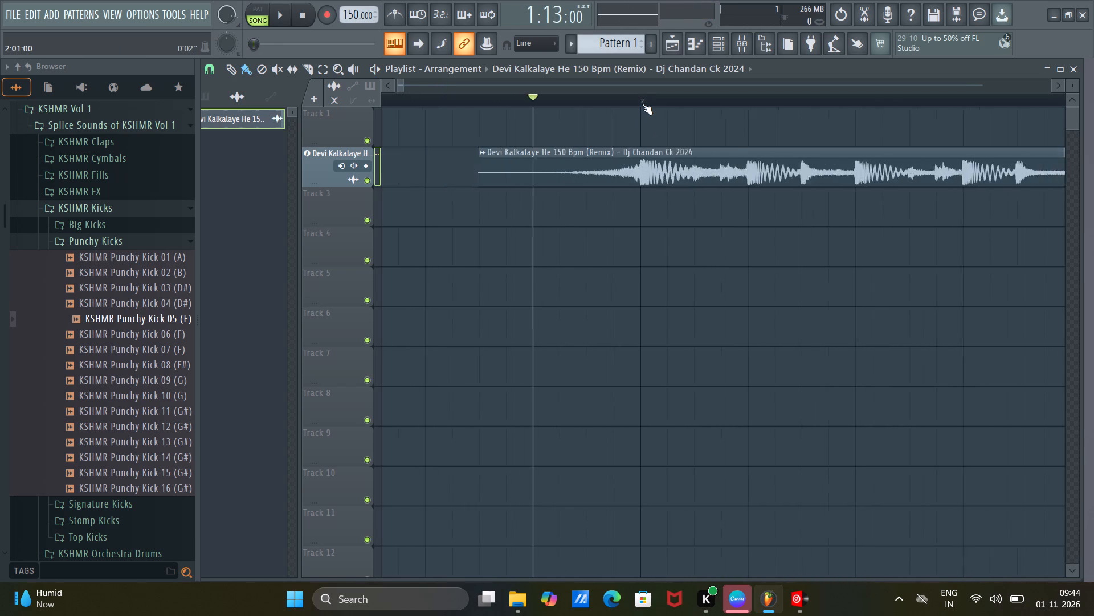
pyautogui.scroll(-3, 642, 104)
pyautogui.moveTo(530, 175); pyautogui.dragTo(604, 183)
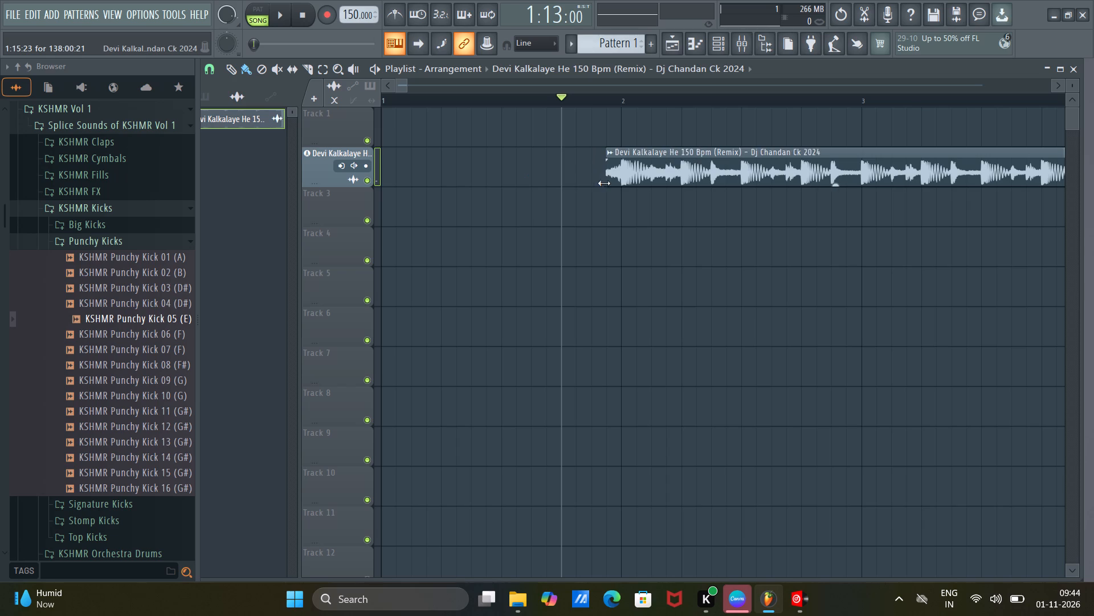
pyautogui.moveTo(604, 183); pyautogui.dragTo(616, 184)
pyautogui.scroll(8, 625, 101)
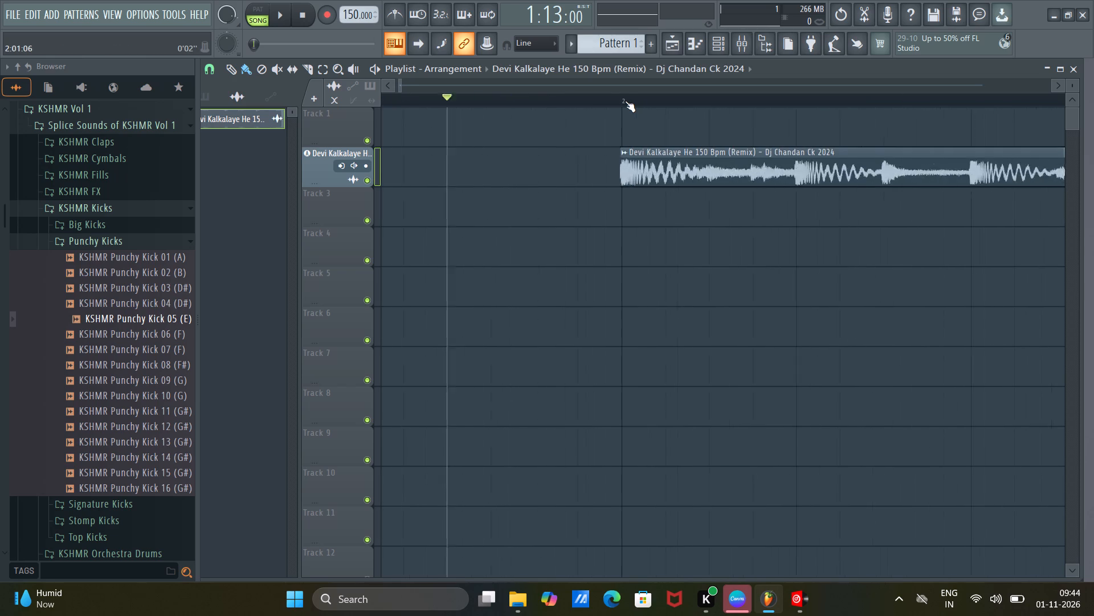
pyautogui.scroll(5, 625, 101)
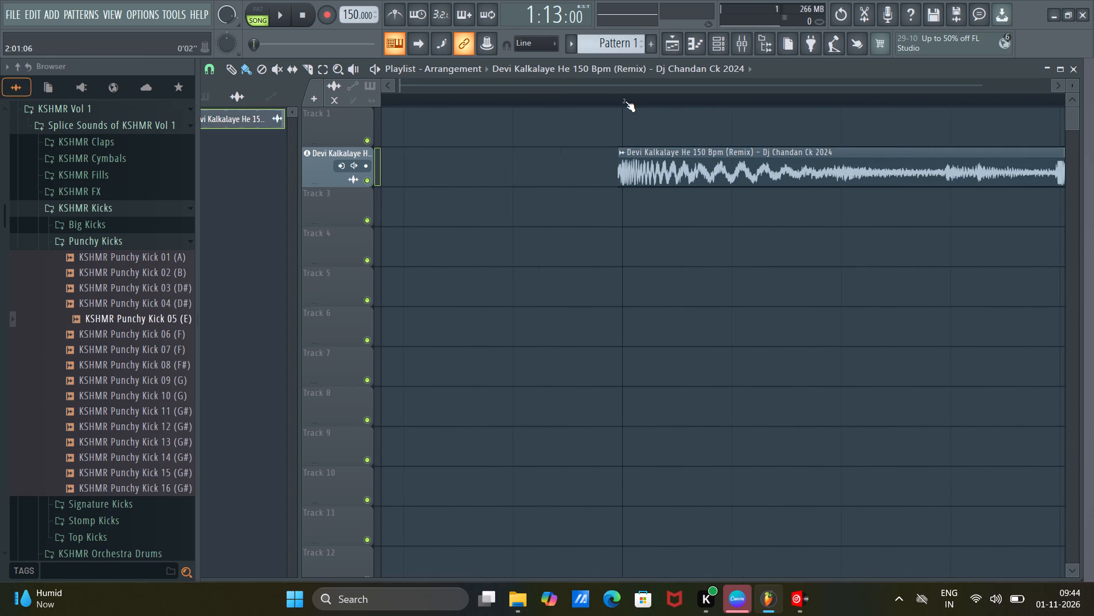
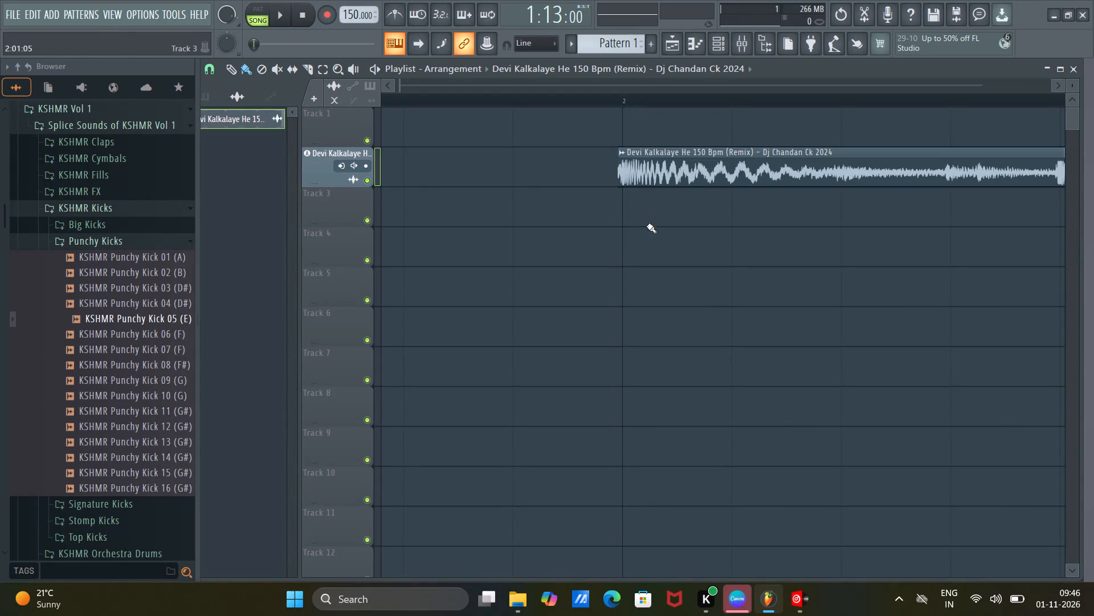
# Nudge the Devi Kalkalaye clip's start exactly onto bar 2, and move the clip so it begins at bar 1.
pyautogui.moveTo(617, 175); pyautogui.dragTo(621, 181)
pyautogui.scroll(-6, 605, 104)
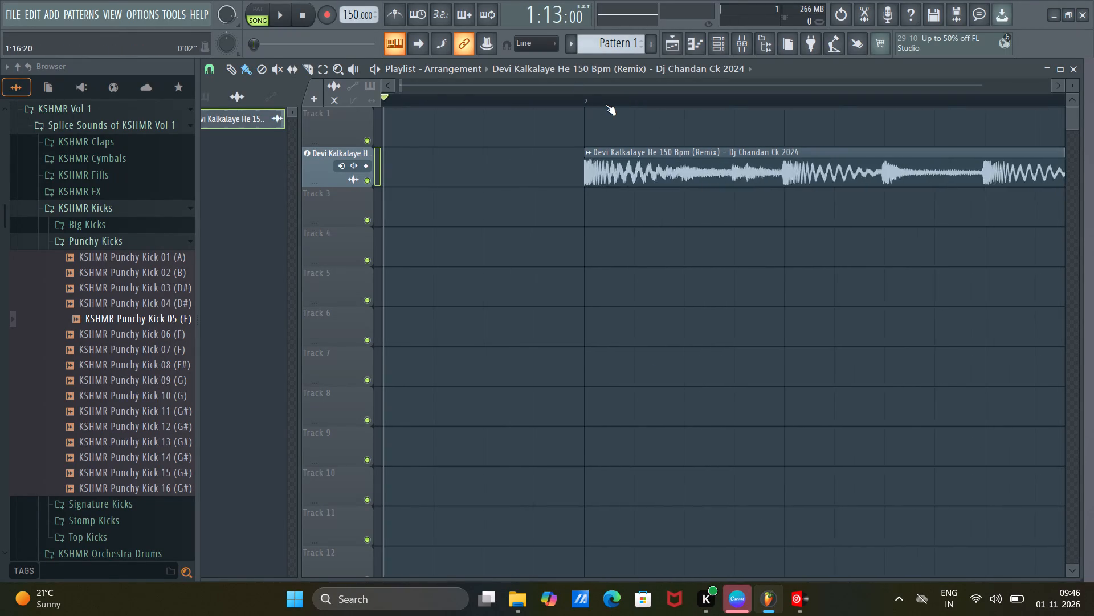
pyautogui.scroll(-7, 606, 104)
pyautogui.moveTo(642, 176); pyautogui.dragTo(295, 200)
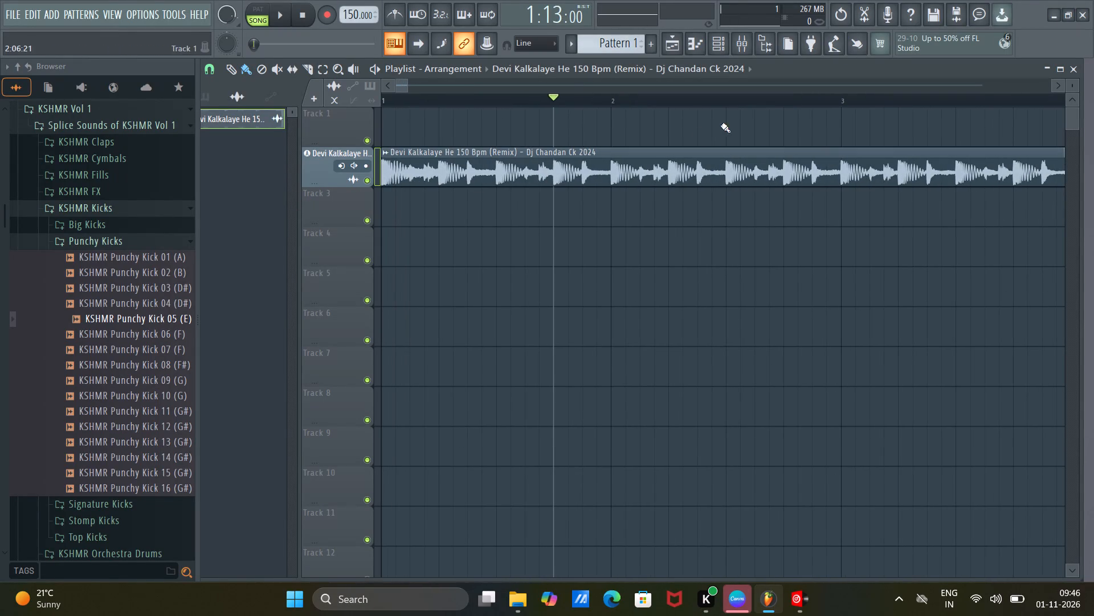
pyautogui.scroll(-8, 594, 97)
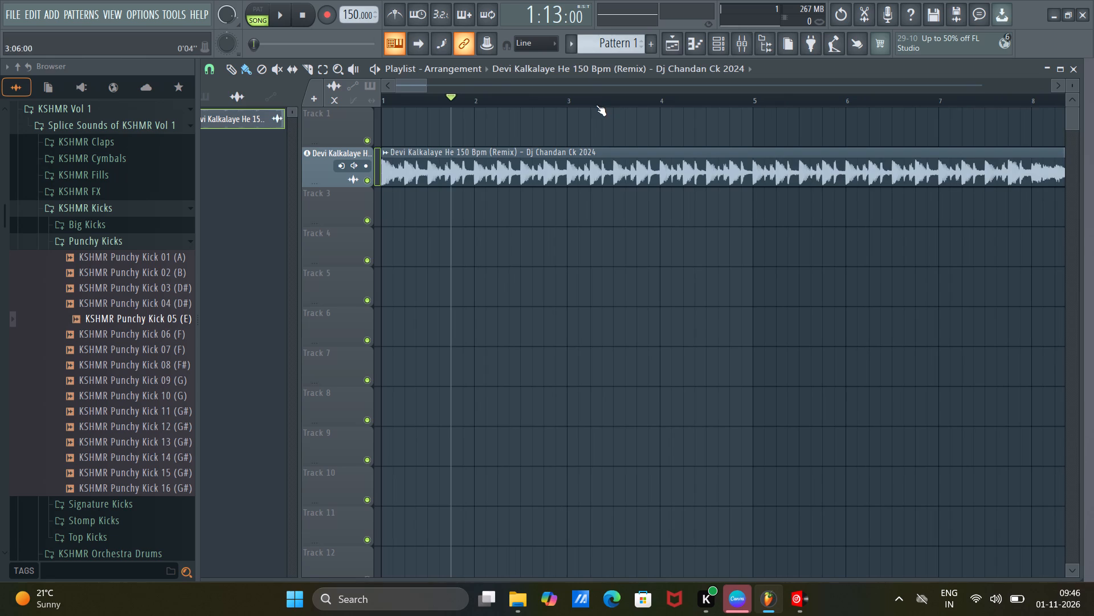
# Play the arrangement and audition the song's sections from around bar 17 and from bar 25.
pyautogui.press('b')
pyautogui.press('space')
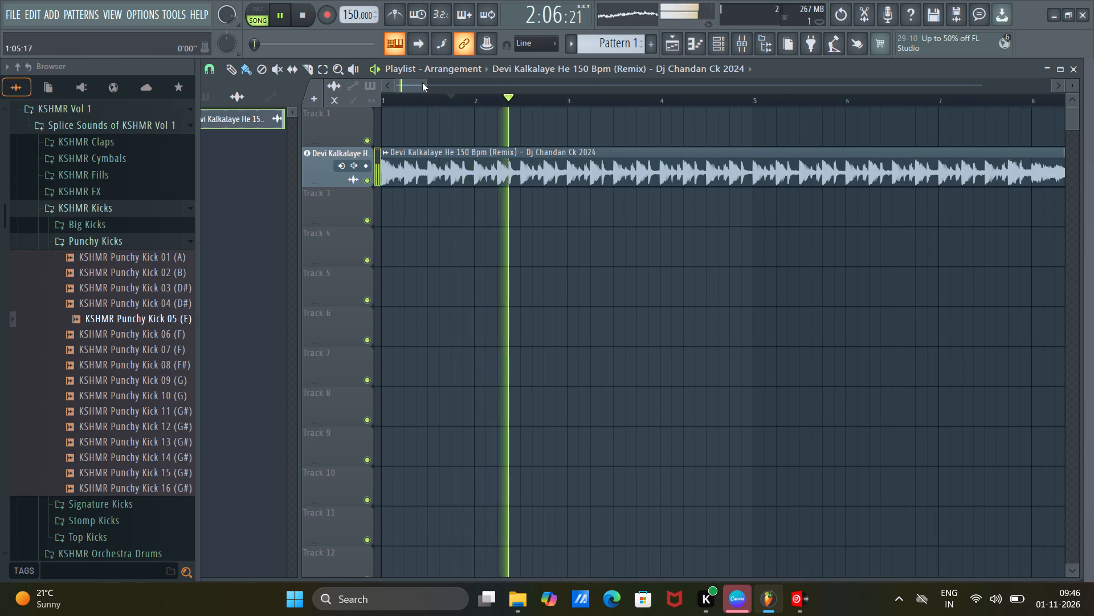
pyautogui.moveTo(424, 83); pyautogui.dragTo(700, 92)
pyautogui.click(545, 101)
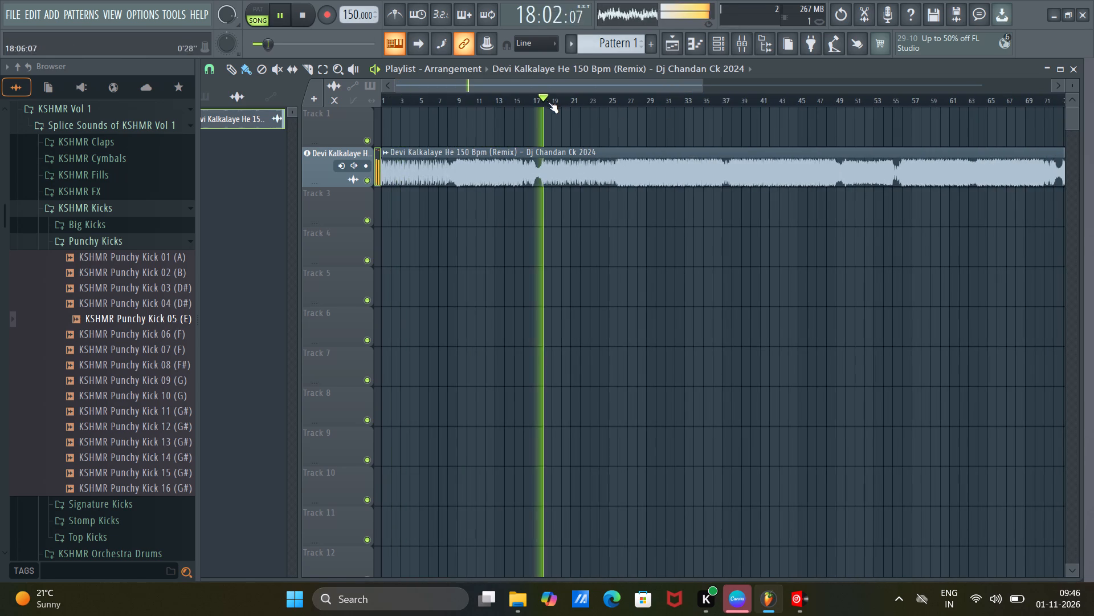
pyautogui.scroll(15, 581, 103)
pyautogui.middleClick(581, 103)
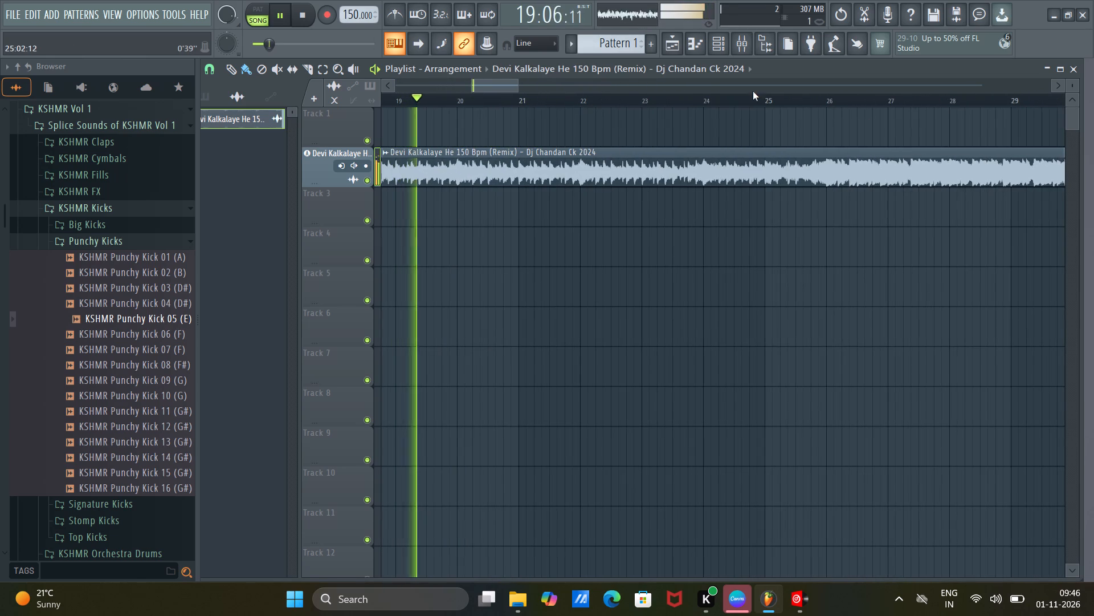
pyautogui.click(765, 104)
pyautogui.scroll(11, 830, 98)
pyautogui.scroll(-11, 830, 98)
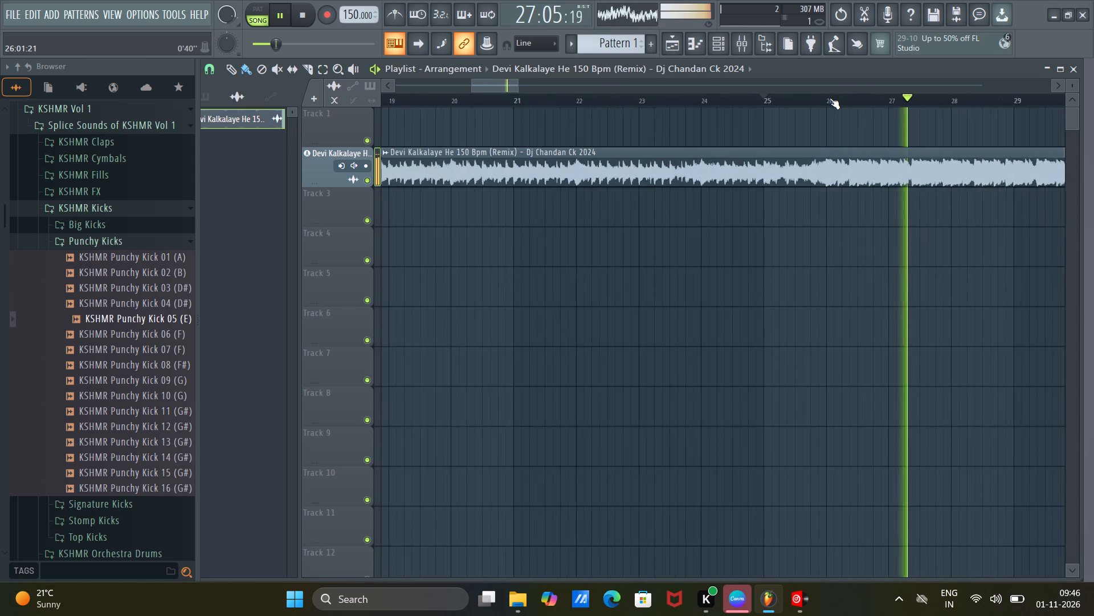
pyautogui.scroll(-3, 830, 98)
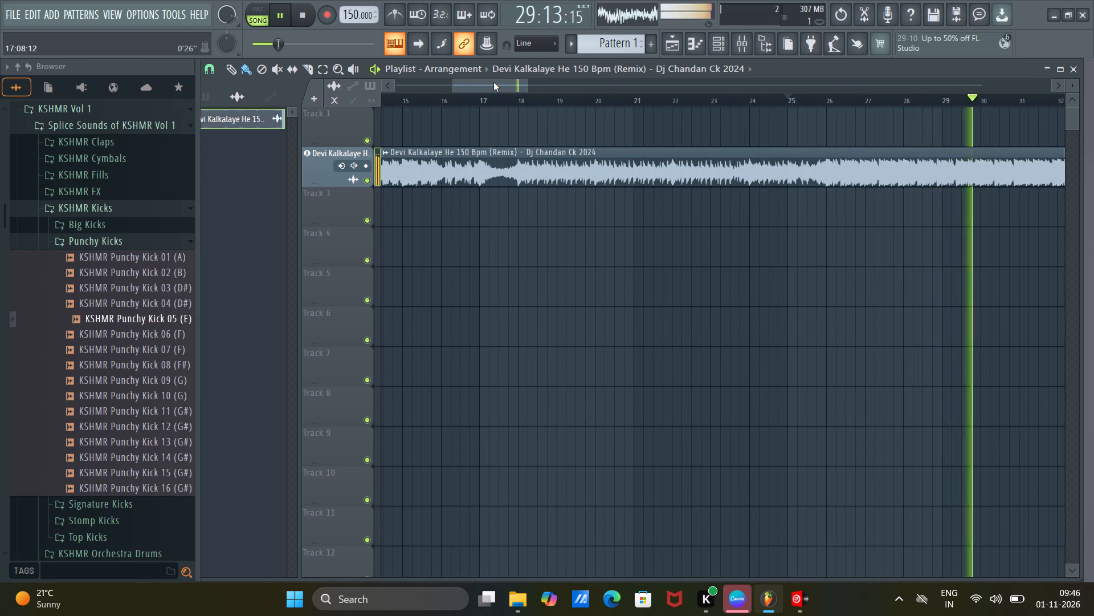
# Audition the quieter transitions of the song around bar 37 and bar 49 to check them against the grid.
pyautogui.moveTo(495, 84); pyautogui.dragTo(503, 88)
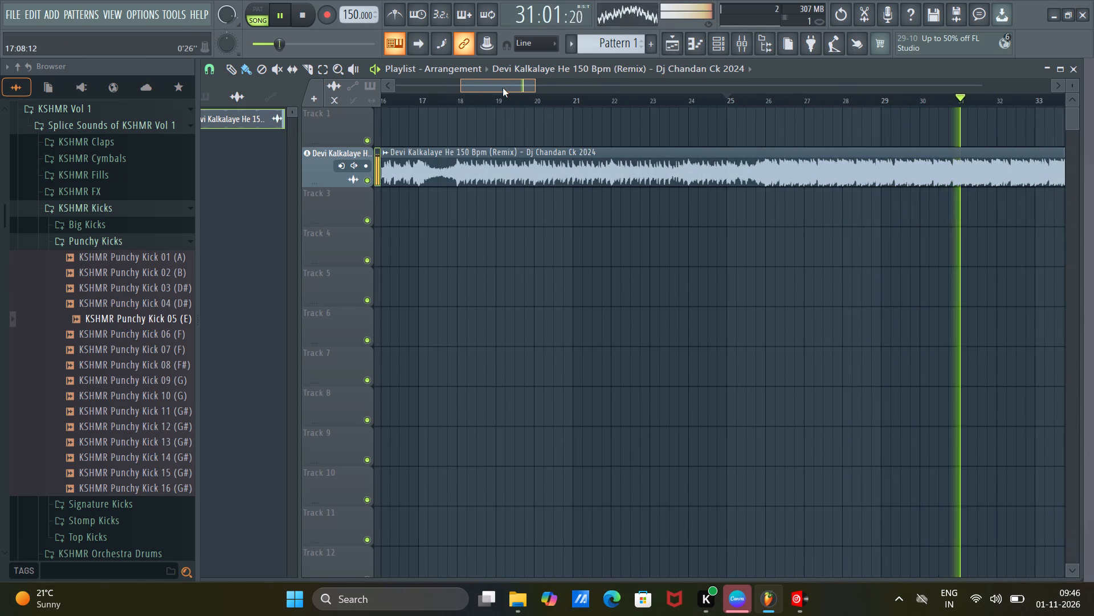
pyautogui.moveTo(503, 88); pyautogui.dragTo(573, 114)
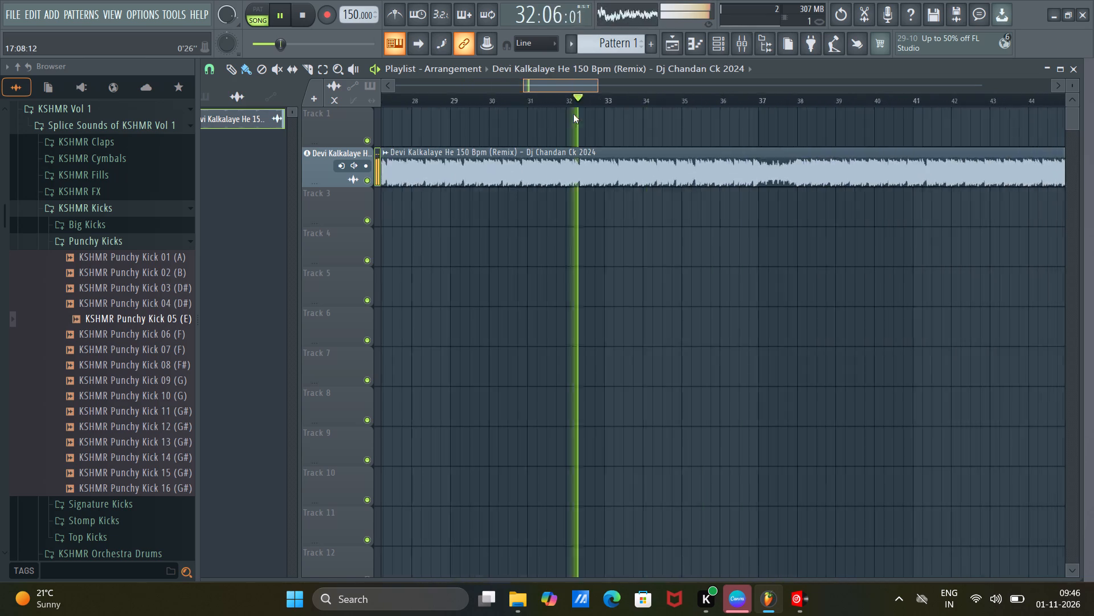
pyautogui.moveTo(573, 114); pyautogui.dragTo(578, 115)
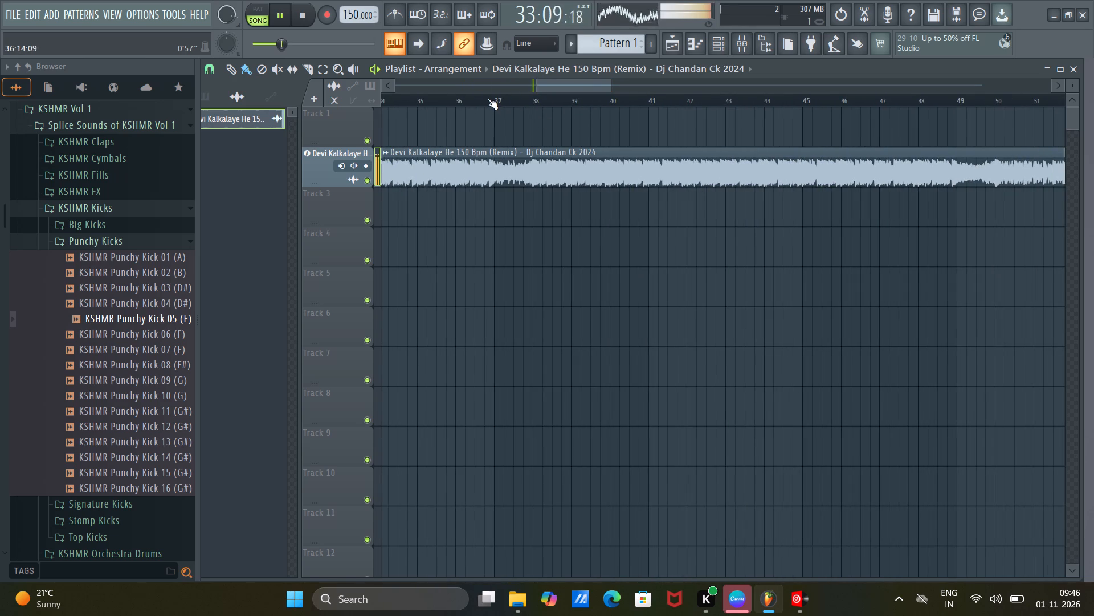
pyautogui.scroll(3, 487, 98)
pyautogui.click(487, 97)
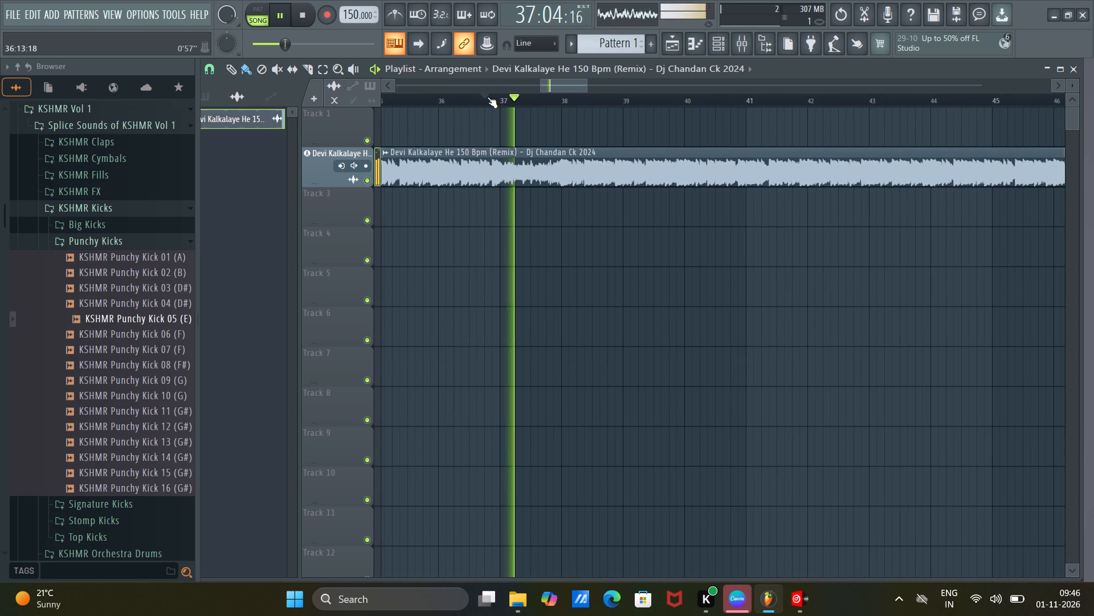
pyautogui.moveTo(557, 86); pyautogui.dragTo(561, 87)
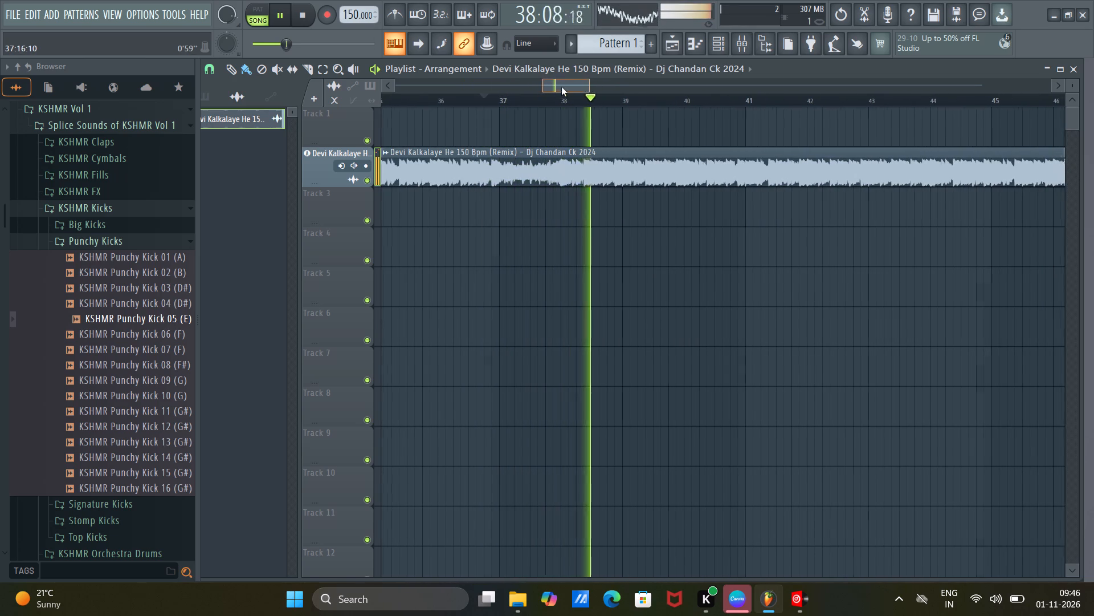
pyautogui.moveTo(561, 87); pyautogui.dragTo(605, 104)
pyautogui.click(543, 99)
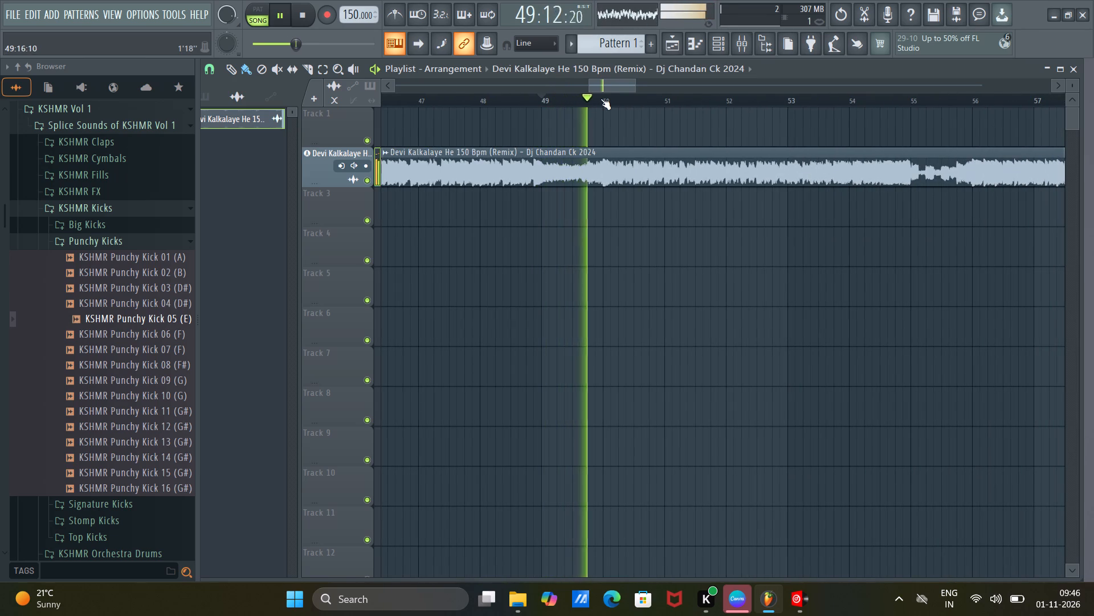
# Replay the section from around bar 47 and audition the short break at bar 55.
pyautogui.scroll(6, 601, 99)
pyautogui.scroll(-6, 578, 102)
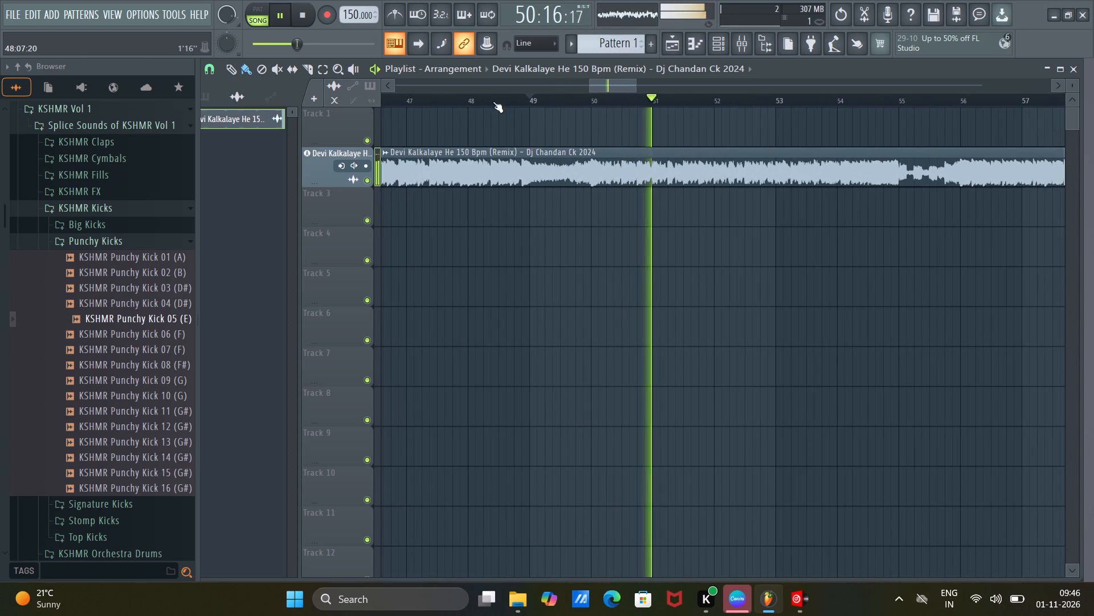
pyautogui.click(458, 107)
pyautogui.hotkey('ctrl', 'z')
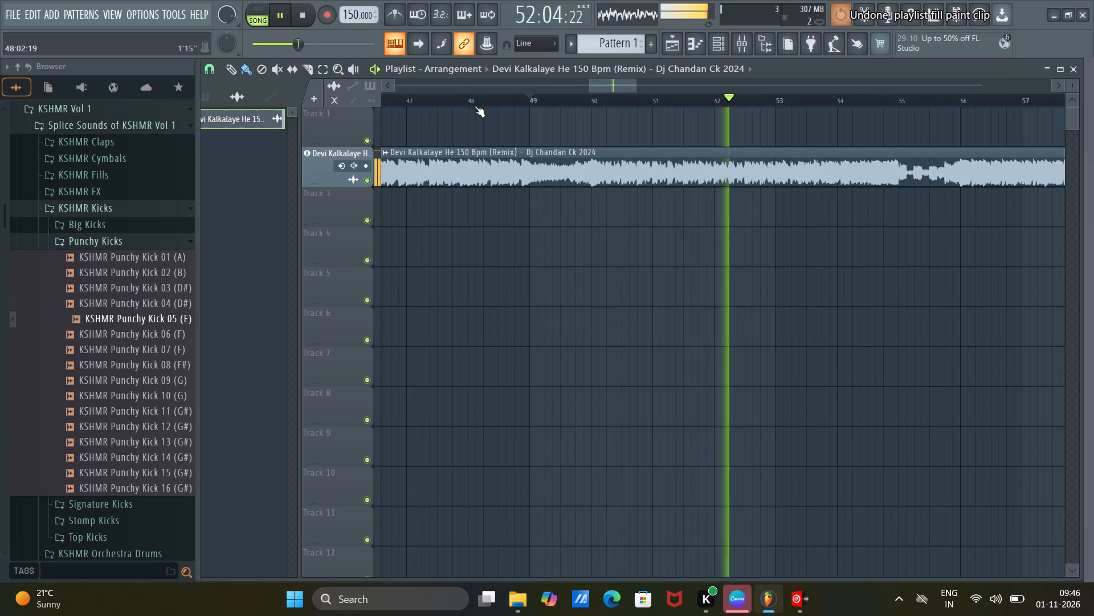
pyautogui.click(432, 99)
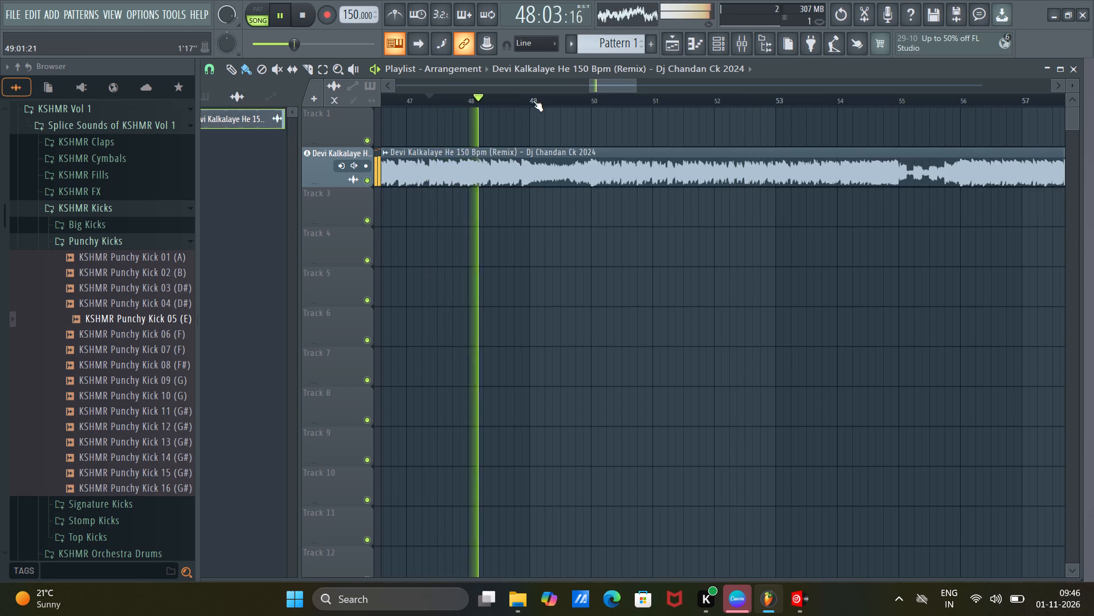
pyautogui.scroll(-2, 531, 100)
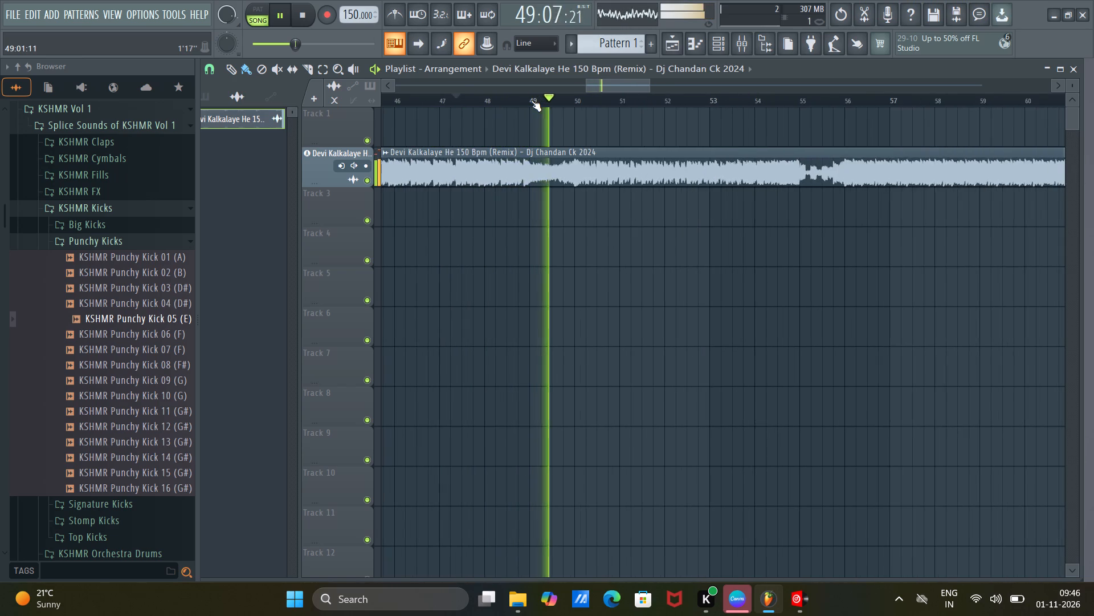
pyautogui.scroll(-2, 531, 100)
pyautogui.moveTo(592, 90); pyautogui.dragTo(610, 96)
pyautogui.click(578, 98)
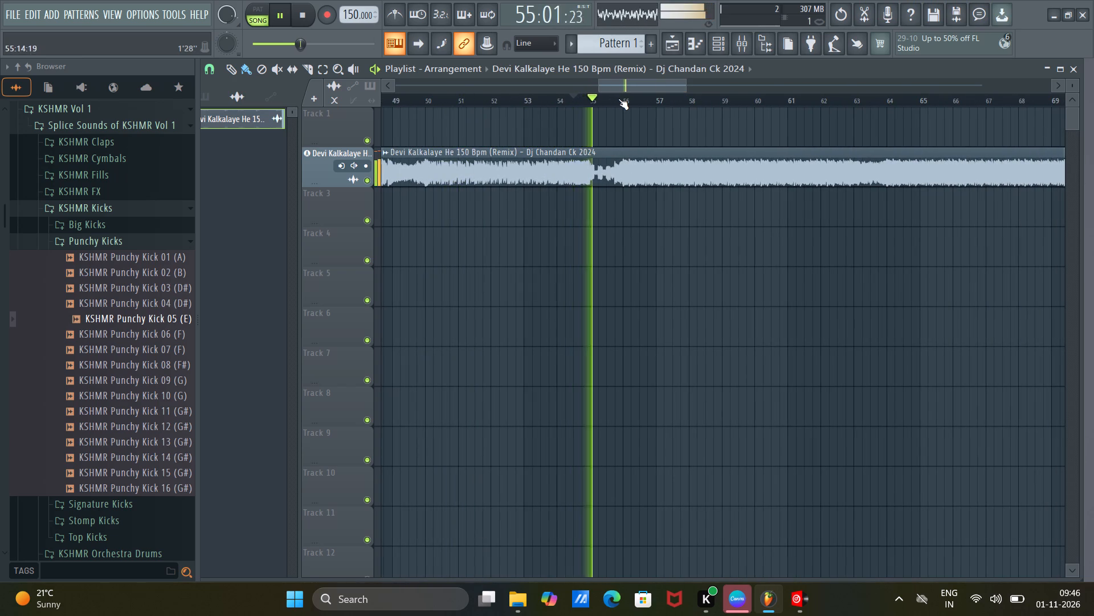
# Slice the Devi Kalkalaye clip at bar 56, on the kick that follows the short break.
pyautogui.scroll(18, 620, 99)
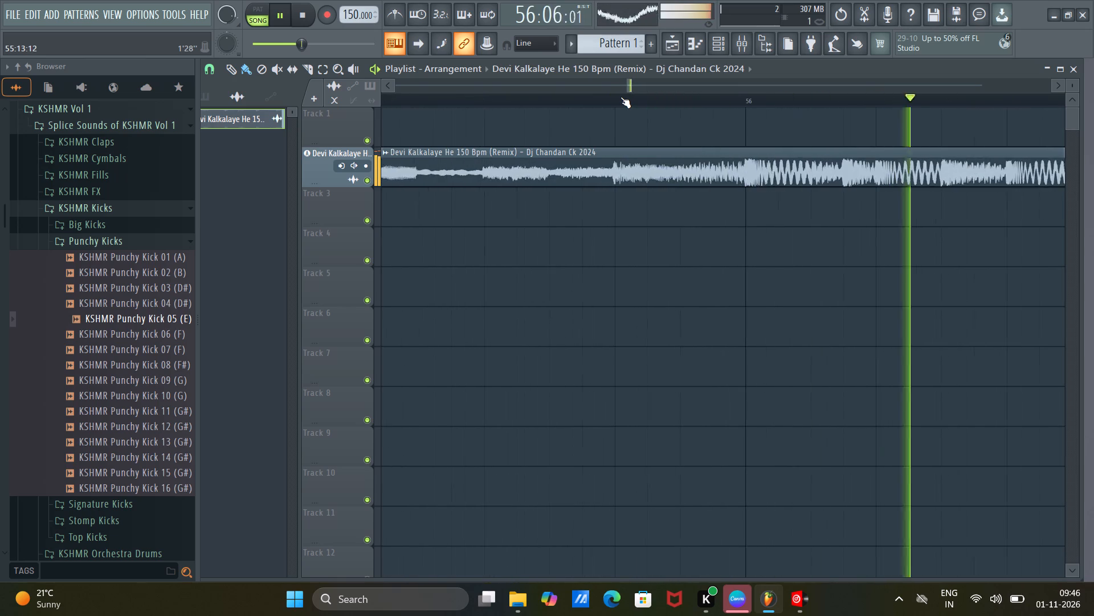
pyautogui.click(621, 97)
pyautogui.click(621, 97)
pyautogui.scroll(2, 621, 97)
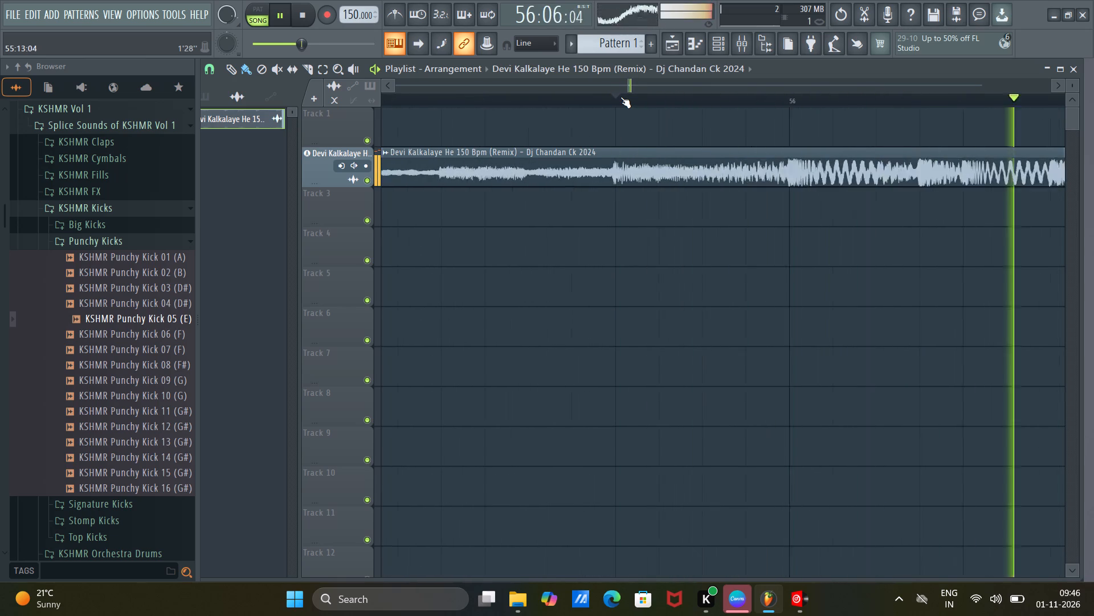
pyautogui.scroll(1, 621, 97)
pyautogui.click(312, 69)
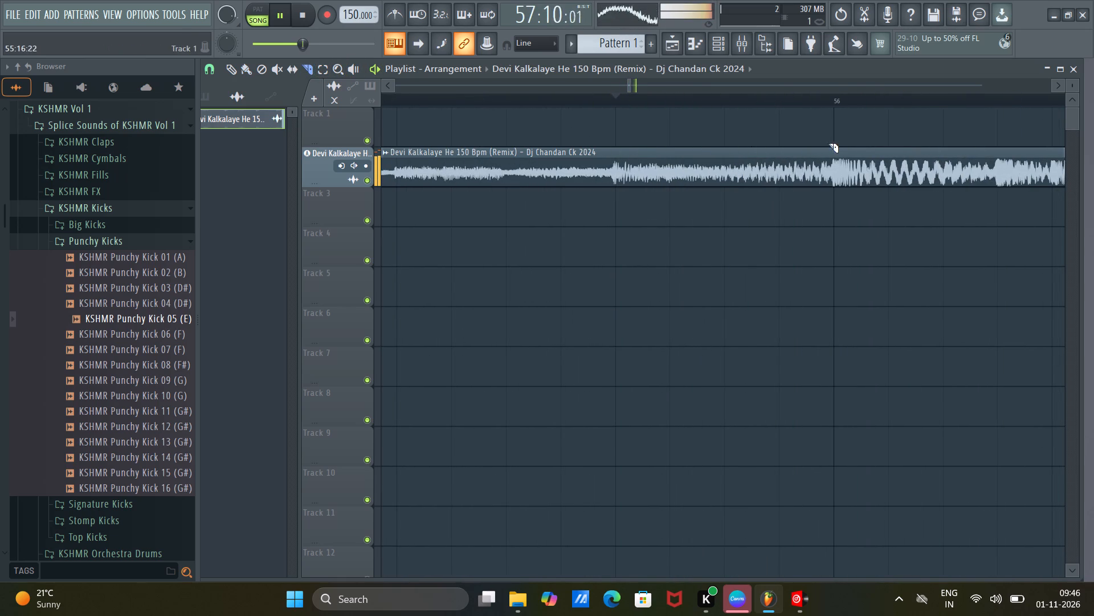
pyautogui.scroll(12, 839, 102)
pyautogui.scroll(-2, 839, 102)
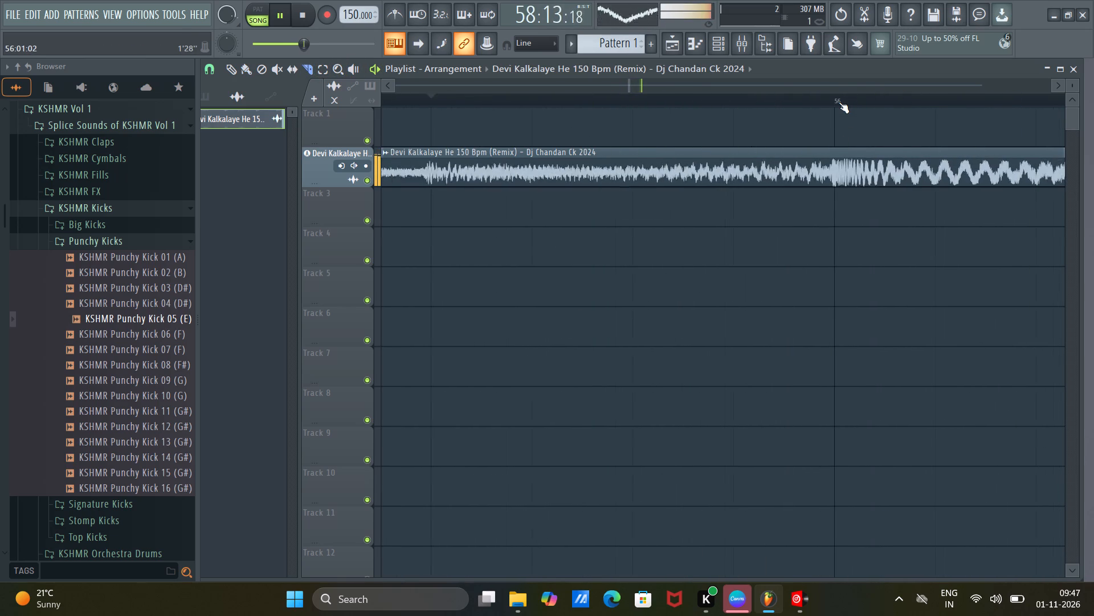
pyautogui.scroll(-13, 839, 102)
pyautogui.click(520, 99)
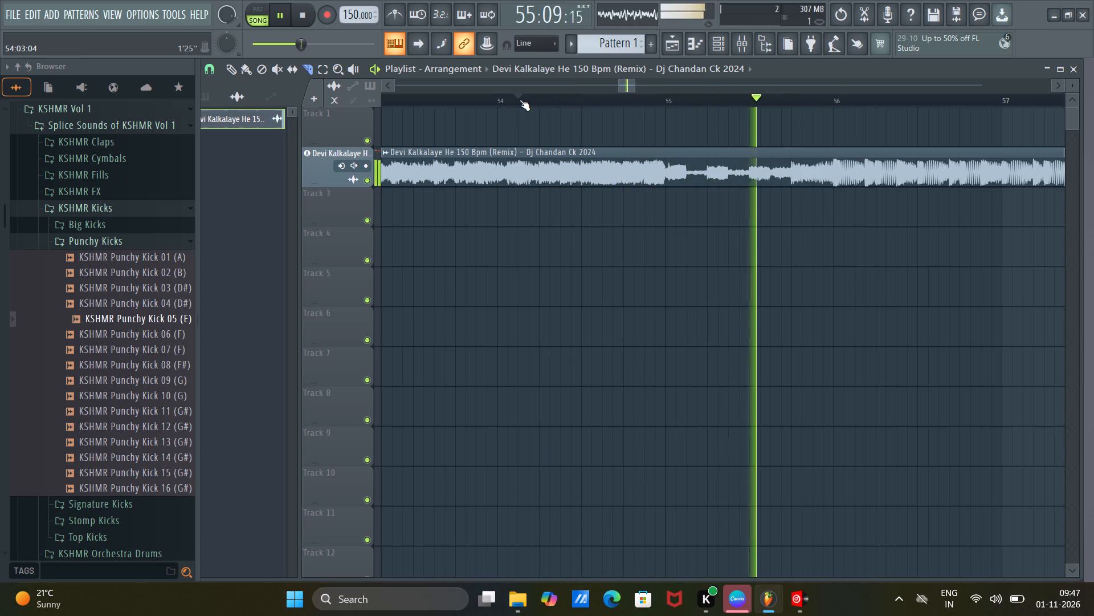
pyautogui.scroll(-1, 520, 100)
pyautogui.scroll(2, 788, 100)
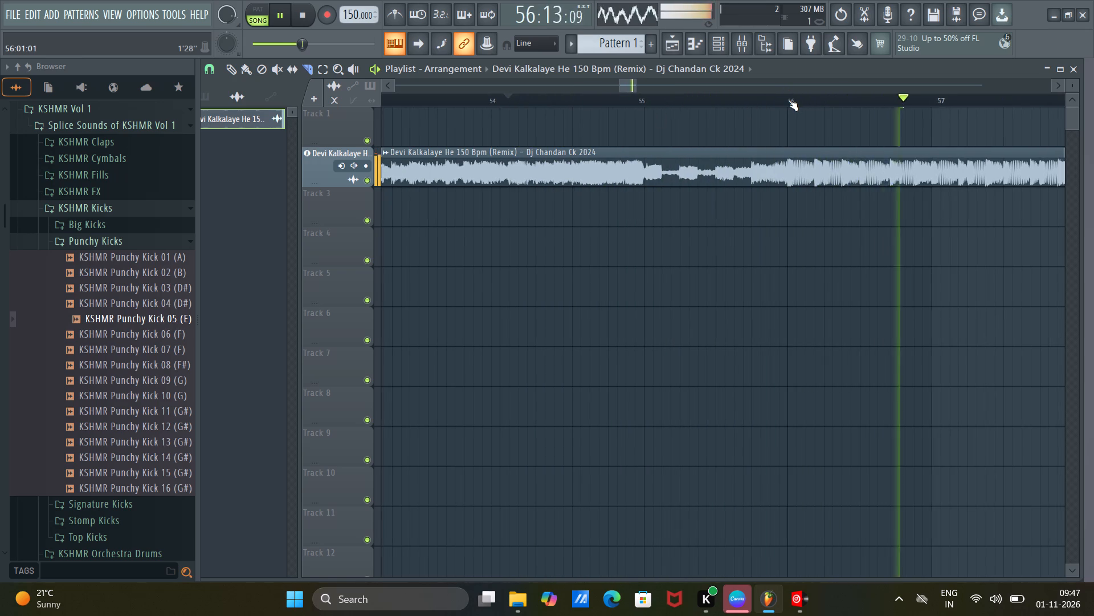
pyautogui.scroll(16, 788, 100)
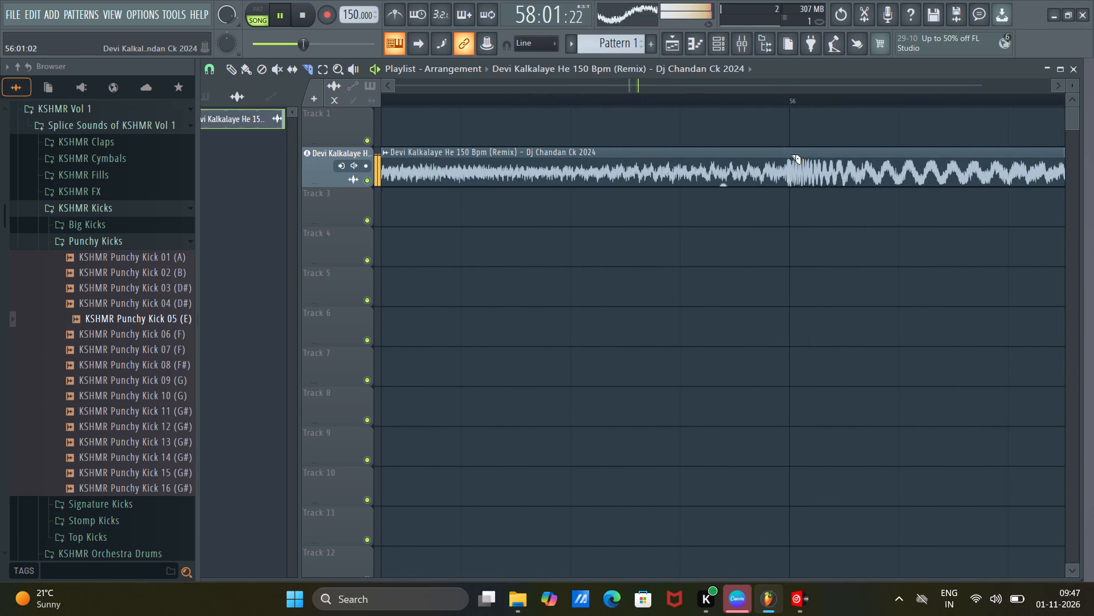
pyautogui.keyDown('alt'); pyautogui.moveTo(788, 153); pyautogui.dragTo(791, 171); pyautogui.keyUp('alt')
# Audition the passage from about bar 70 and slice the Devi Kalkalaye clip at bar 72.
pyautogui.scroll(-3, 757, 100)
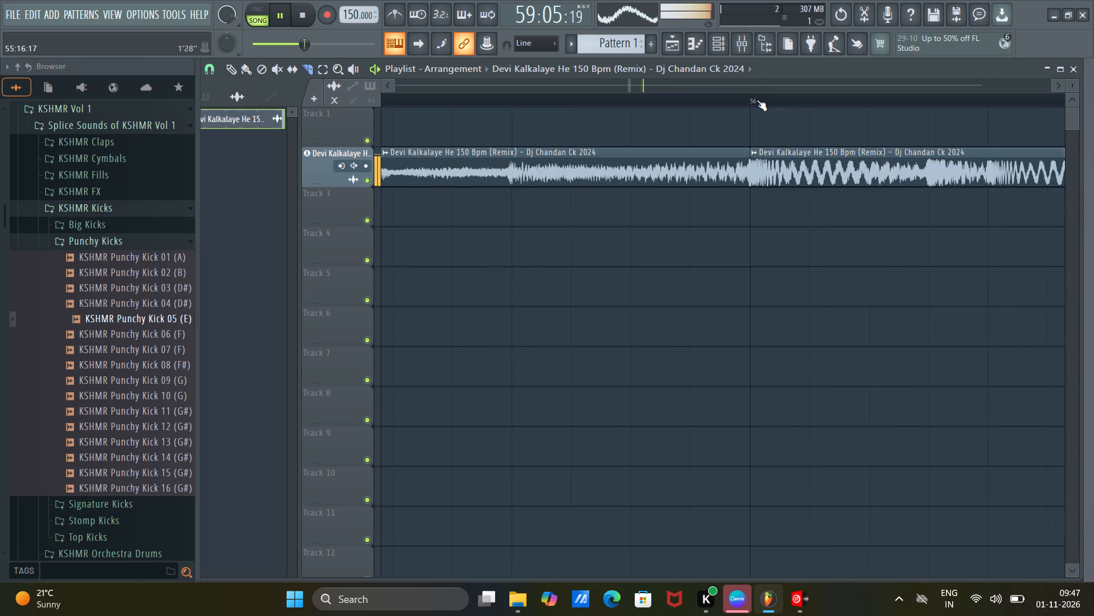
pyautogui.scroll(-19, 757, 100)
pyautogui.press('Right')
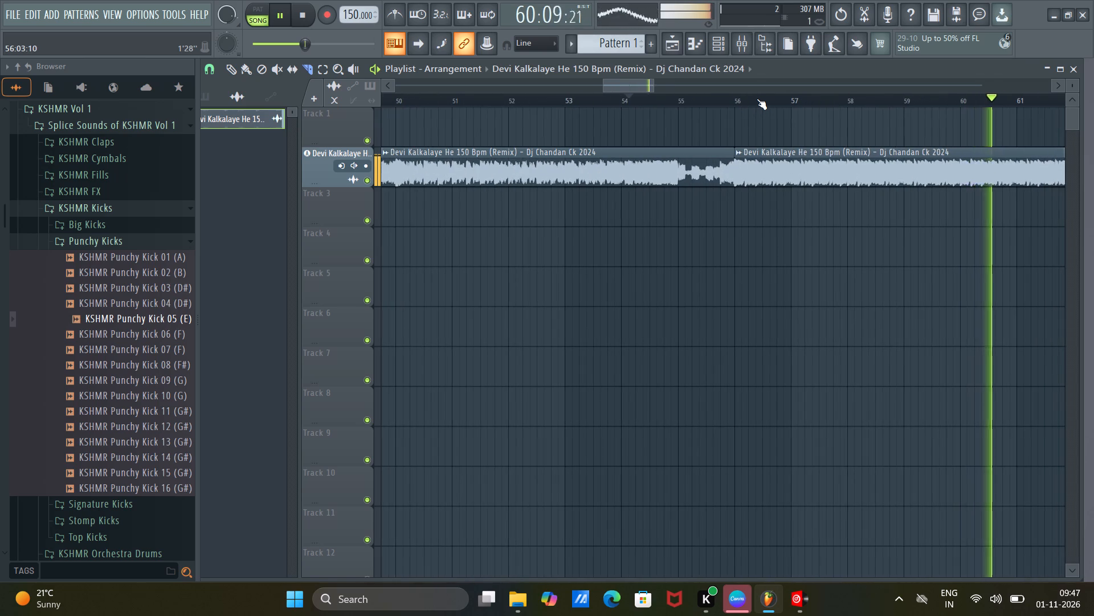
pyautogui.press('Right')
pyautogui.press('Right')
pyautogui.press('Right')
pyautogui.press('Right')
pyautogui.press('Right')
pyautogui.press('Right')
pyautogui.press('Right')
pyautogui.press('Right')
pyautogui.press('Right')
pyautogui.press('Right')
pyautogui.press('Right')
pyautogui.press('Right')
pyautogui.press('Right')
pyautogui.press('Right')
pyautogui.press('Right')
pyautogui.press('Right')
pyautogui.press('Right')
pyautogui.press('Right')
pyautogui.press('Right')
pyautogui.press('Right')
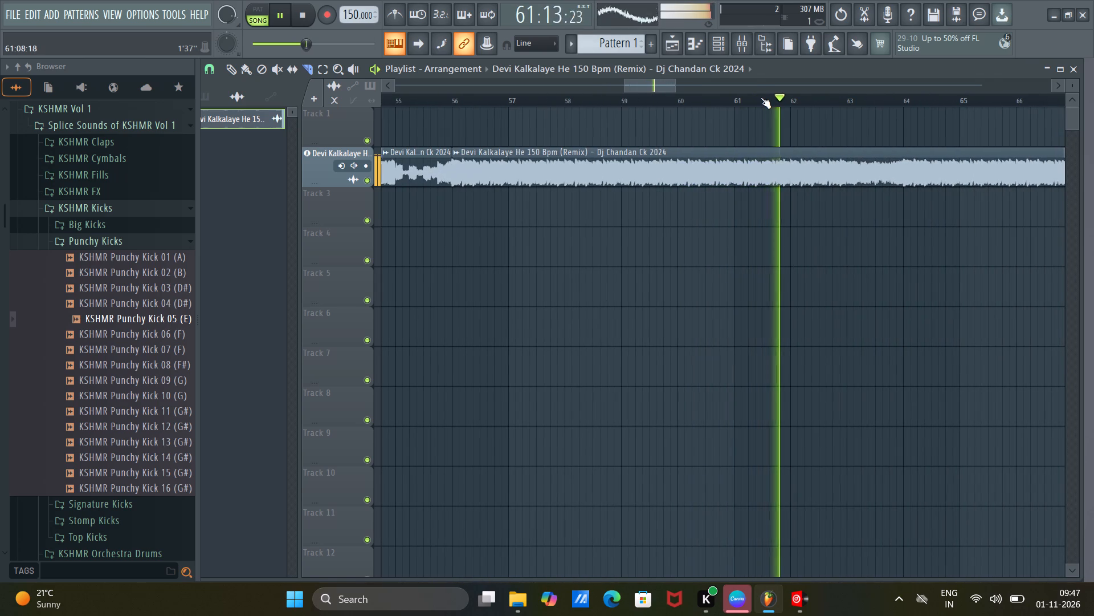
pyautogui.press('Right')
pyautogui.press('Right')
pyautogui.press('Right')
pyautogui.press('Right')
pyautogui.press('Right')
pyautogui.press('Right')
pyautogui.press('Right')
pyautogui.press('Right')
pyautogui.scroll(-8, 761, 98)
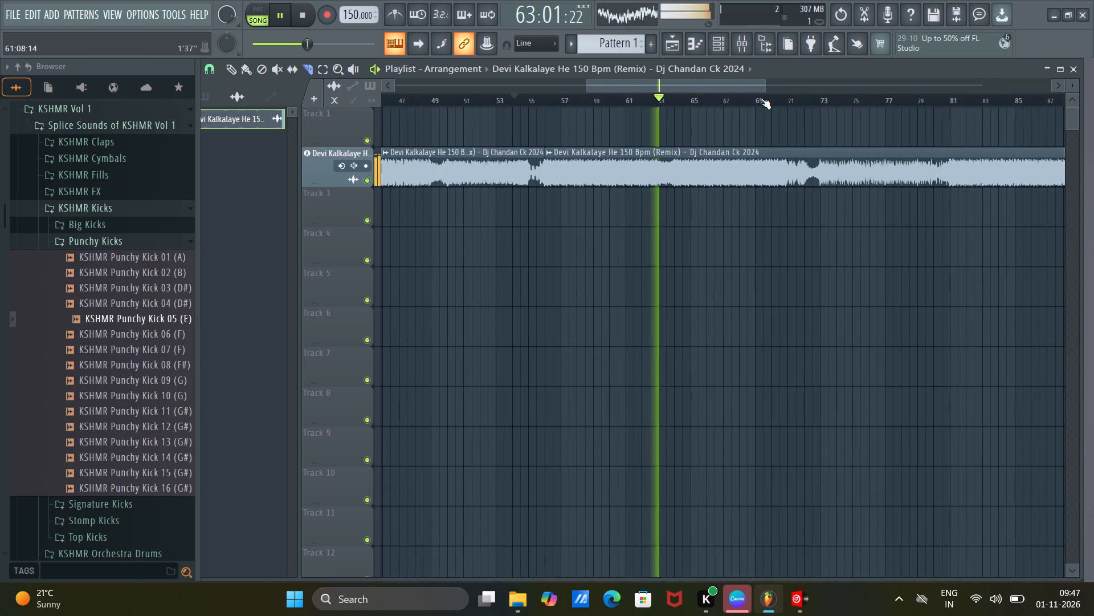
pyautogui.scroll(8, 761, 98)
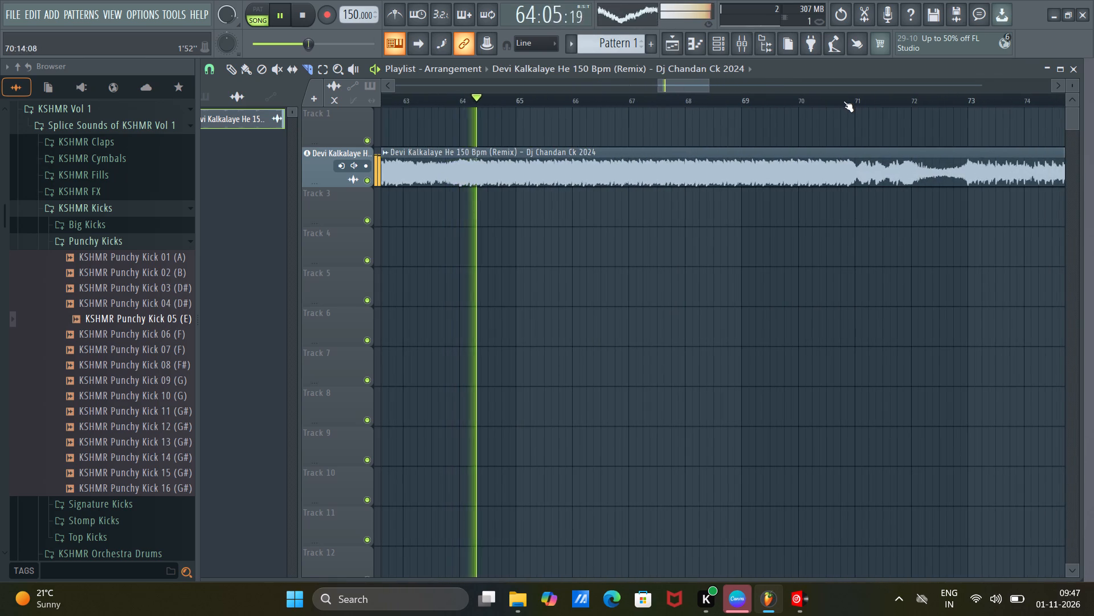
pyautogui.press('Right')
pyautogui.press('Right')
pyautogui.press('Right')
pyautogui.press('Right')
pyautogui.press('Right')
pyautogui.scroll(8, 790, 98)
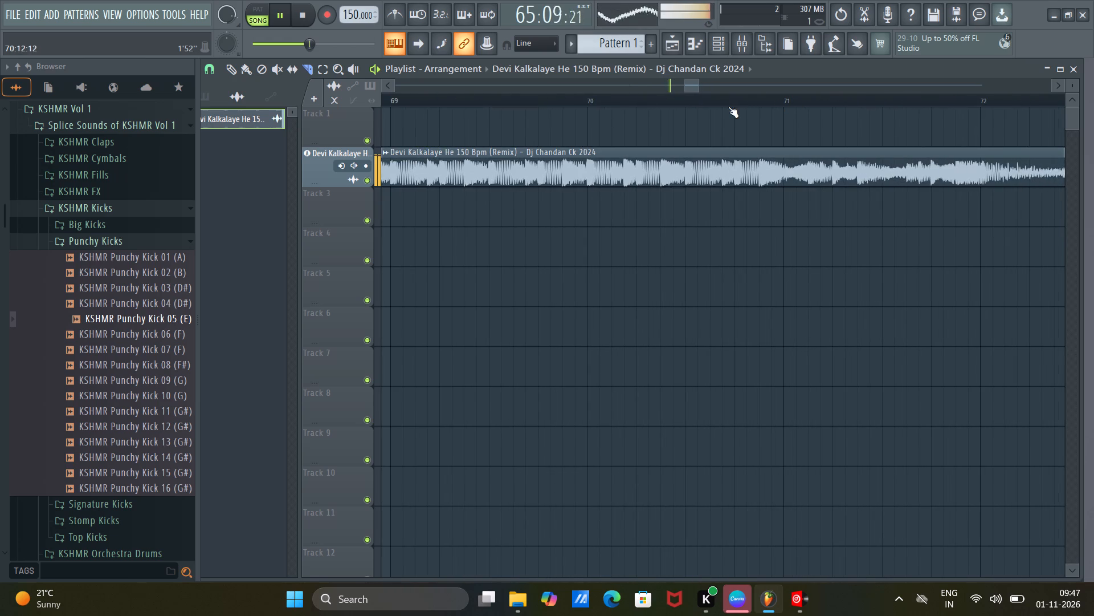
pyautogui.click(702, 97)
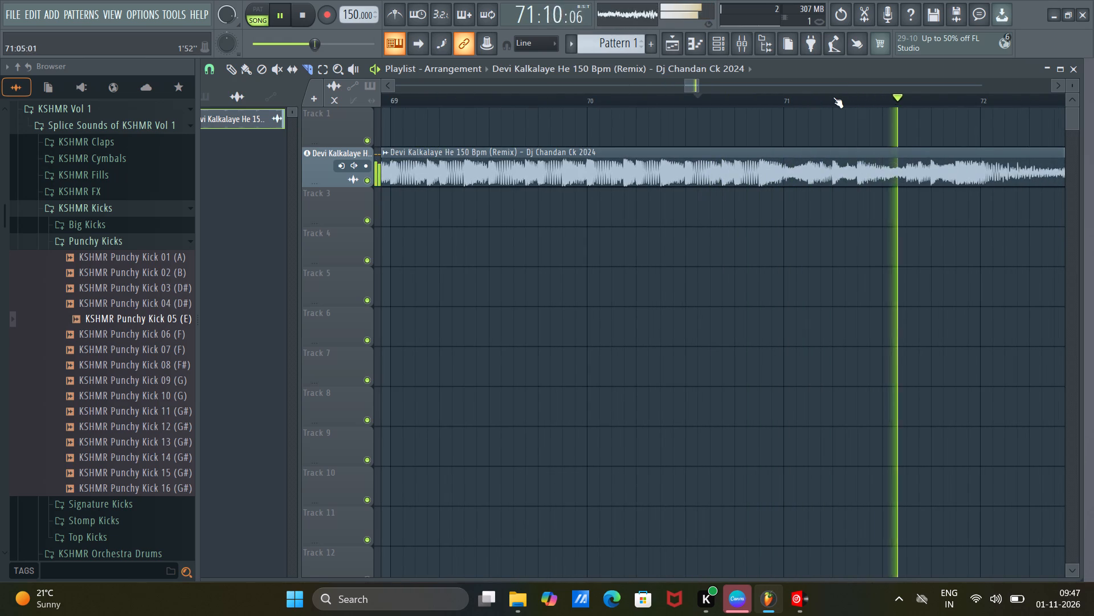
pyautogui.scroll(-1, 833, 97)
pyautogui.scroll(3, 961, 102)
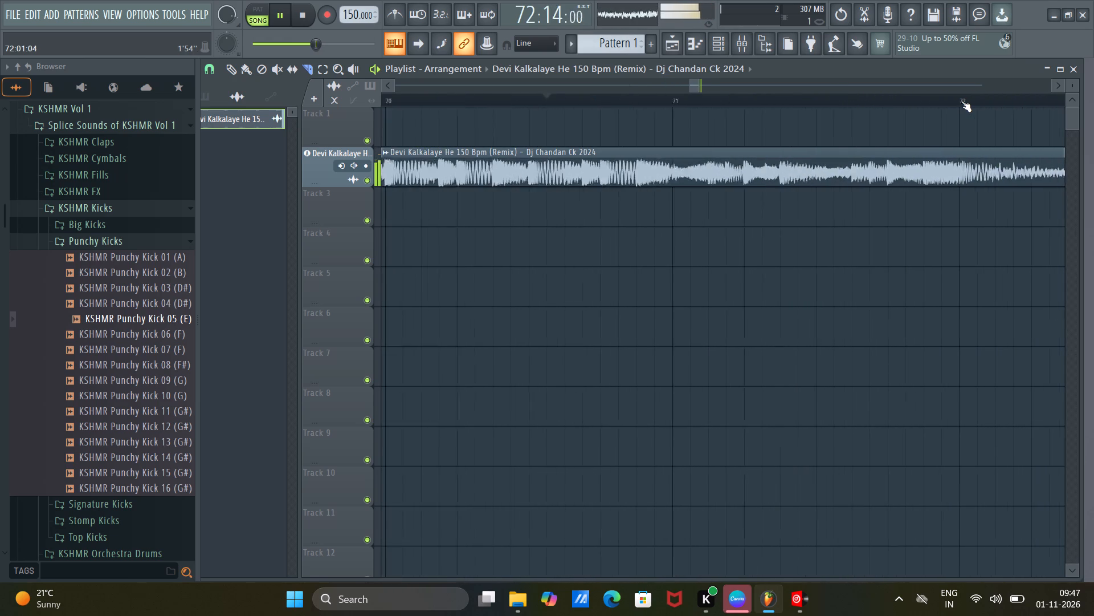
pyautogui.scroll(12, 961, 101)
pyautogui.moveTo(961, 147); pyautogui.dragTo(963, 169)
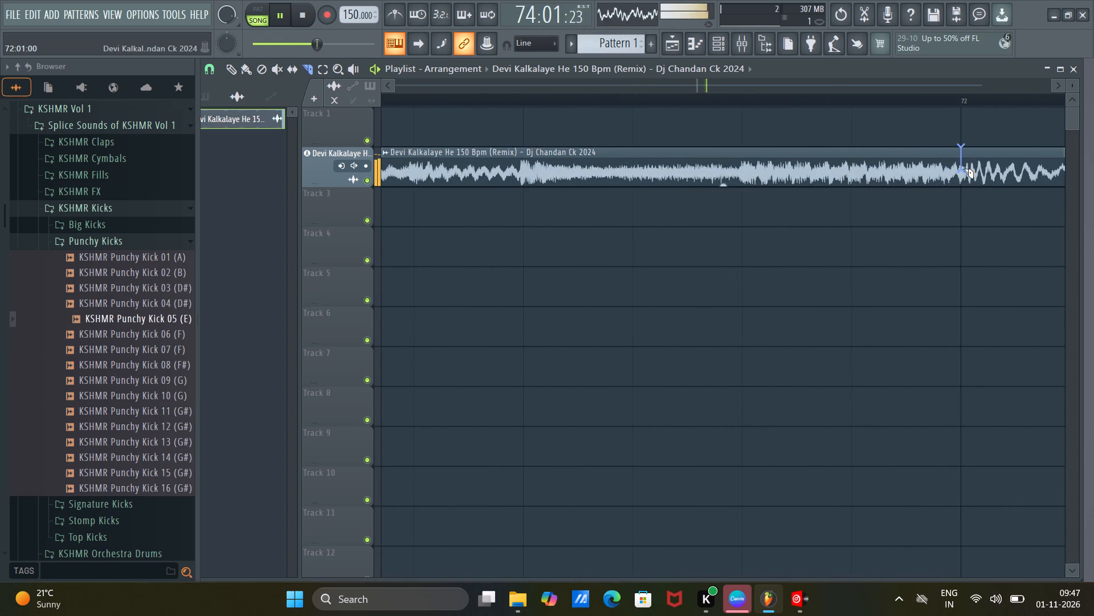
# Complete the slice of the Devi Kalkalaye clip at bar 72.
pyautogui.moveTo(963, 169); pyautogui.dragTo(962, 172)
# Delete the slice of the Devi Kalkalaye clip between bar 56 and bar 72.
pyautogui.scroll(-8, 569, 100)
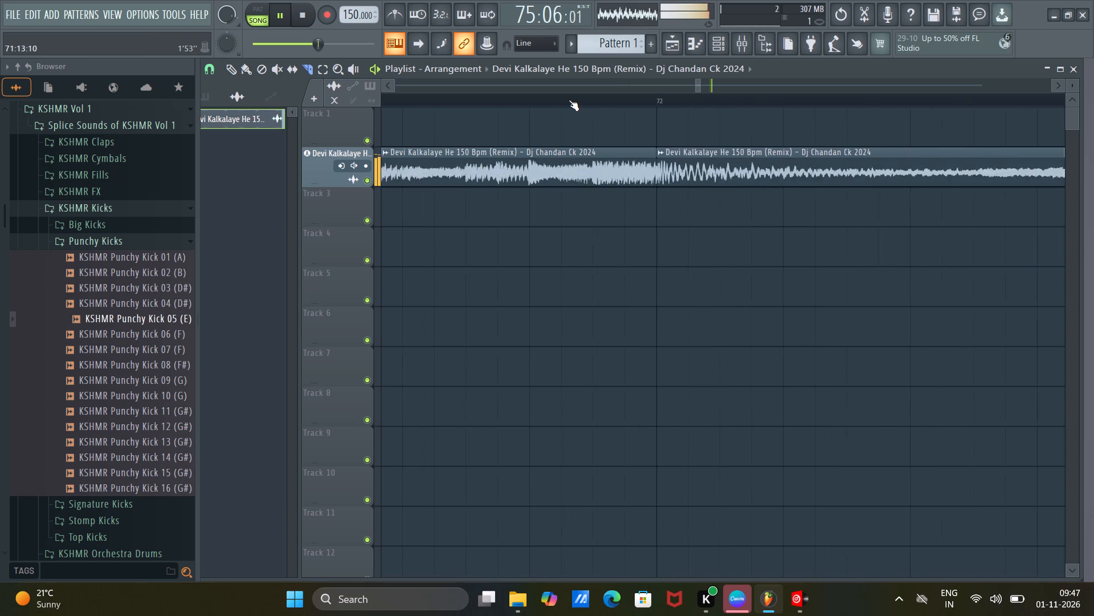
pyautogui.press('Left')
pyautogui.press('Left')
pyautogui.press('Left')
pyautogui.press('Left')
pyautogui.scroll(-16, 569, 100)
pyautogui.press('Left')
pyautogui.press('Left')
pyautogui.press('Left')
pyautogui.press('Left')
pyautogui.press('Left')
pyautogui.press('Left')
pyautogui.press('Left')
pyautogui.press('Left')
pyautogui.press('Left')
pyautogui.press('Left')
pyautogui.press('Left')
pyautogui.press('Left')
pyautogui.press('Left')
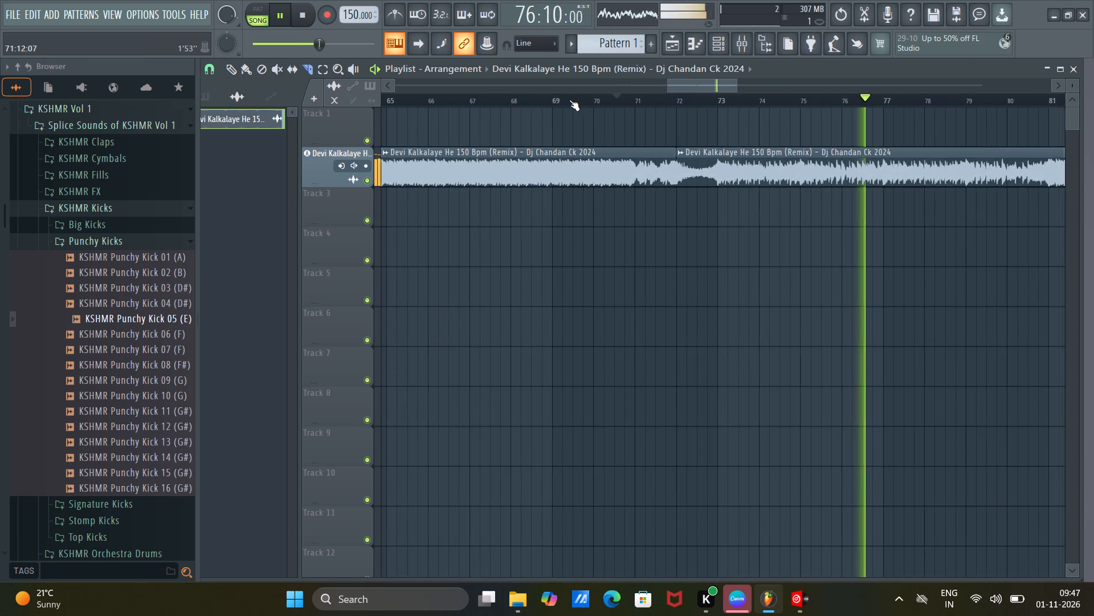
pyautogui.press('Left')
pyautogui.press('Left')
pyautogui.press('Left')
pyautogui.press('Left')
pyautogui.press('Left')
pyautogui.press('Left')
pyautogui.press('Left')
pyautogui.press('Left')
pyautogui.scroll(-4, 575, 97)
pyautogui.press('Left')
pyautogui.scroll(-2, 575, 96)
pyautogui.press('Left')
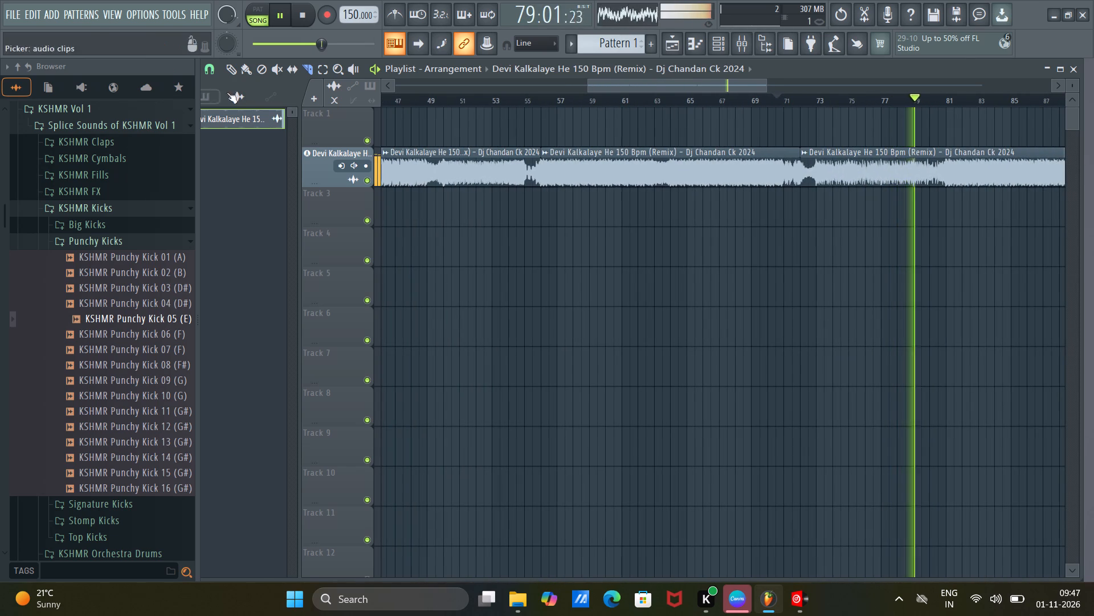
pyautogui.click(245, 68)
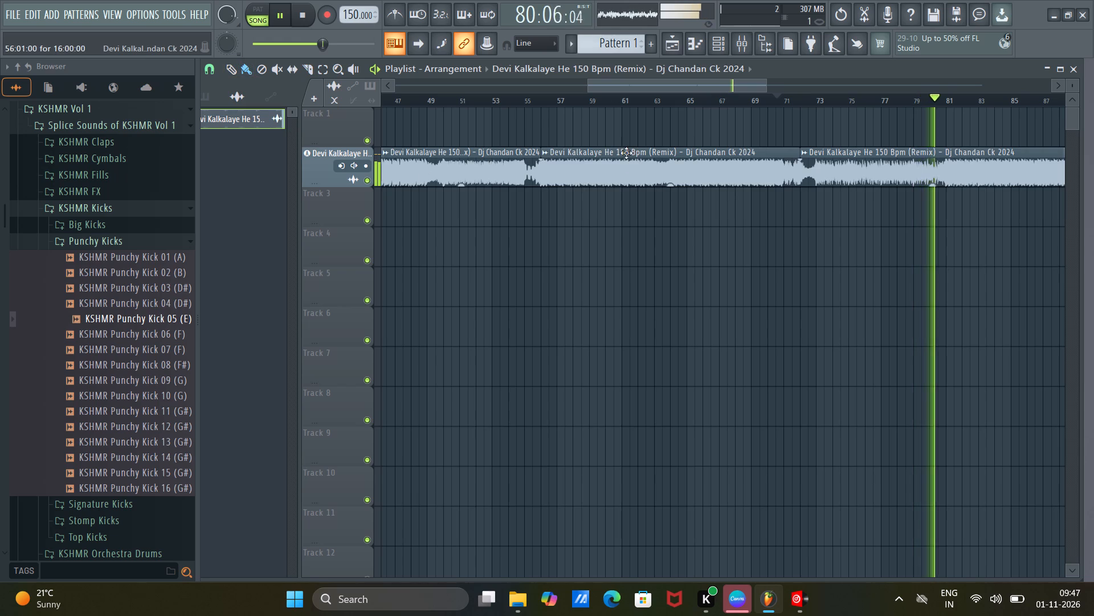
pyautogui.rightClick(626, 153)
pyautogui.scroll(-7, 606, 99)
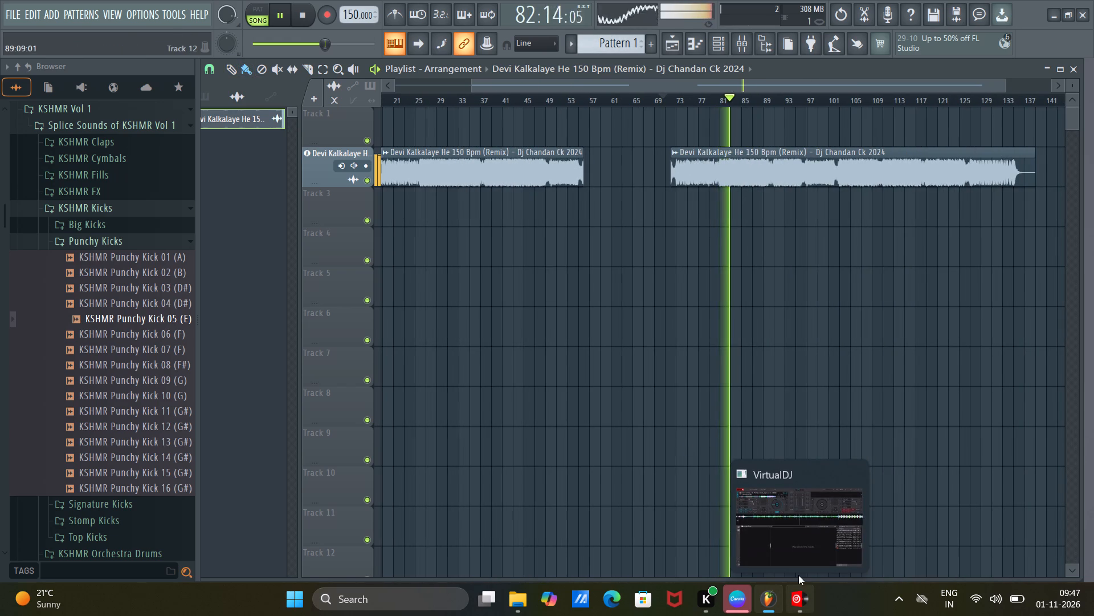
# Bring up VirtualDJ with File Explorer beside it and open the FL PACK folder in Documents.
pyautogui.click(806, 539)
pyautogui.click(513, 603)
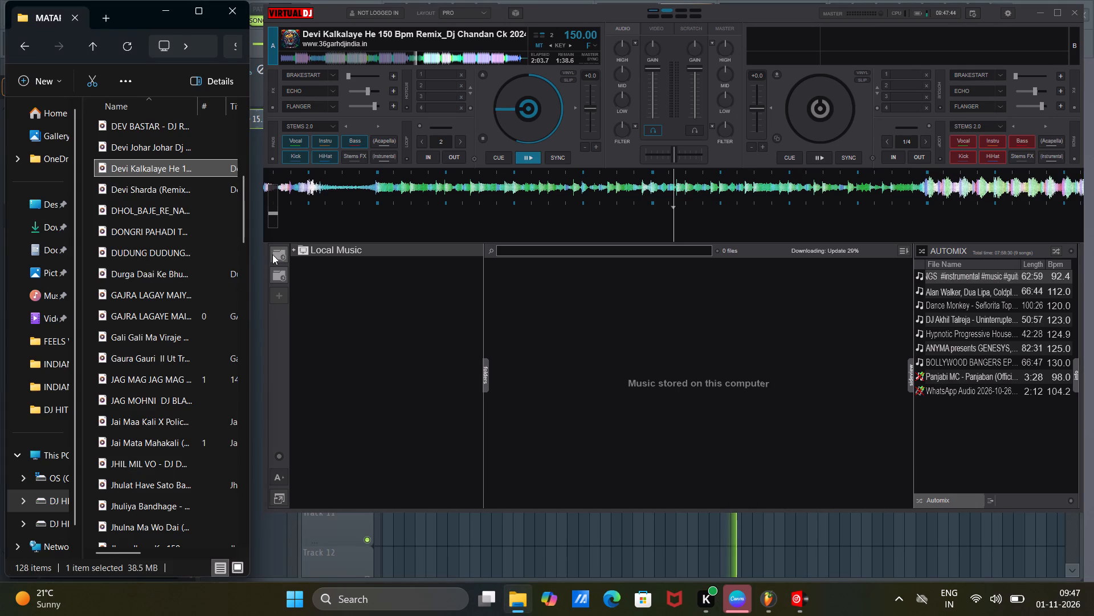
pyautogui.doubleClick(18, 48)
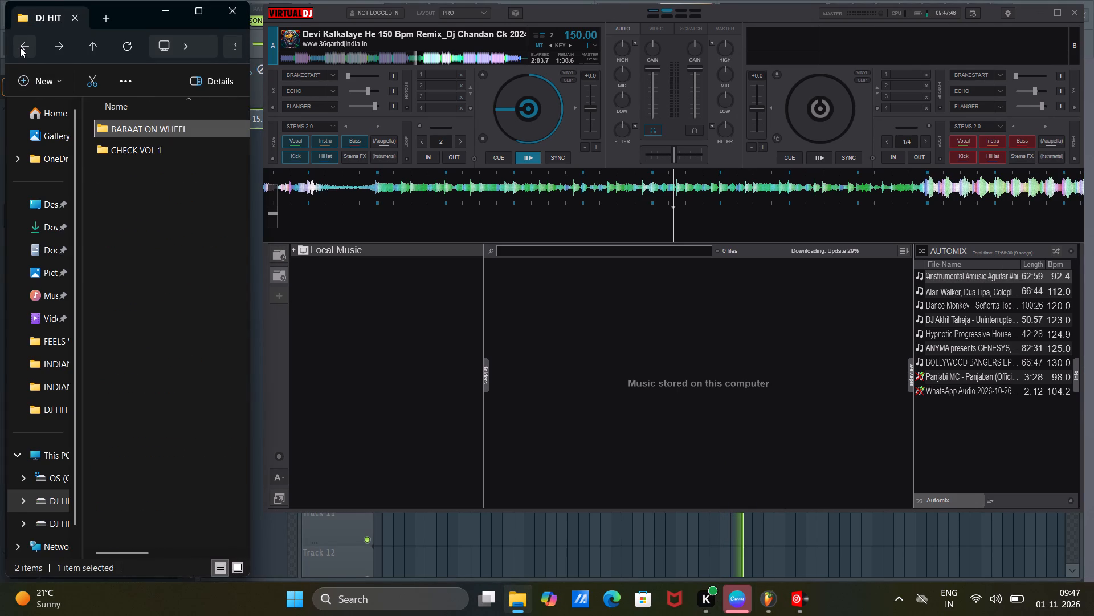
pyautogui.click(20, 47)
pyautogui.click(48, 252)
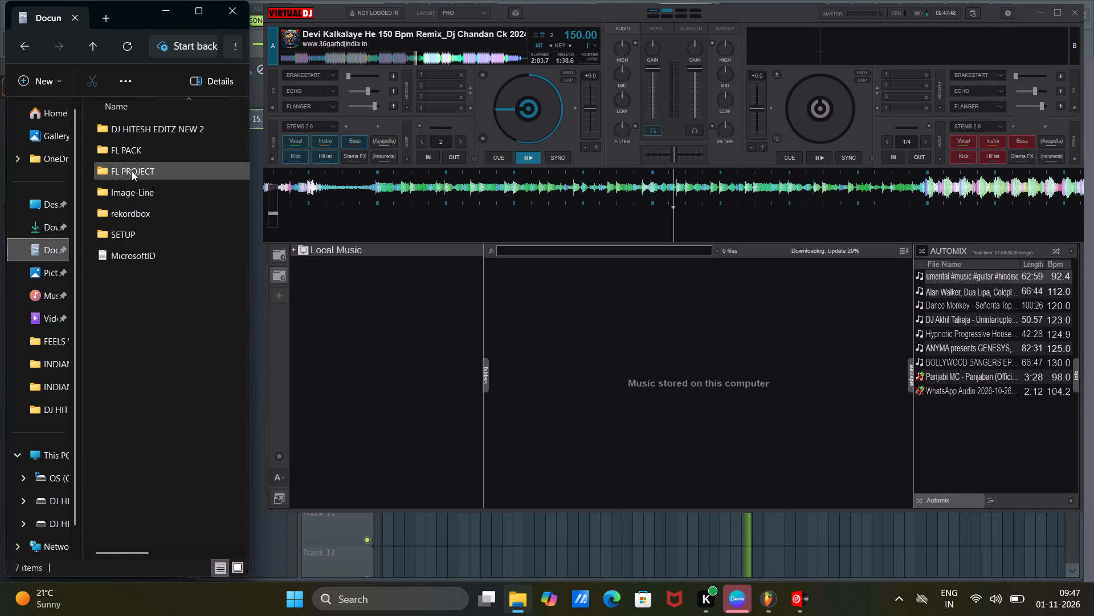
pyautogui.doubleClick(130, 147)
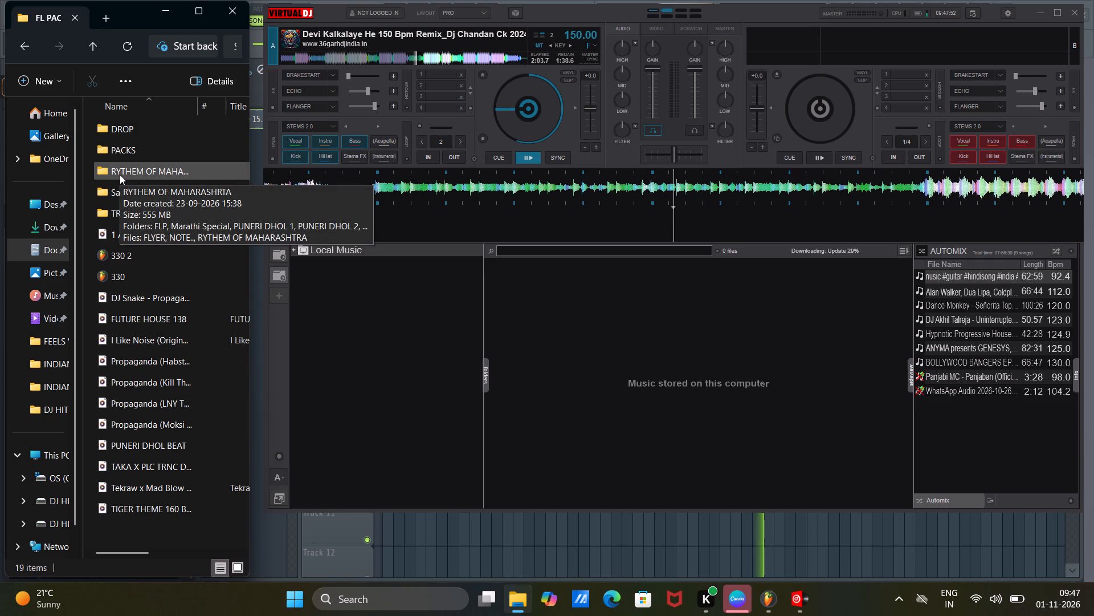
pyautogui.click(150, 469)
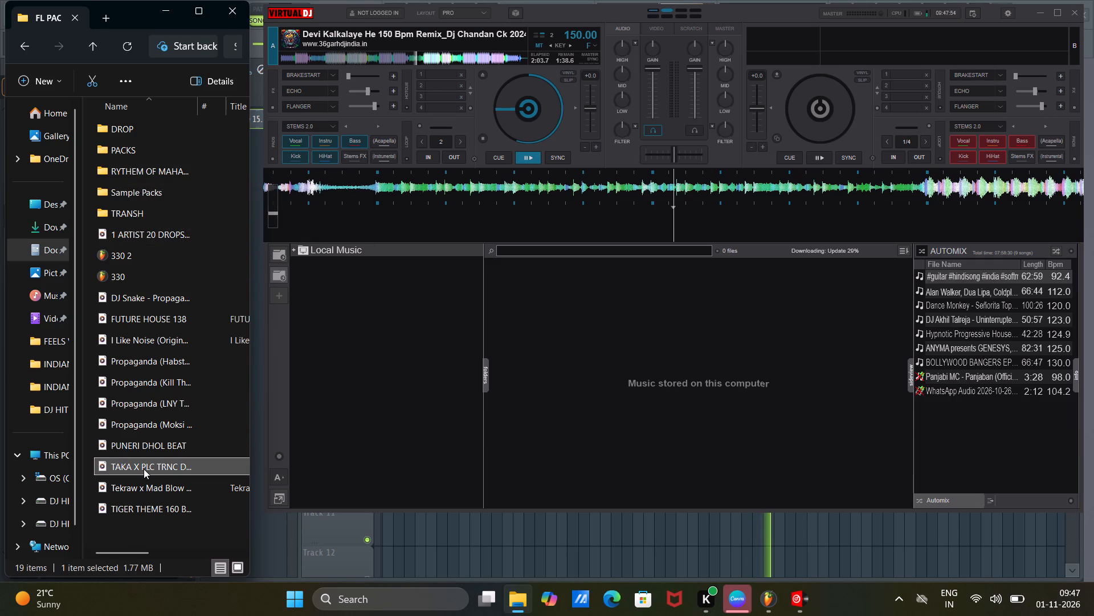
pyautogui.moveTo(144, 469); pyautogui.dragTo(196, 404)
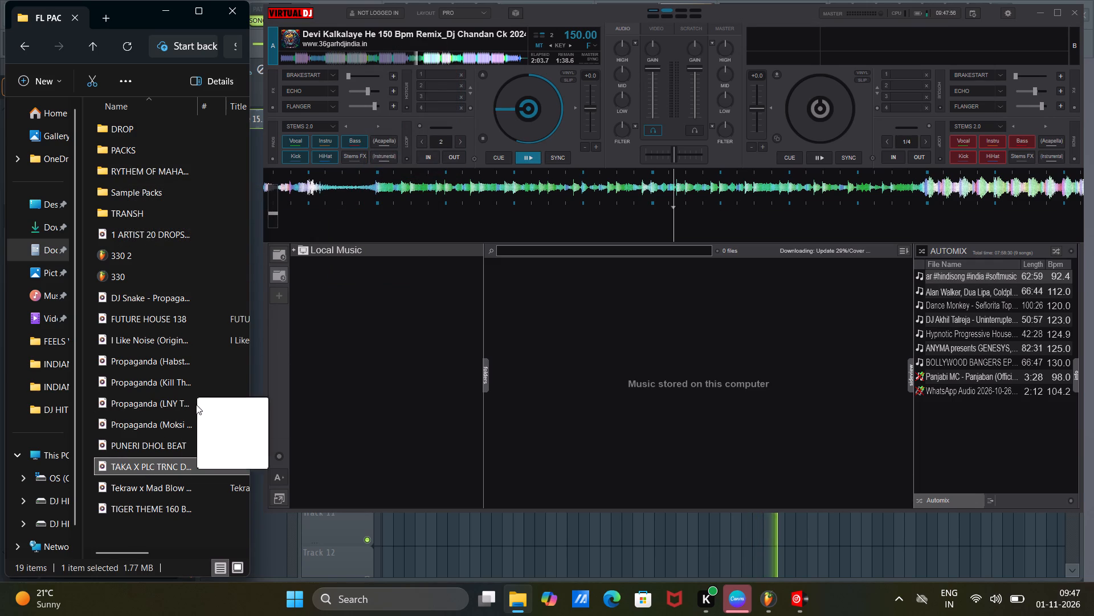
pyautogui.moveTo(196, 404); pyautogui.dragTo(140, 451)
# Load Tekraw x Mad Blow - Wakiza from the FL PACK folder into VirtualDJ's deck 2.
pyautogui.moveTo(125, 482); pyautogui.dragTo(920, 100)
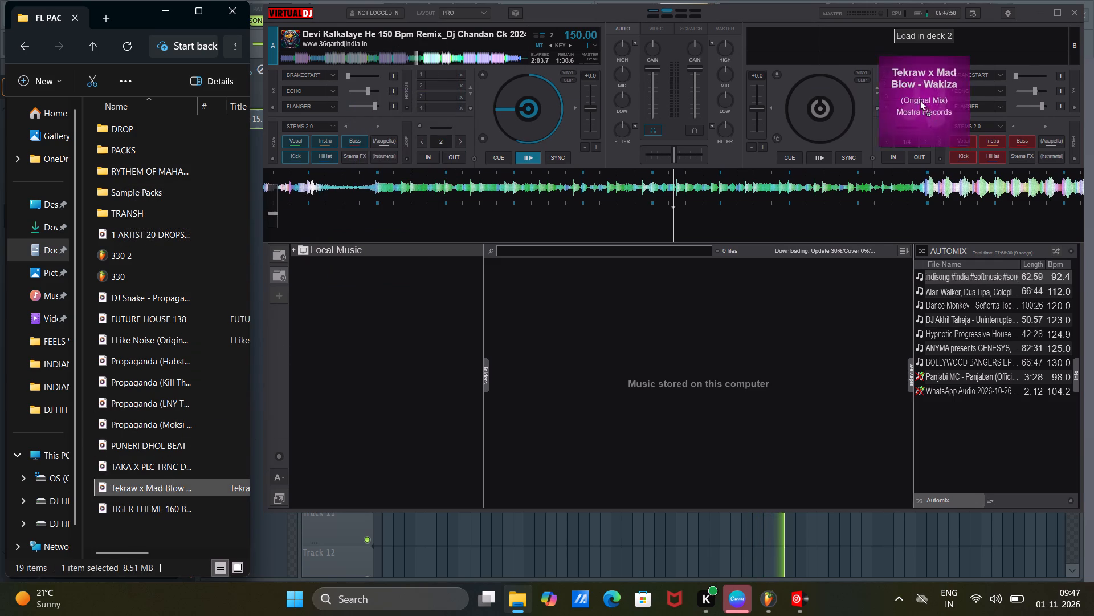
pyautogui.moveTo(920, 100); pyautogui.dragTo(915, 98)
# Switch to FL Studio, stop the song playback and minimize its window.
pyautogui.click(759, 614)
pyautogui.press('space')
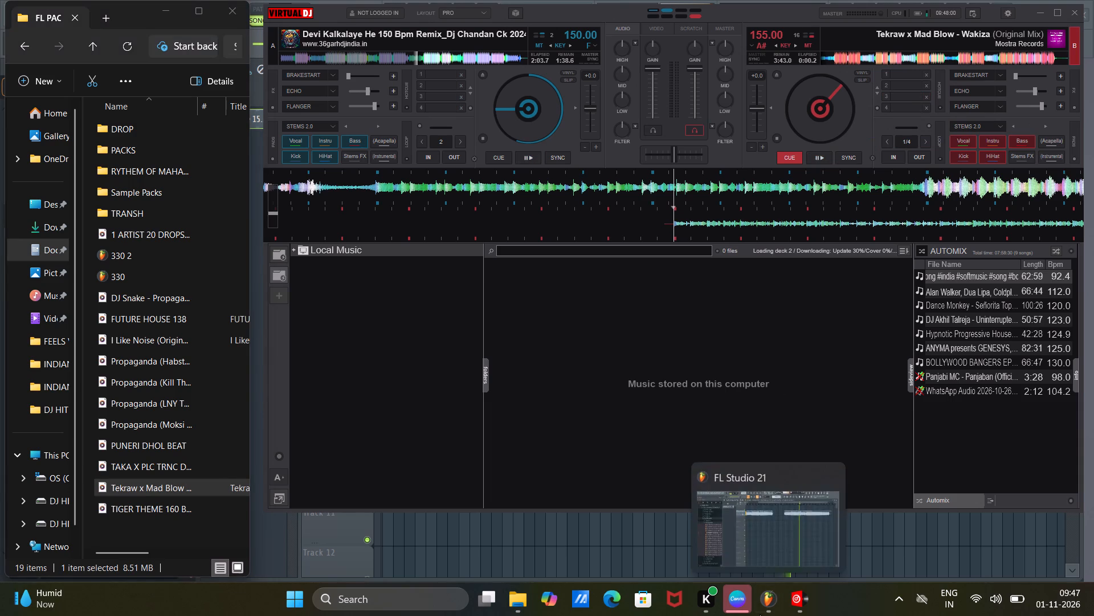
pyautogui.click(770, 610)
pyautogui.press('space')
pyautogui.click(771, 610)
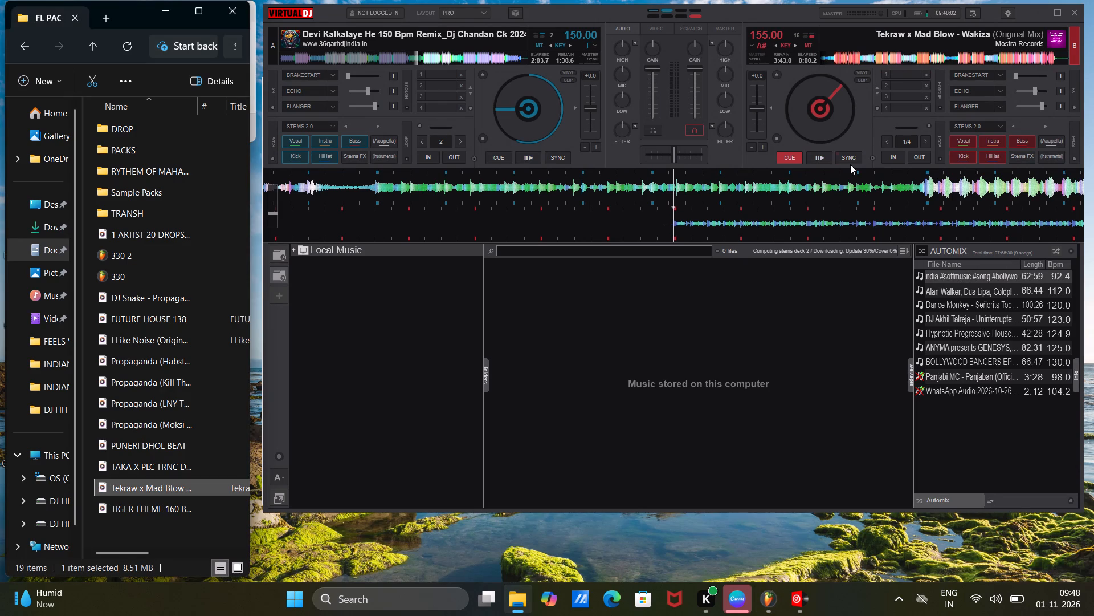
# Play Wakiza on deck 2 in VirtualDJ and audition its drops, skipping ahead to about 0:50.
pyautogui.click(828, 158)
pyautogui.click(835, 62)
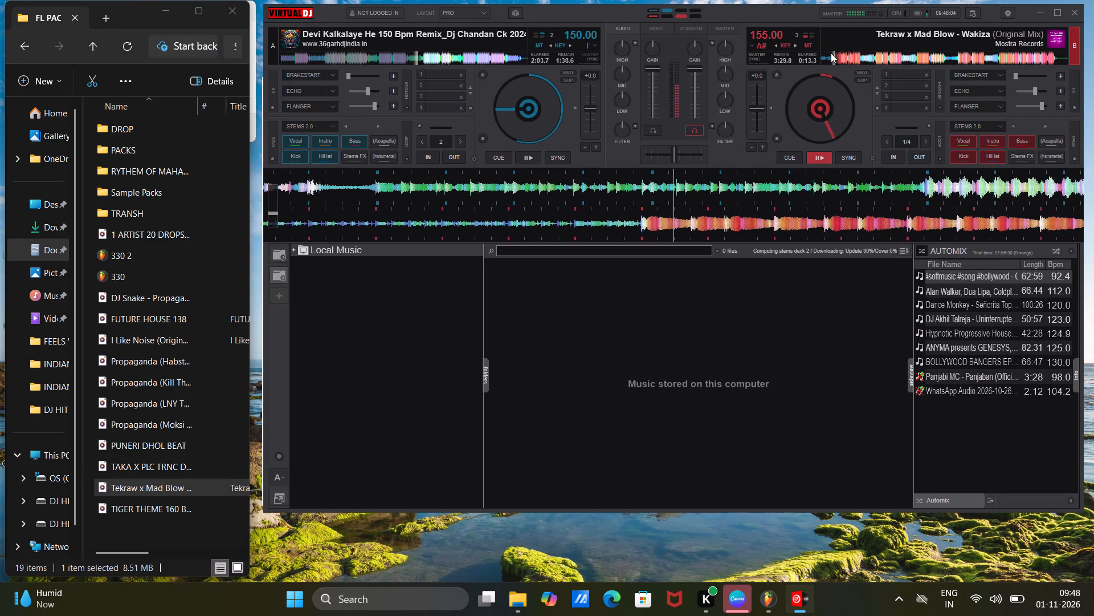
pyautogui.click(865, 56)
pyautogui.click(873, 60)
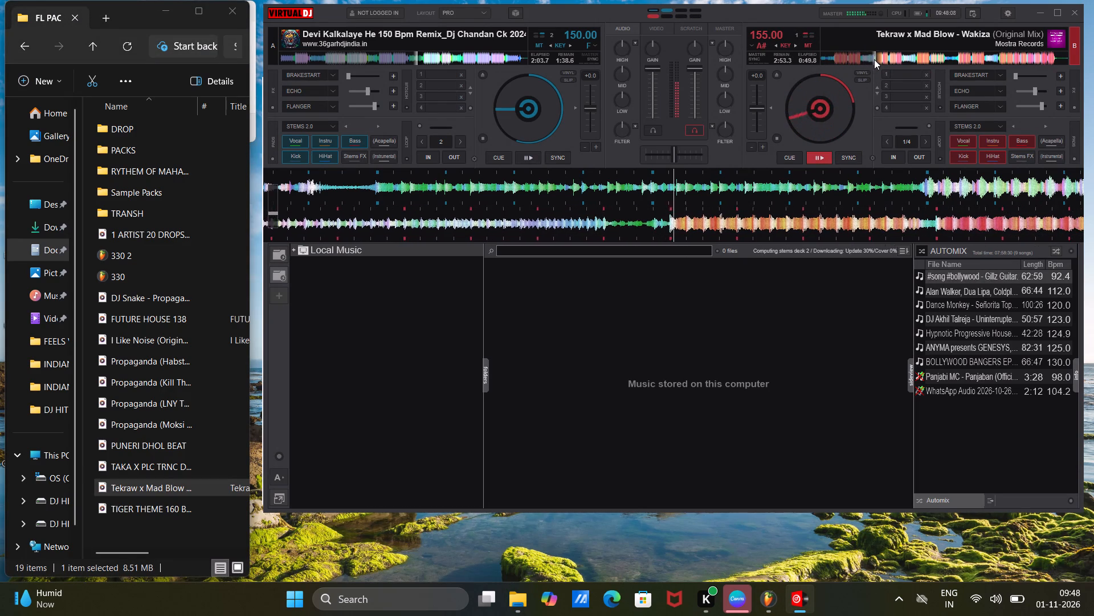
# Replace the deck 2 track with TIGER THEME 160 BPM CIRCUIT DROP and audition it up to the section at about 1:03.
pyautogui.moveTo(158, 510); pyautogui.dragTo(844, 86)
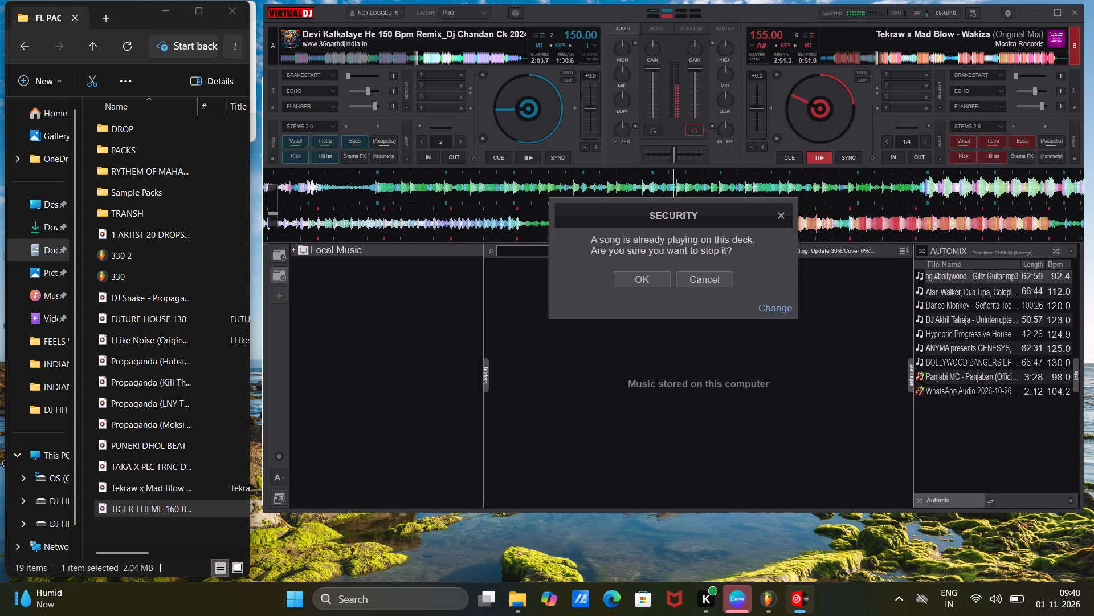
pyautogui.click(644, 278)
pyautogui.press('space')
pyautogui.click(905, 55)
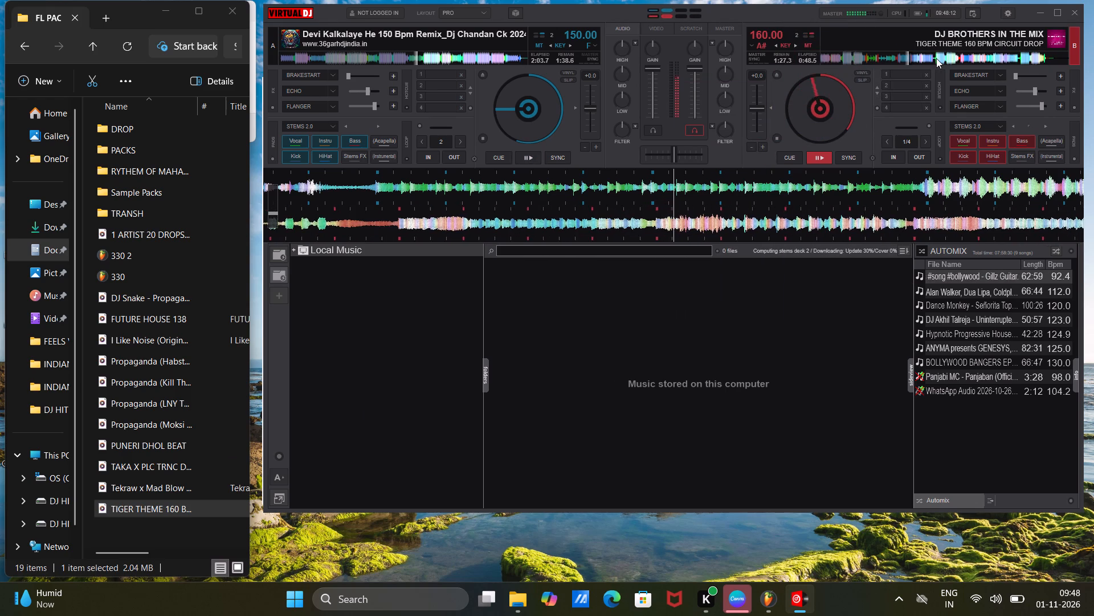
pyautogui.click(934, 58)
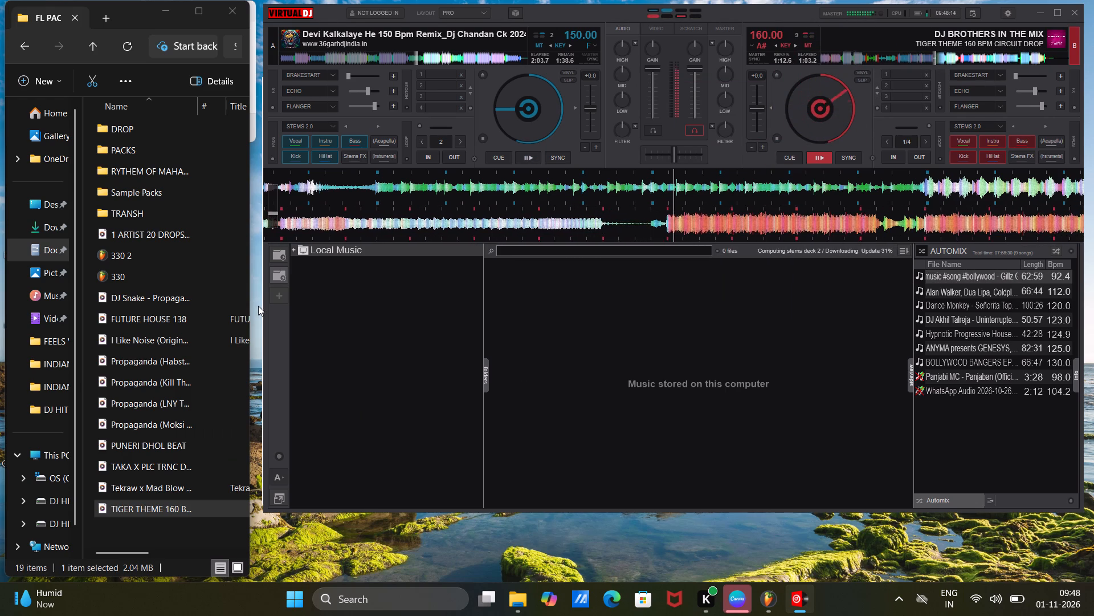
# Replace the deck 2 track with PUNERI DHOL BEAT and audition its dhol patterns from about 0:49 to 1:30.
pyautogui.moveTo(140, 448); pyautogui.dragTo(737, 102)
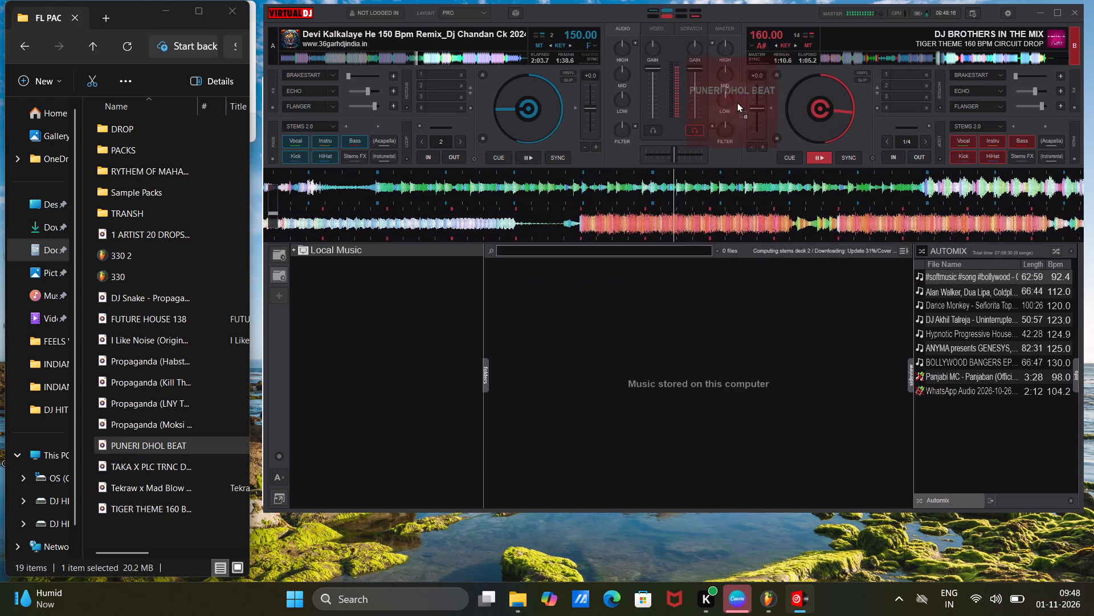
pyautogui.moveTo(737, 102); pyautogui.dragTo(756, 98)
pyautogui.click(643, 277)
pyautogui.press('space')
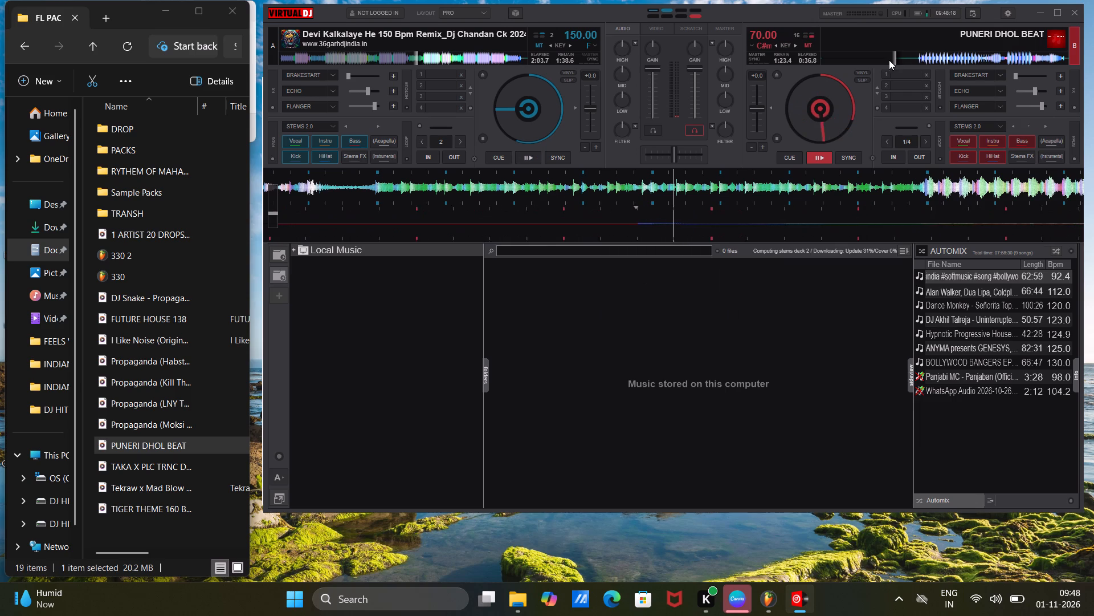
pyautogui.click(918, 62)
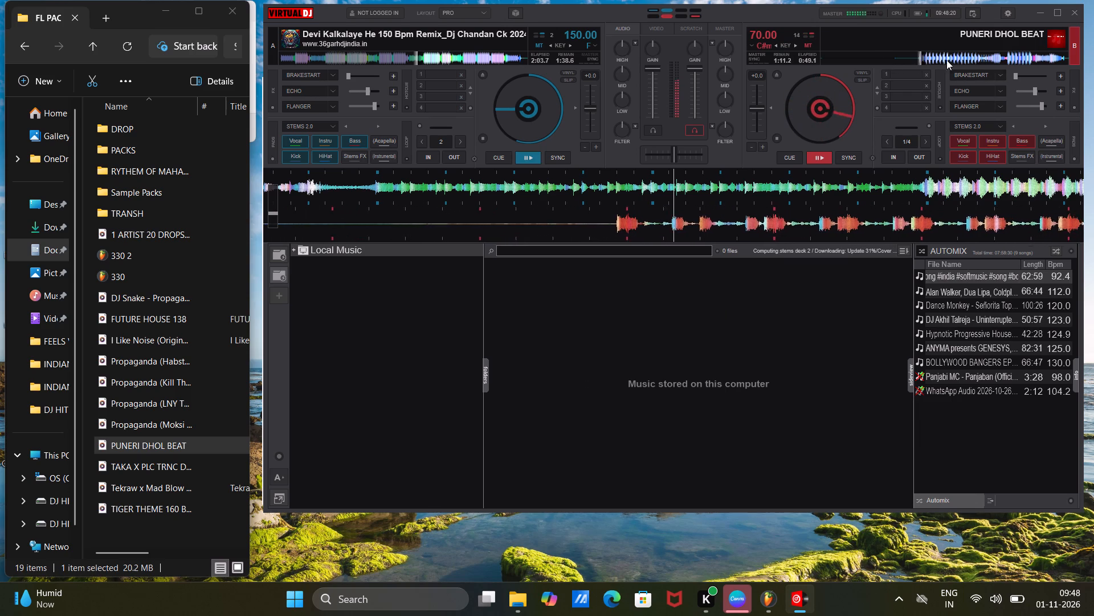
pyautogui.click(951, 54)
pyautogui.click(970, 57)
pyautogui.click(984, 58)
pyautogui.click(993, 58)
pyautogui.click(995, 58)
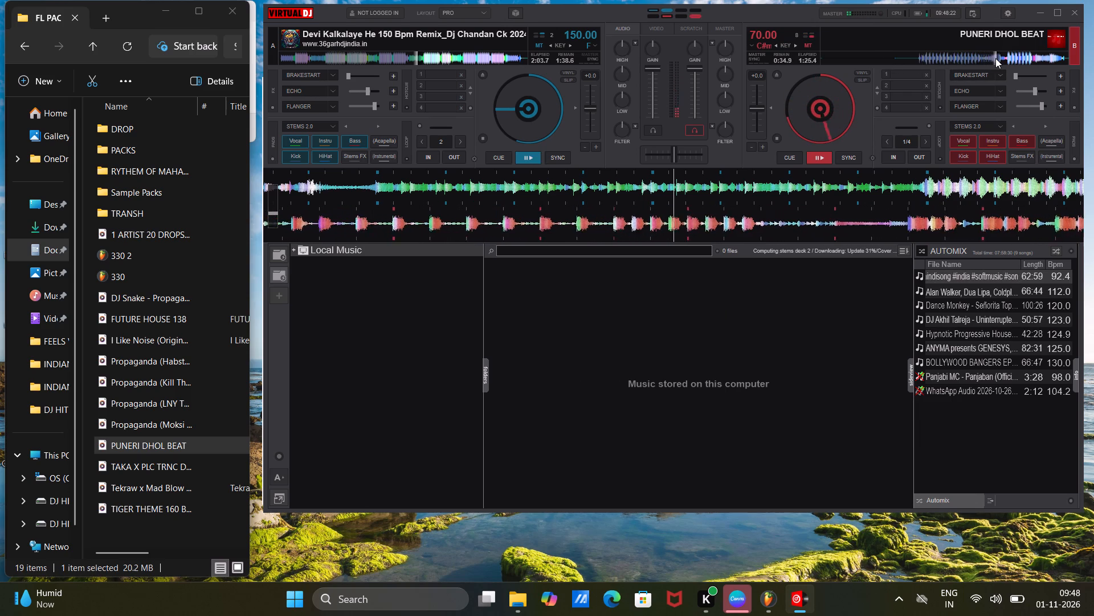
pyautogui.click(1003, 60)
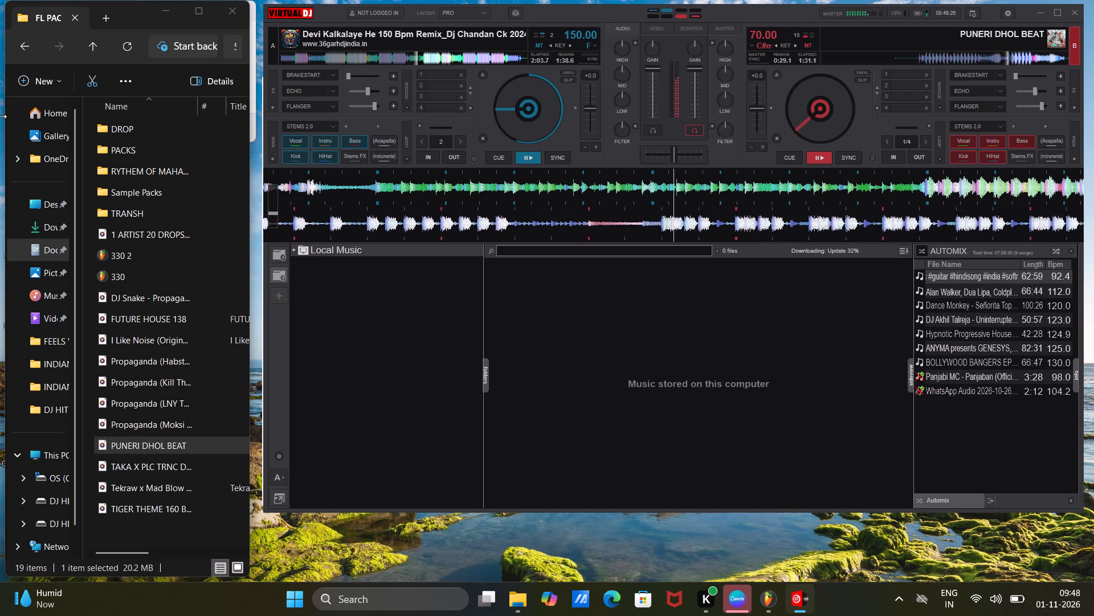
# Replace the deck 2 track with Propaganda (Moksi Remix) and audition its drops, skipping ahead to about 2:08.
pyautogui.moveTo(149, 428); pyautogui.dragTo(811, 91)
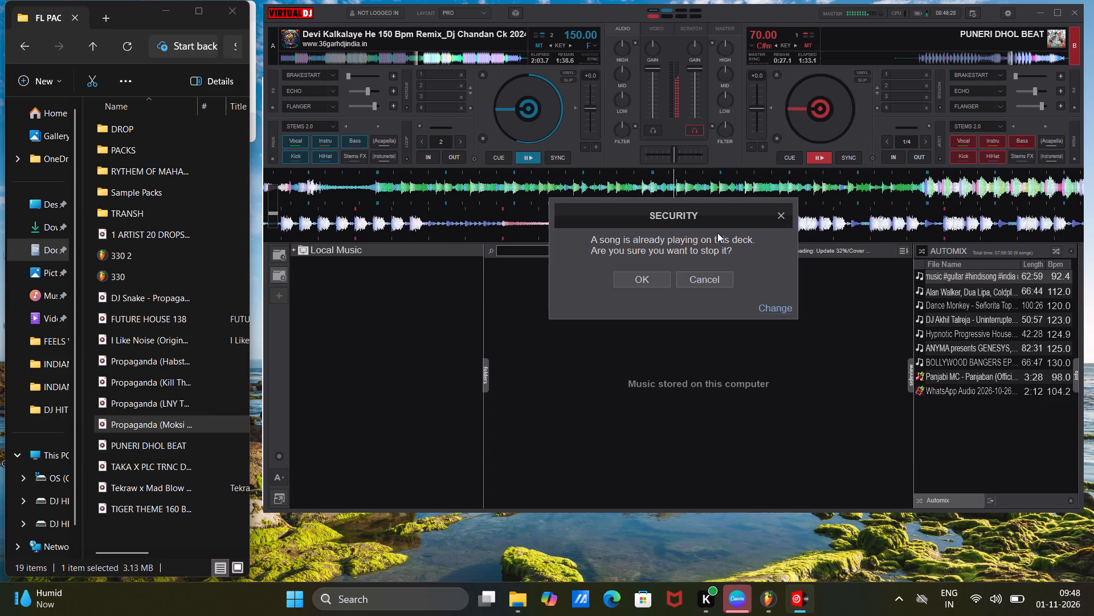
pyautogui.click(661, 281)
pyautogui.press('space')
pyautogui.click(896, 58)
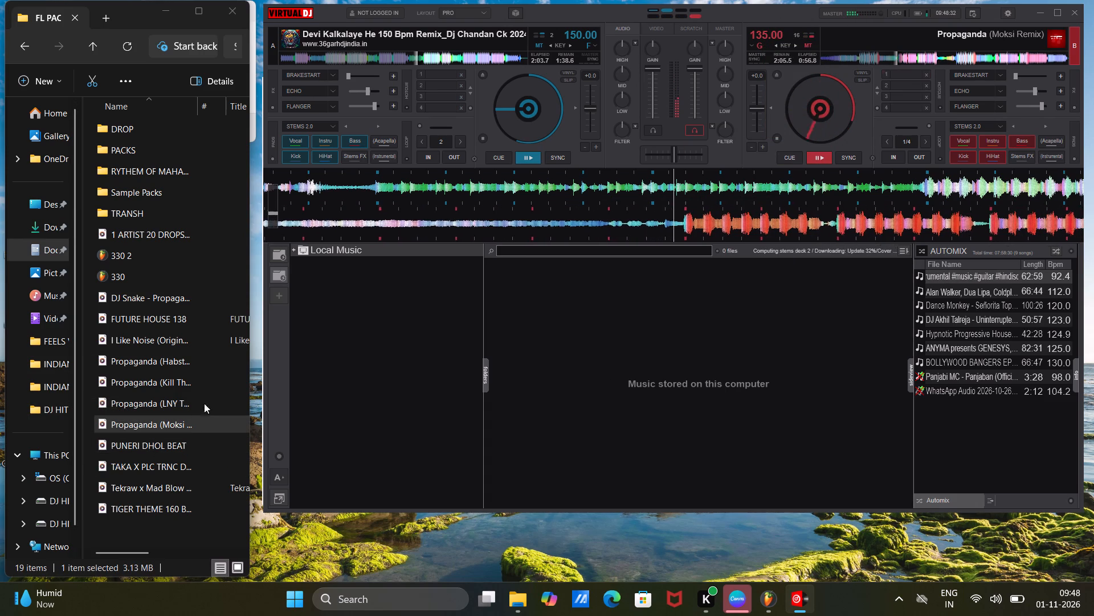
pyautogui.moveTo(134, 402); pyautogui.dragTo(224, 372)
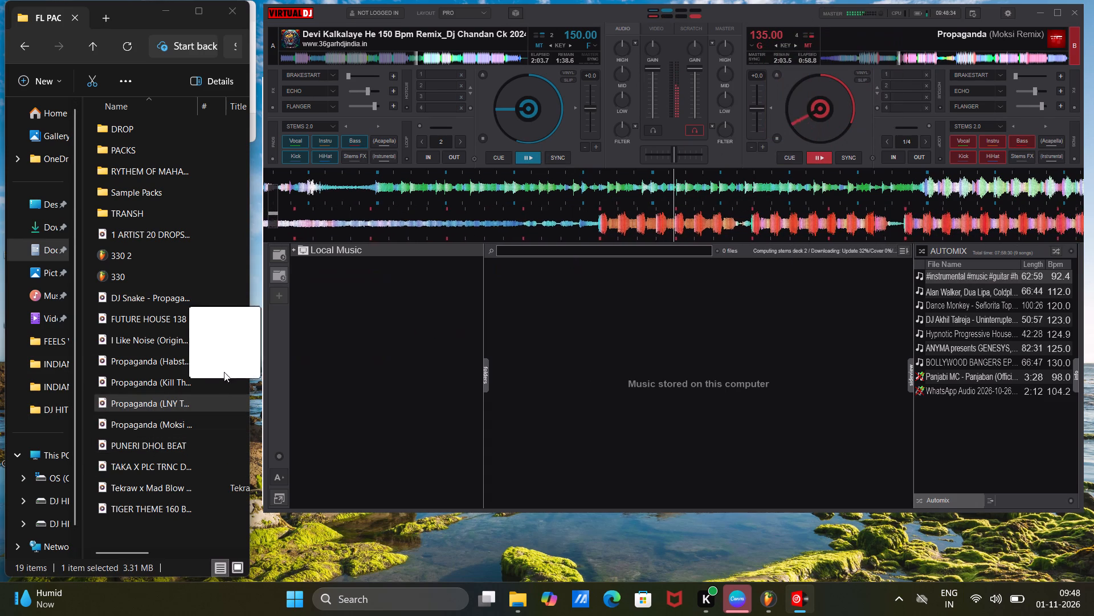
pyautogui.moveTo(224, 372); pyautogui.dragTo(187, 408)
pyautogui.click(953, 60)
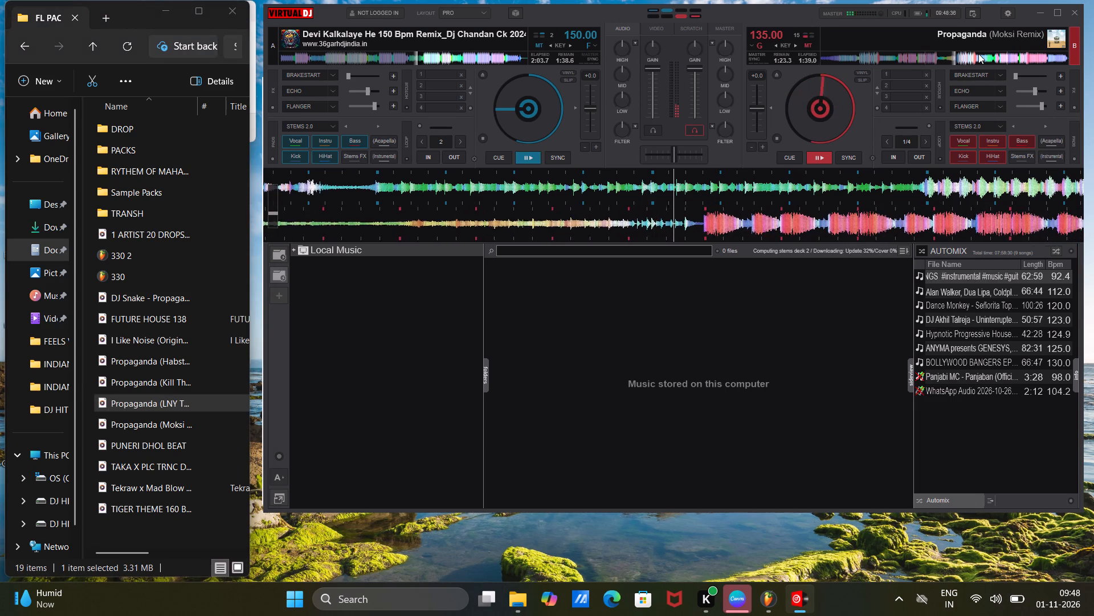
pyautogui.click(996, 59)
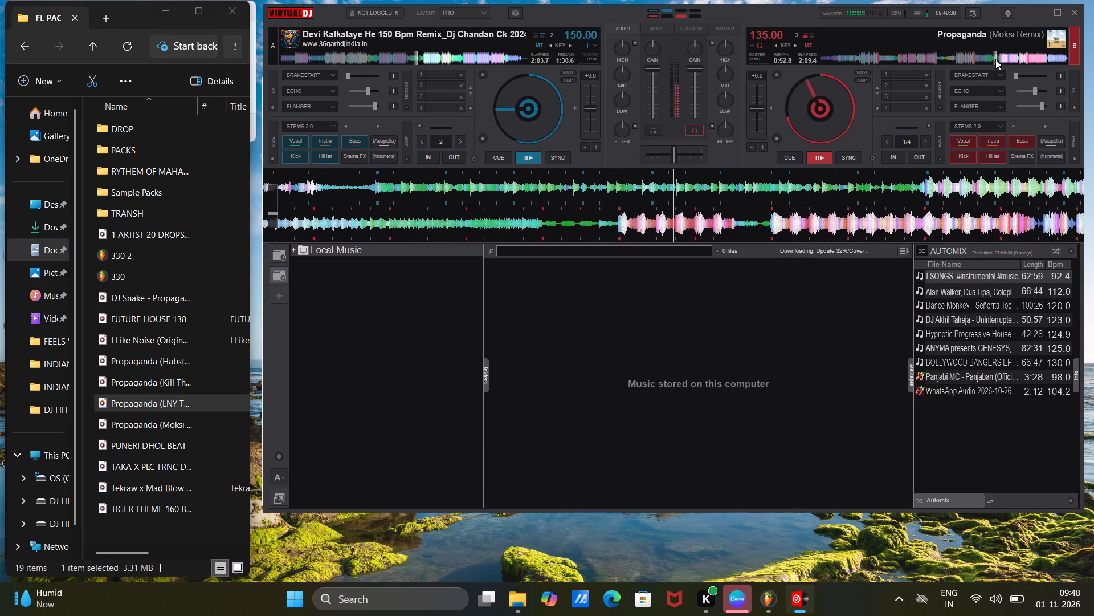
# Replace the deck 2 track with Propaganda (Kill The Noise Remix) and audition its drops around 0:50 and 2:05.
pyautogui.moveTo(145, 384); pyautogui.dragTo(934, 68)
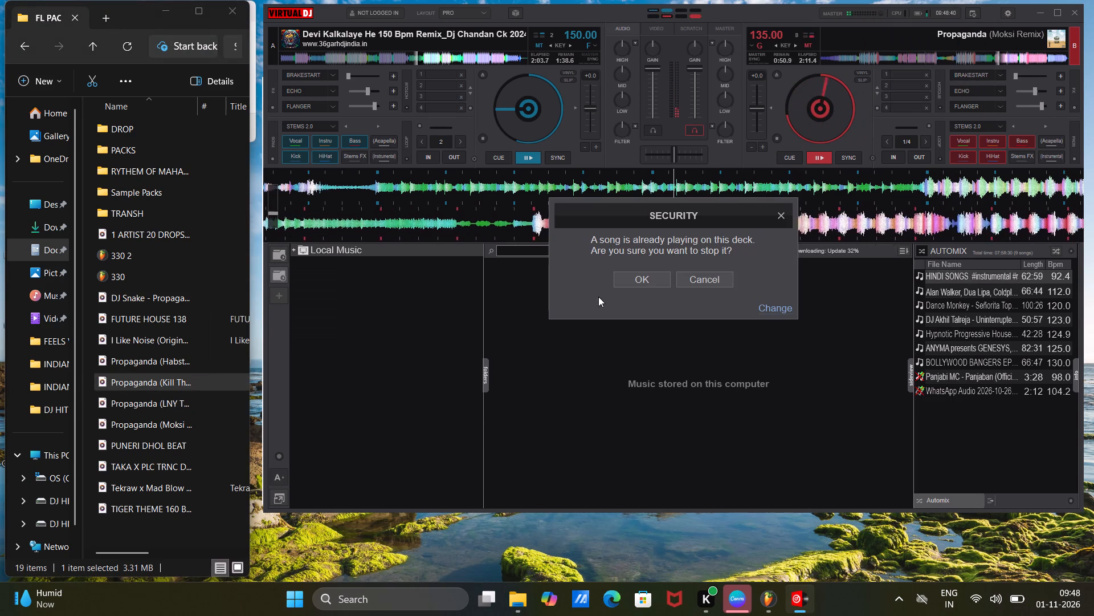
pyautogui.click(640, 282)
pyautogui.press('space')
pyautogui.click(880, 59)
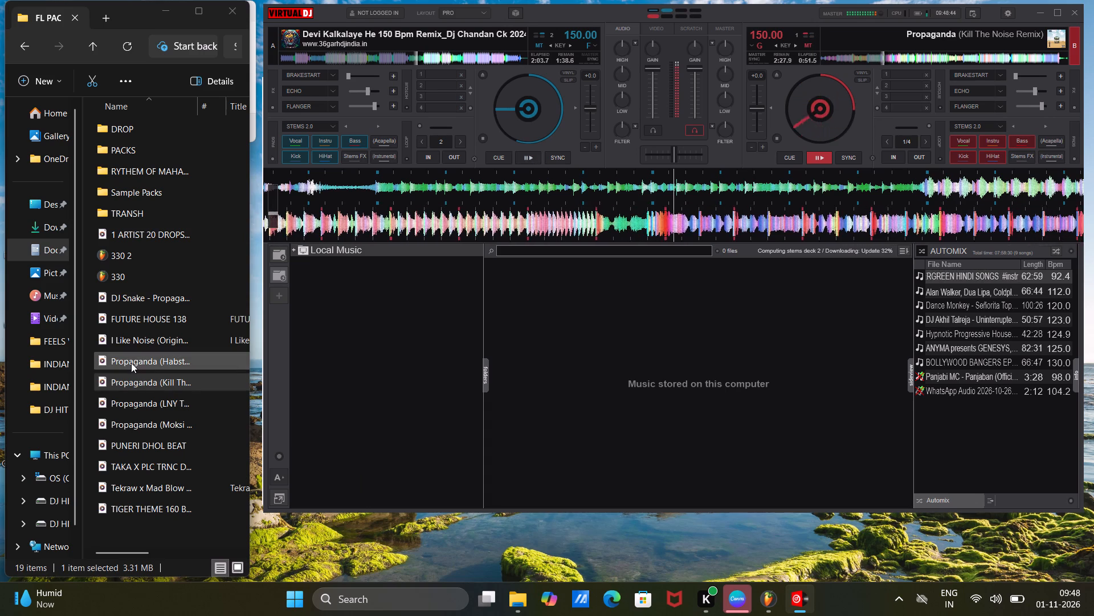
pyautogui.moveTo(131, 363); pyautogui.dragTo(875, 94)
pyautogui.click(782, 220)
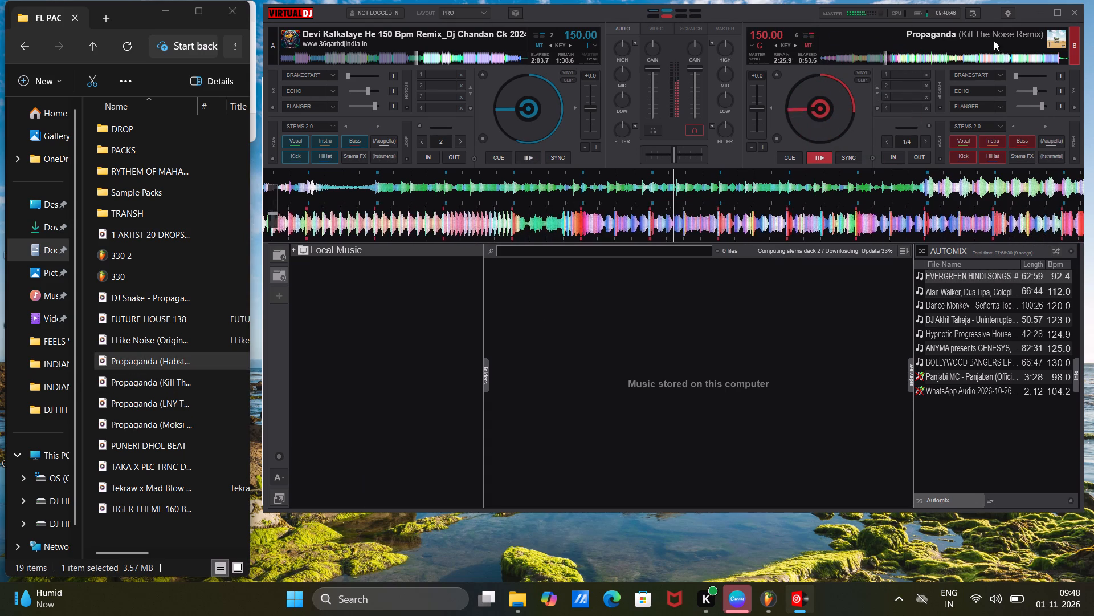
pyautogui.click(972, 56)
pyautogui.click(976, 58)
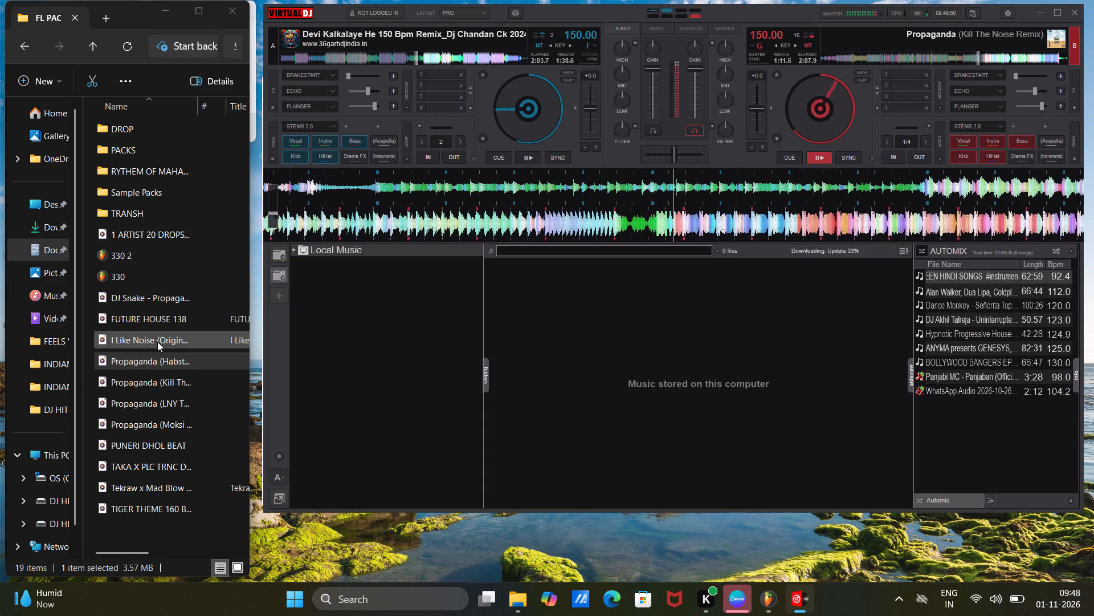
# Replace the deck 2 track with I Like Noise (Original Mix) and audition its drops from about 0:39 to 2:07.
pyautogui.moveTo(118, 335); pyautogui.dragTo(790, 111)
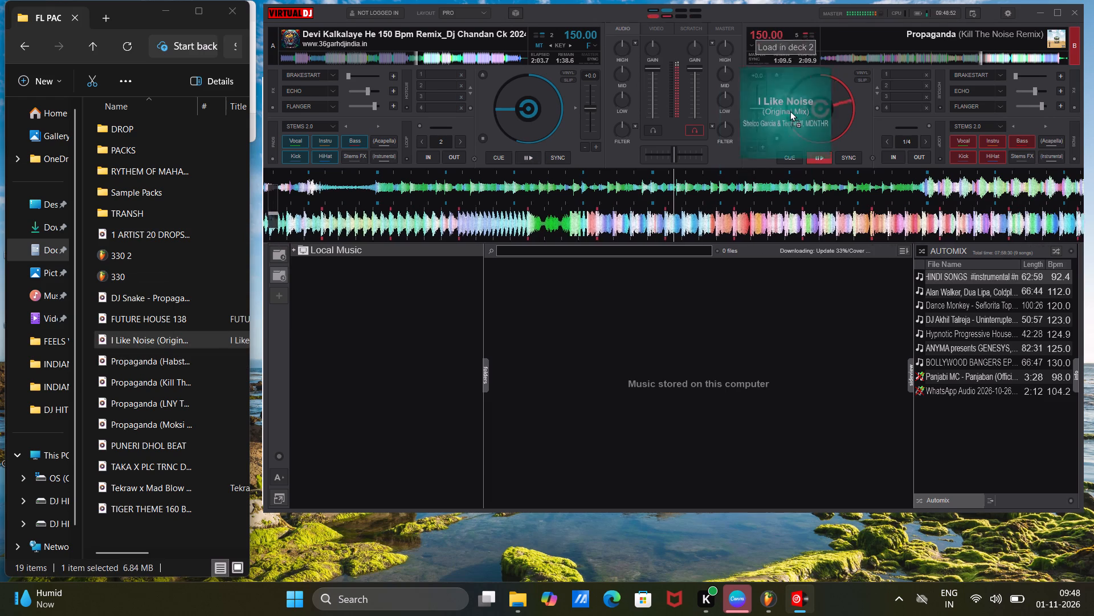
pyautogui.moveTo(790, 111); pyautogui.dragTo(842, 97)
pyautogui.click(655, 278)
pyautogui.press('space')
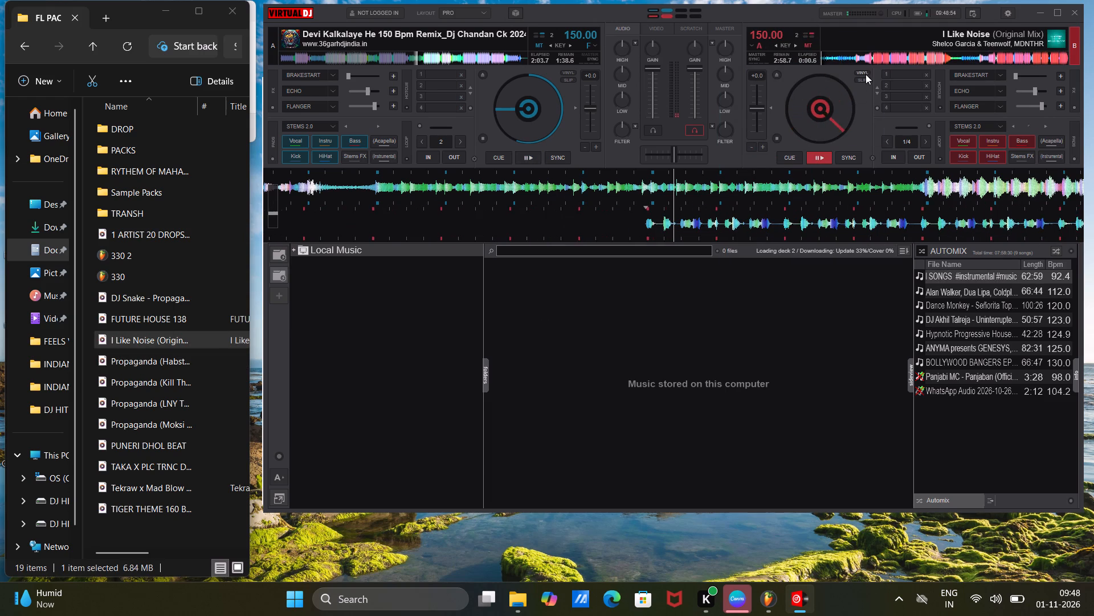
pyautogui.click(870, 58)
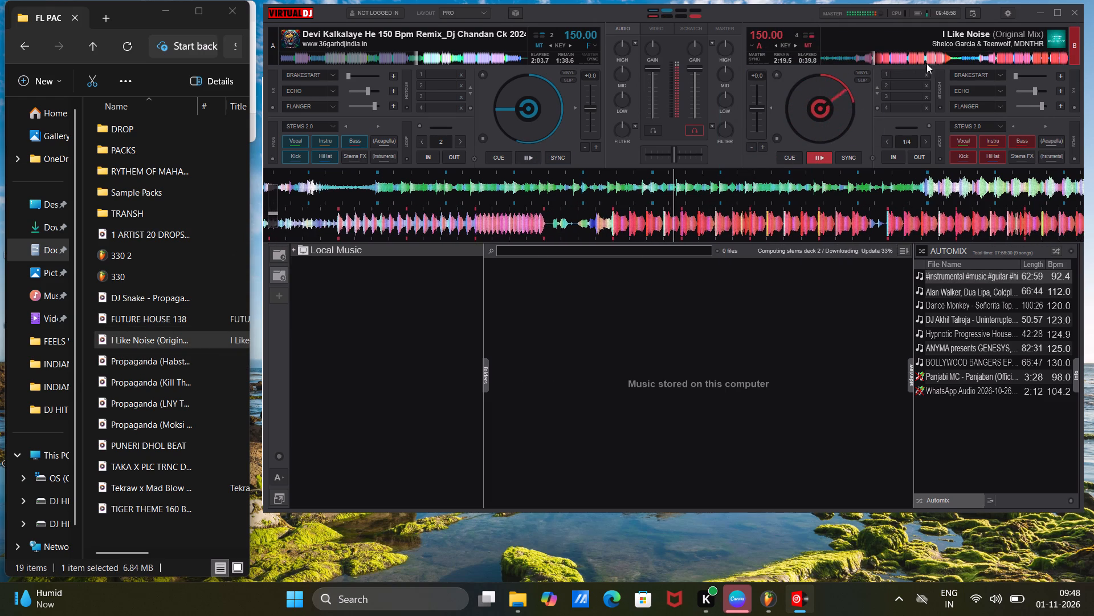
pyautogui.click(891, 59)
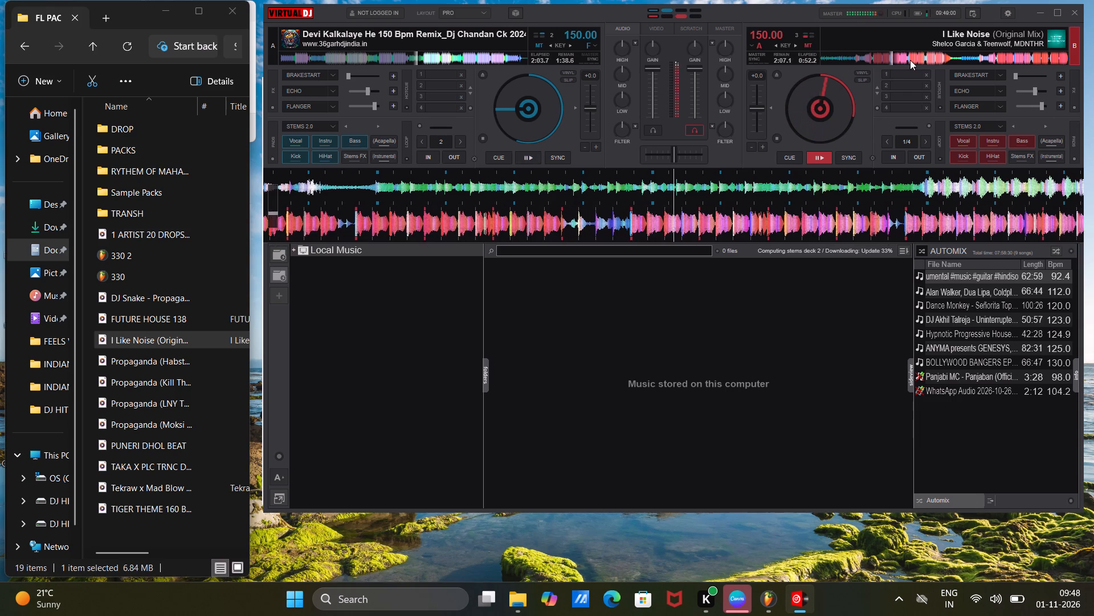
pyautogui.click(910, 59)
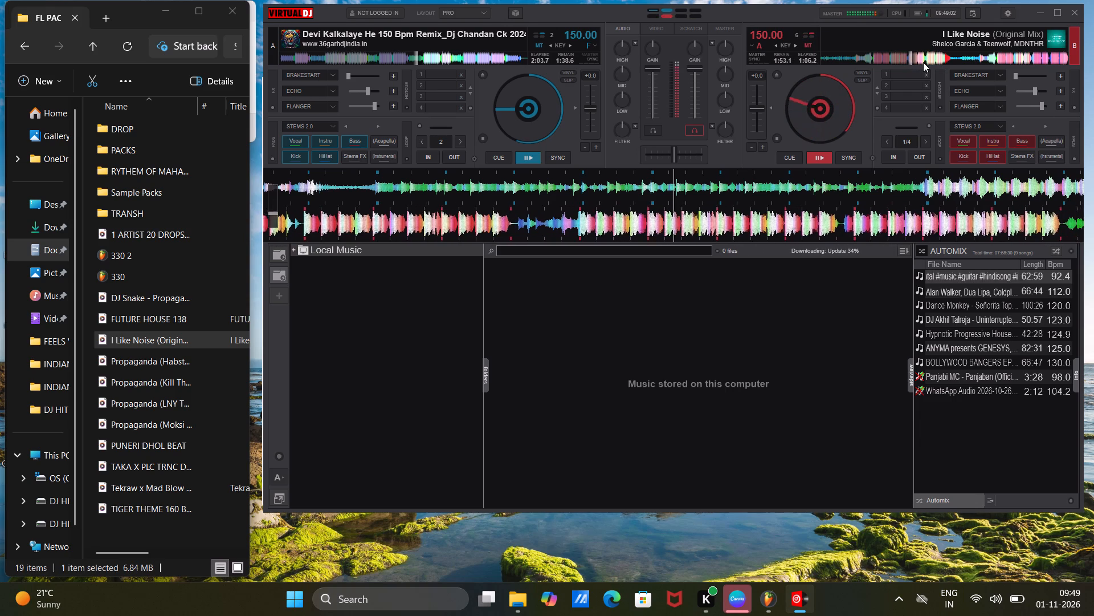
pyautogui.click(927, 62)
pyautogui.click(962, 58)
pyautogui.click(977, 62)
pyautogui.click(993, 62)
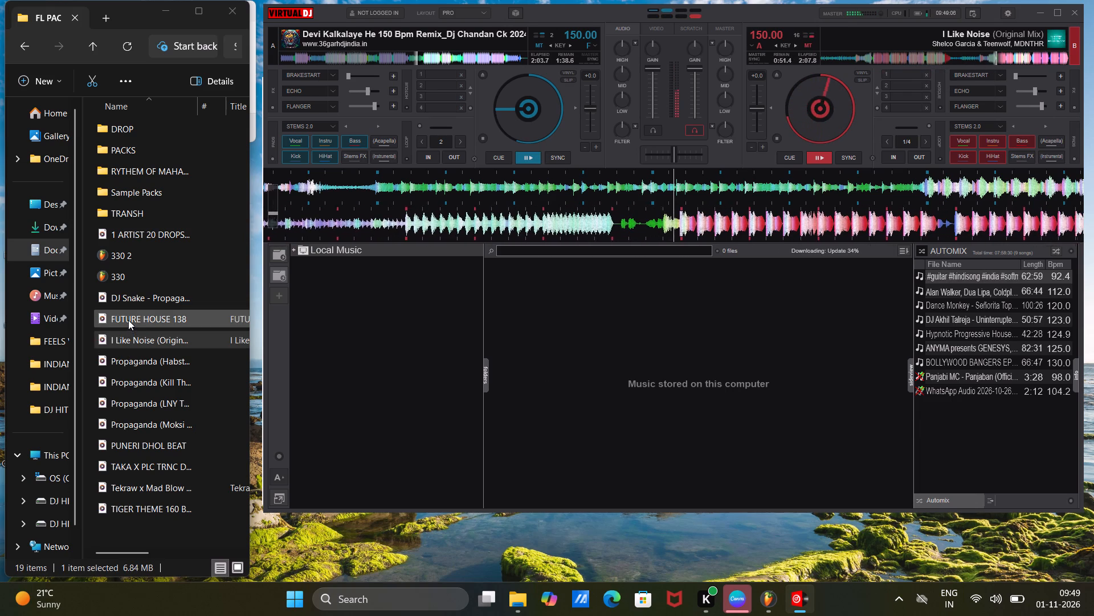
# Replace the deck 2 track with FUTURE HOUSE 138 and audition its sections from about 0:42 to 2:24.
pyautogui.moveTo(128, 320); pyautogui.dragTo(832, 100)
pyautogui.click(642, 281)
pyautogui.press('space')
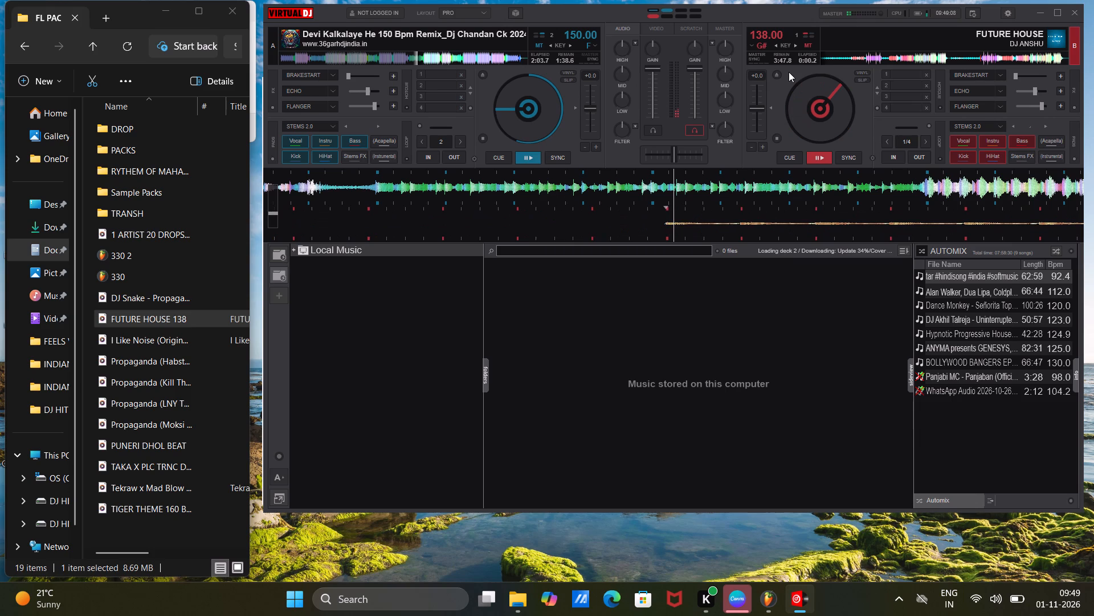
pyautogui.click(861, 60)
pyautogui.click(866, 60)
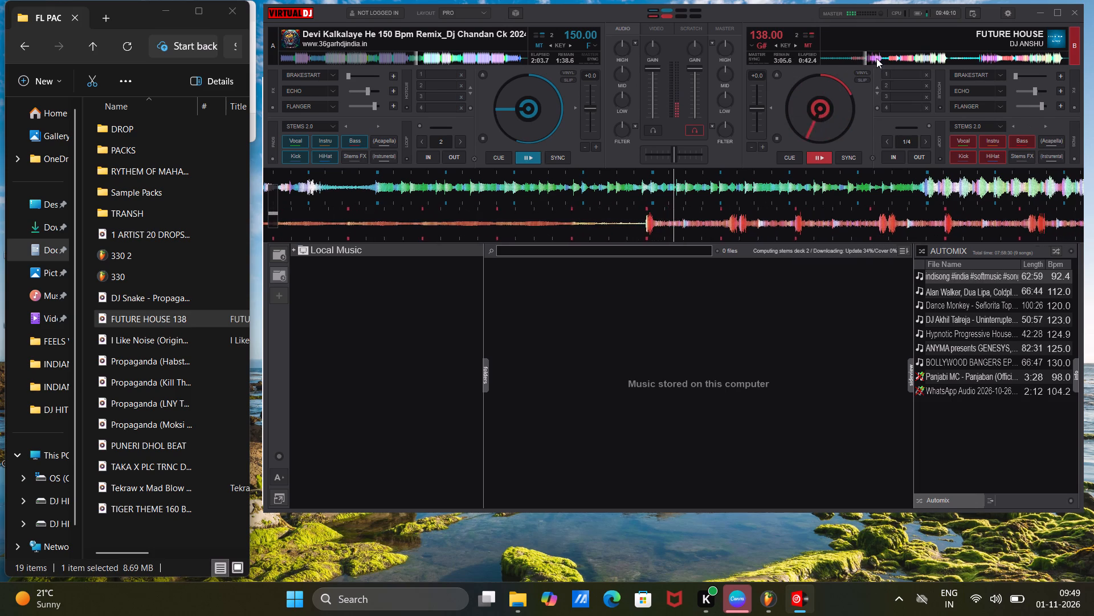
pyautogui.click(875, 58)
pyautogui.click(881, 60)
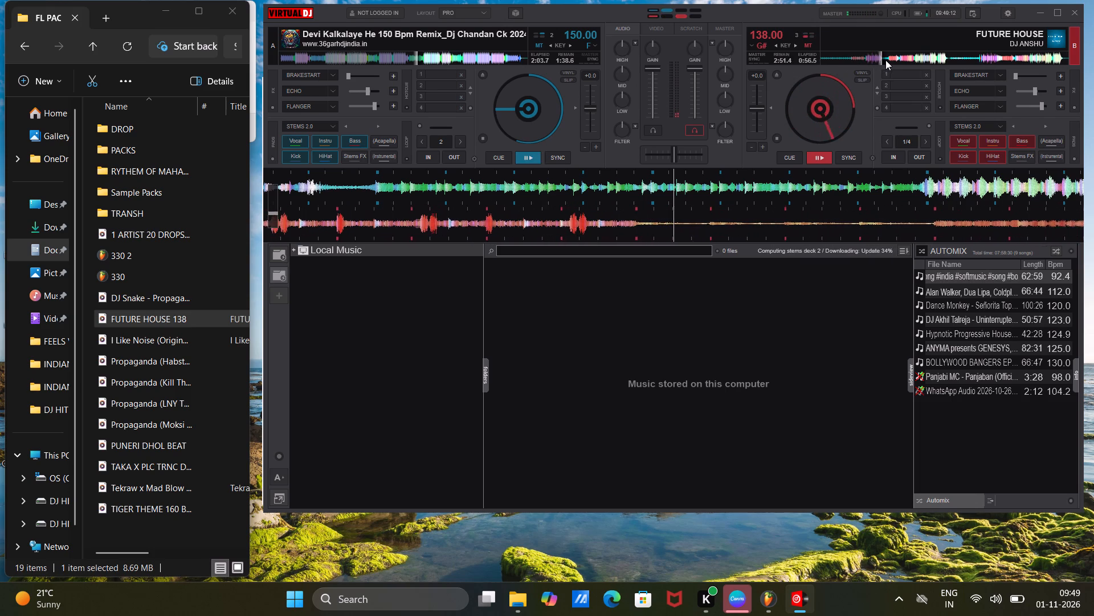
pyautogui.click(887, 60)
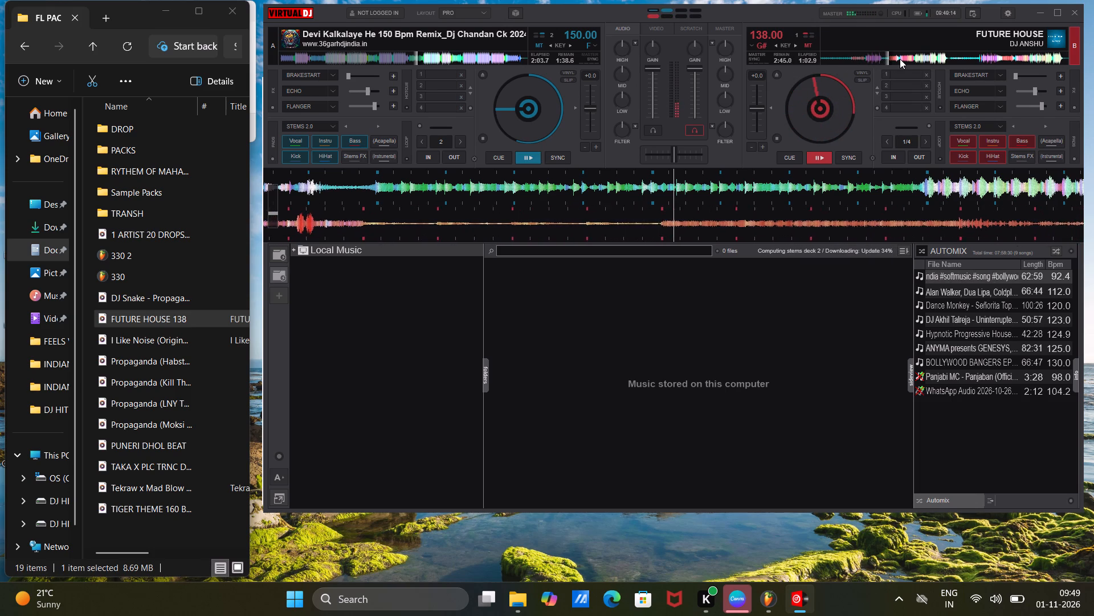
pyautogui.click(900, 59)
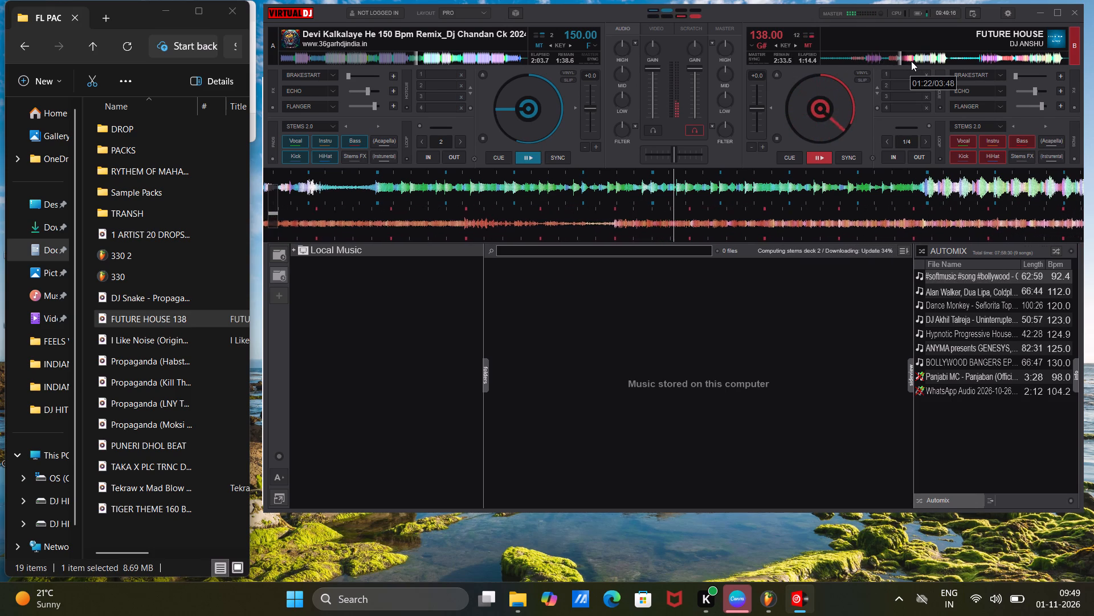
pyautogui.click(911, 61)
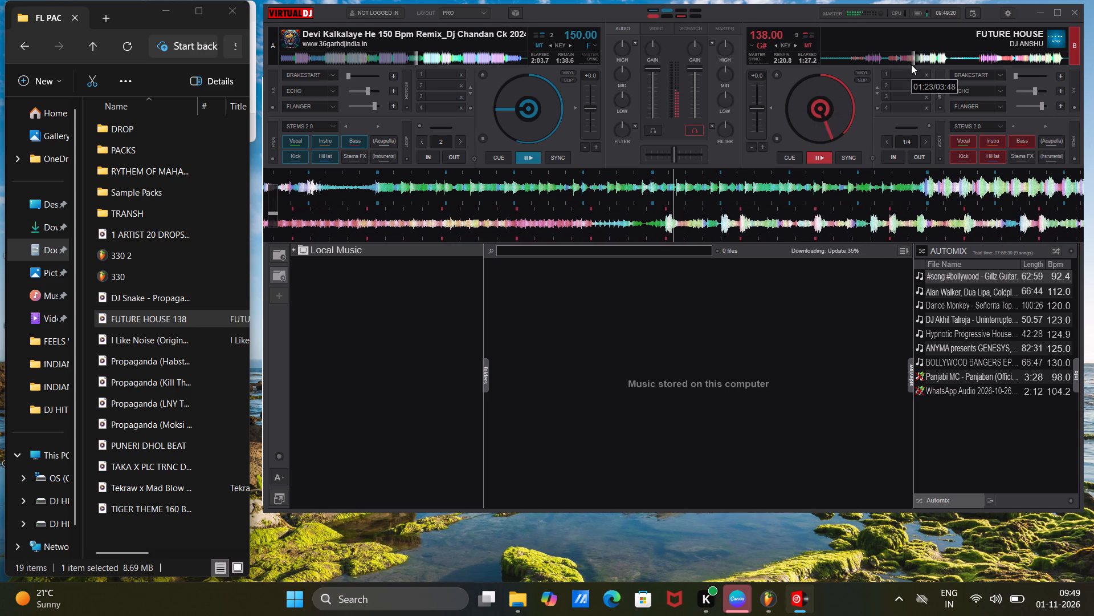
pyautogui.click(931, 64)
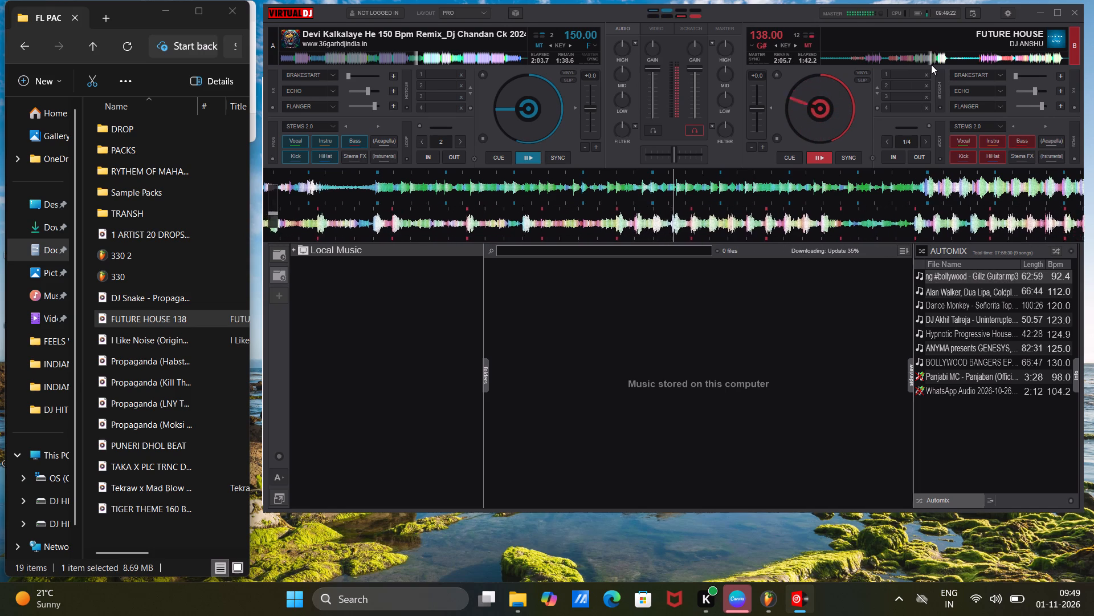
pyautogui.click(937, 60)
pyautogui.click(947, 61)
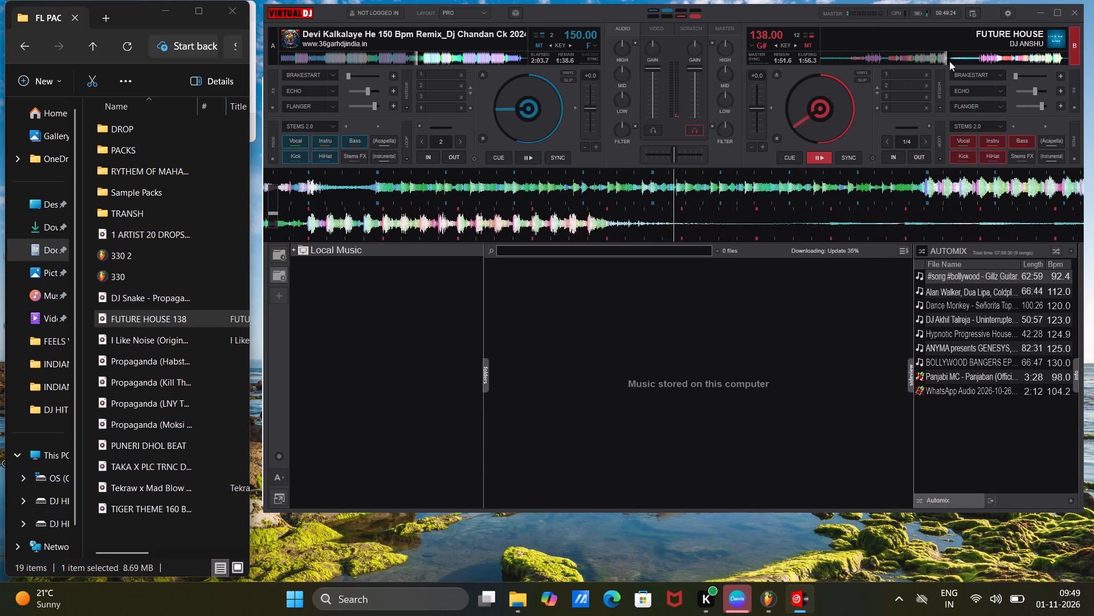
pyautogui.click(955, 61)
pyautogui.click(973, 59)
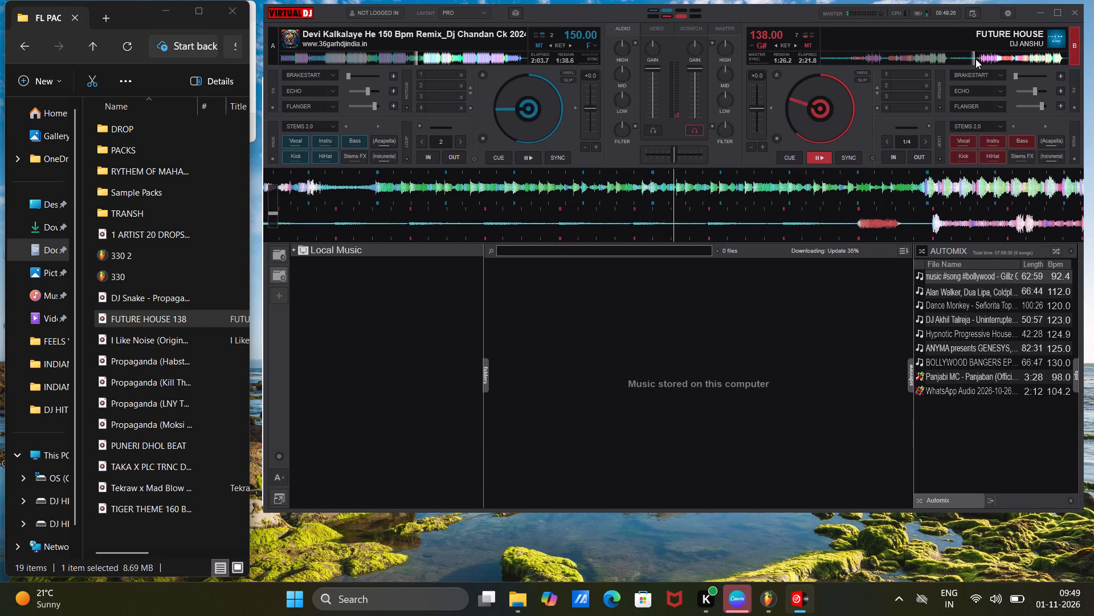
pyautogui.click(978, 59)
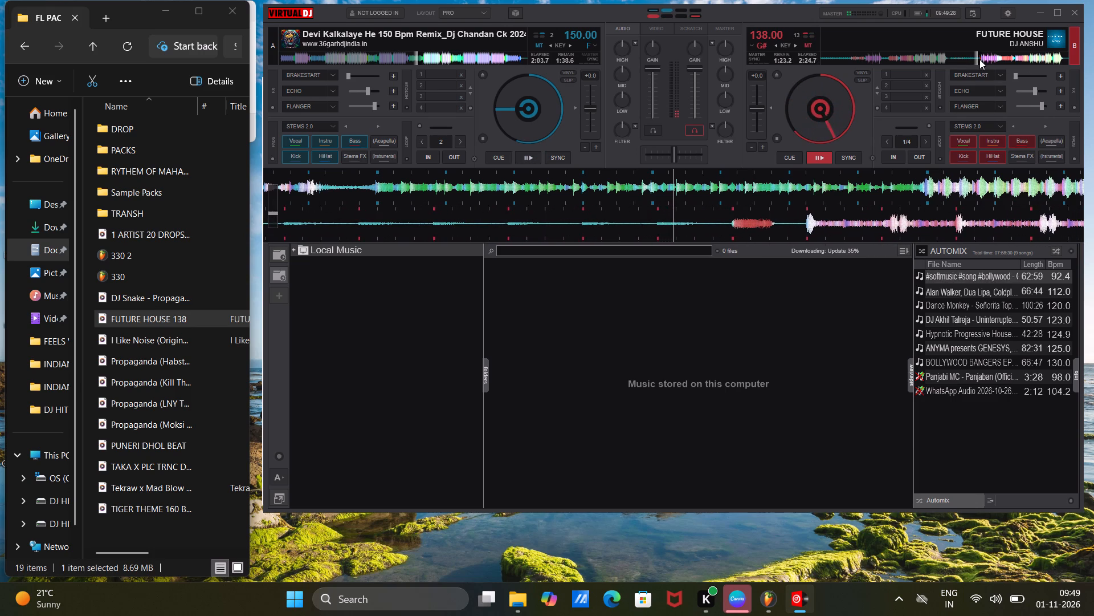
# Replace the deck 2 track with DJ Snake's Propaganda (Valentino Khan Remix) and audition it from about 0:22 to 1:27.
pyautogui.moveTo(135, 299); pyautogui.dragTo(165, 301)
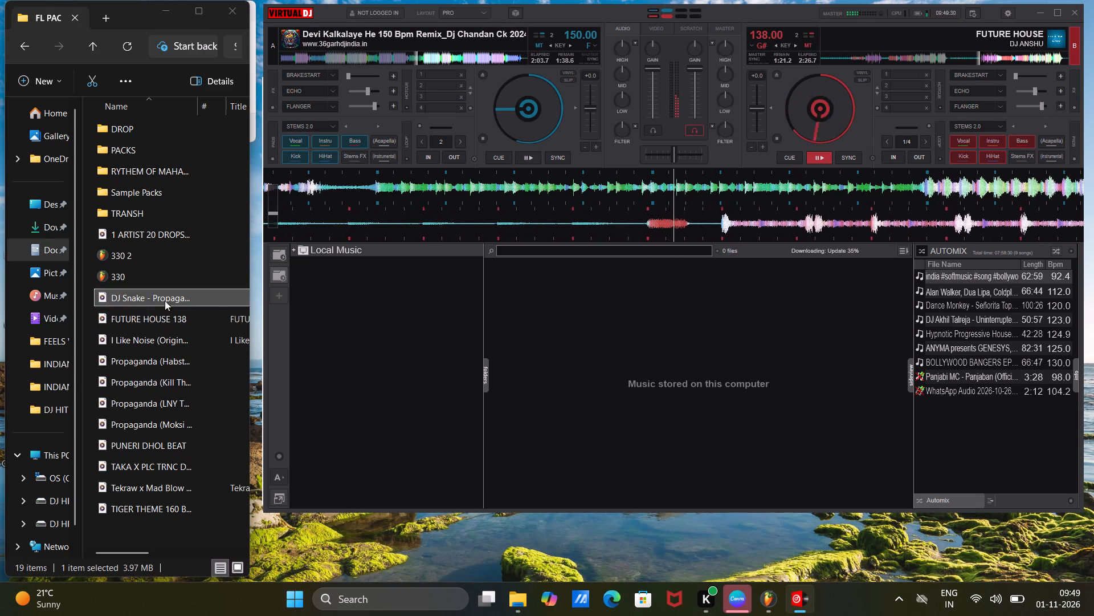
pyautogui.moveTo(165, 301); pyautogui.dragTo(877, 99)
pyautogui.click(639, 279)
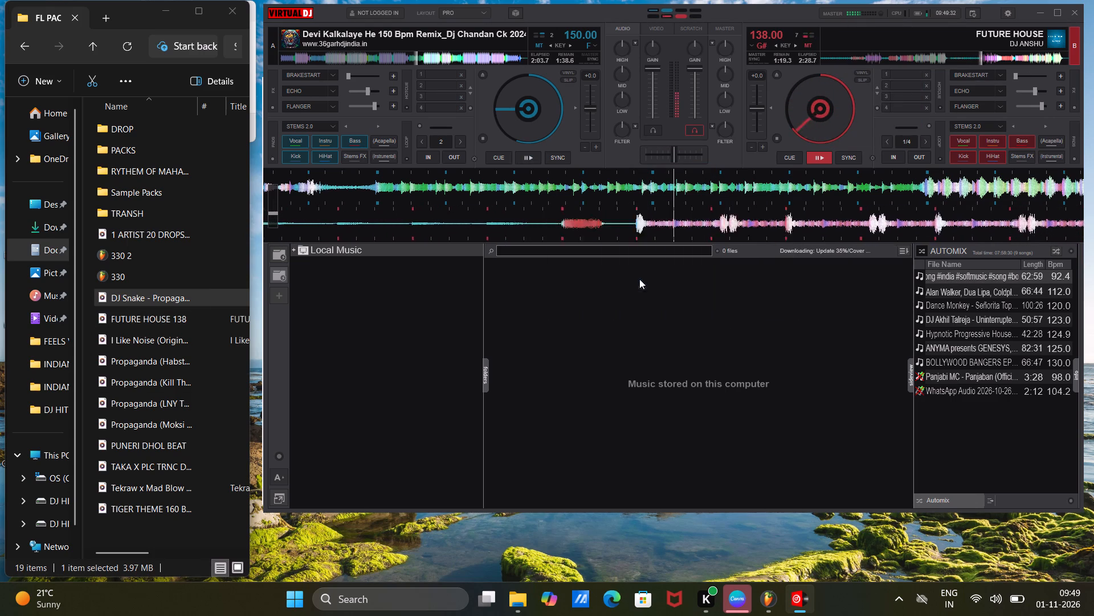
pyautogui.press('space')
pyautogui.click(847, 65)
pyautogui.click(845, 60)
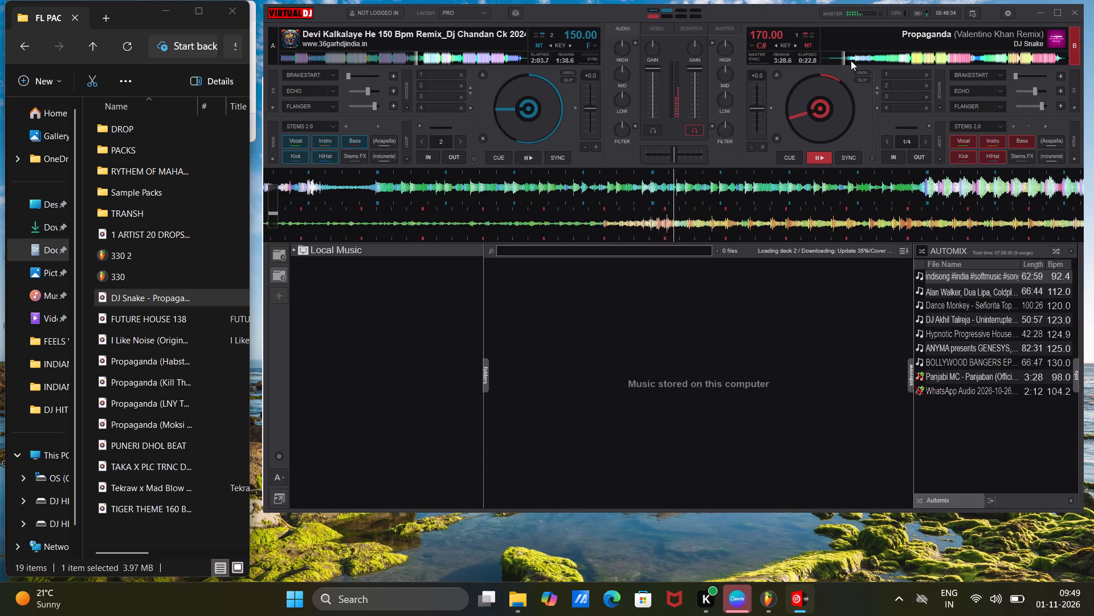
pyautogui.click(855, 61)
pyautogui.click(891, 65)
pyautogui.click(909, 60)
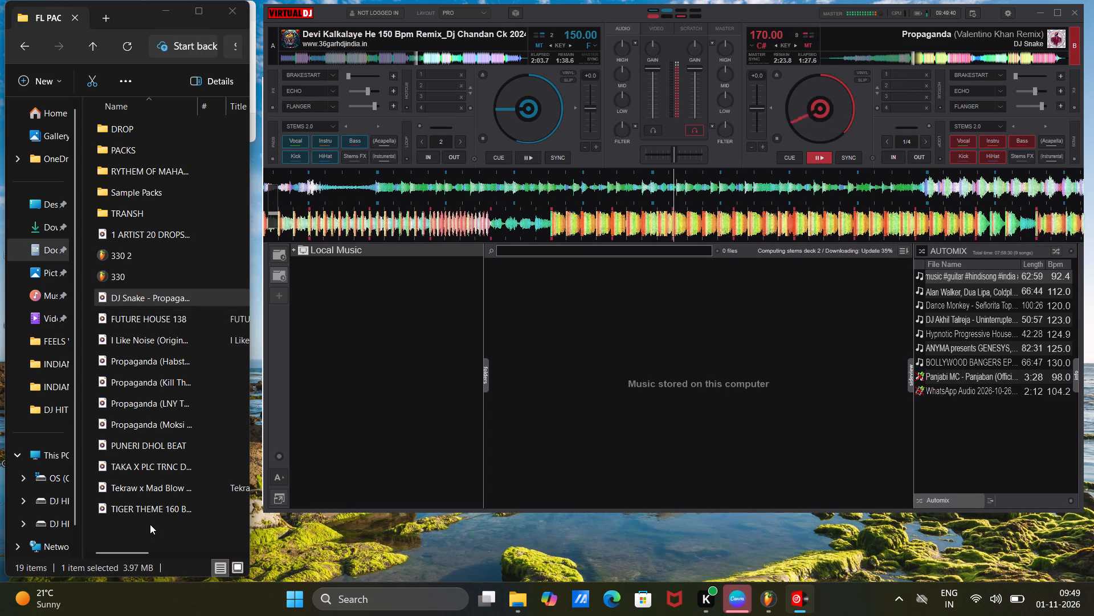
# Reload Propaganda (Moksi Remix) on deck 2 and audition the drop around 0:58.
pyautogui.moveTo(154, 427); pyautogui.dragTo(818, 94)
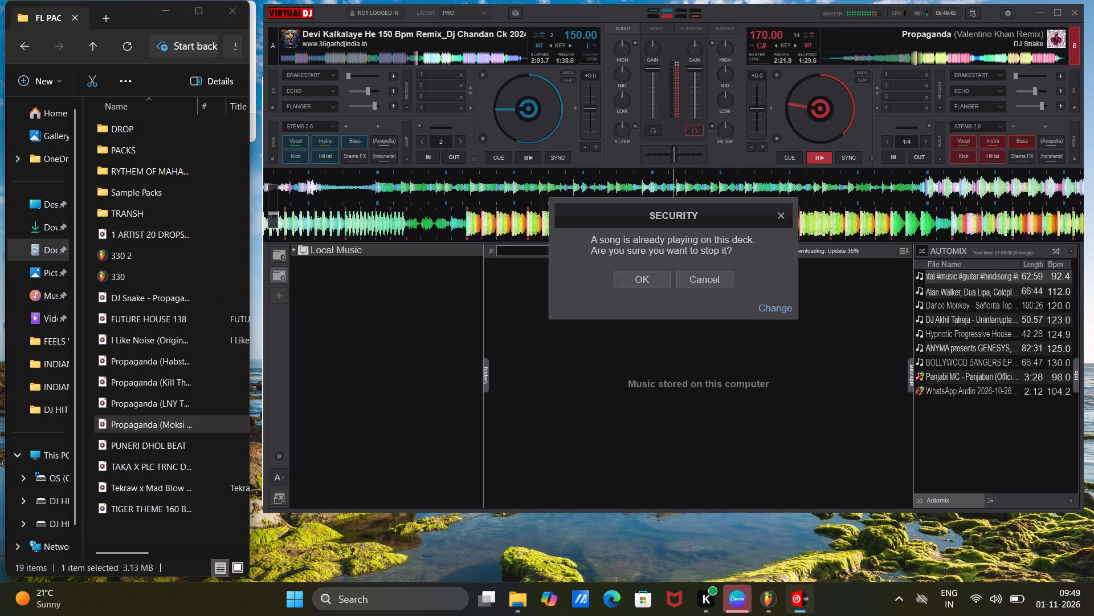
pyautogui.click(627, 282)
pyautogui.press('space')
pyautogui.click(896, 62)
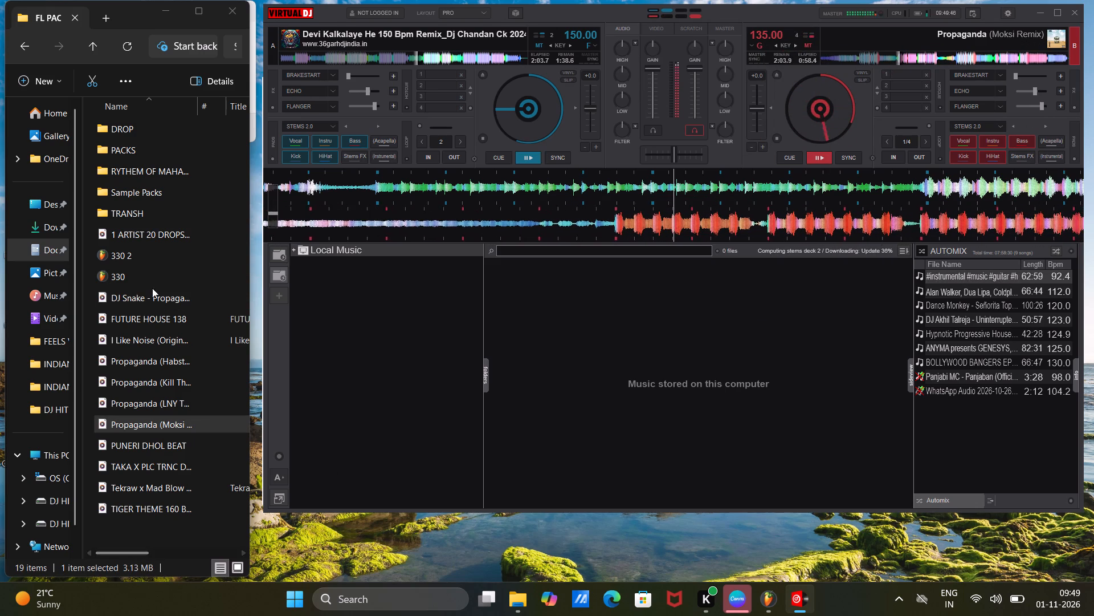
# Stop deck 2 at its cue point and open the DROP2k25 folder inside the TRANSH folder.
pyautogui.doubleClick(124, 211)
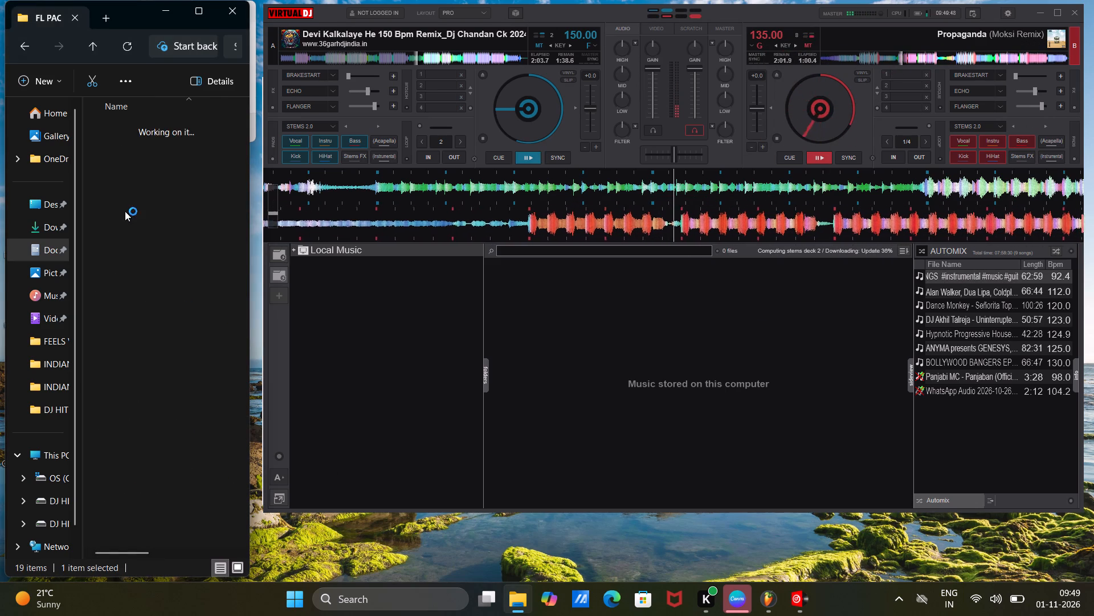
pyautogui.click(786, 161)
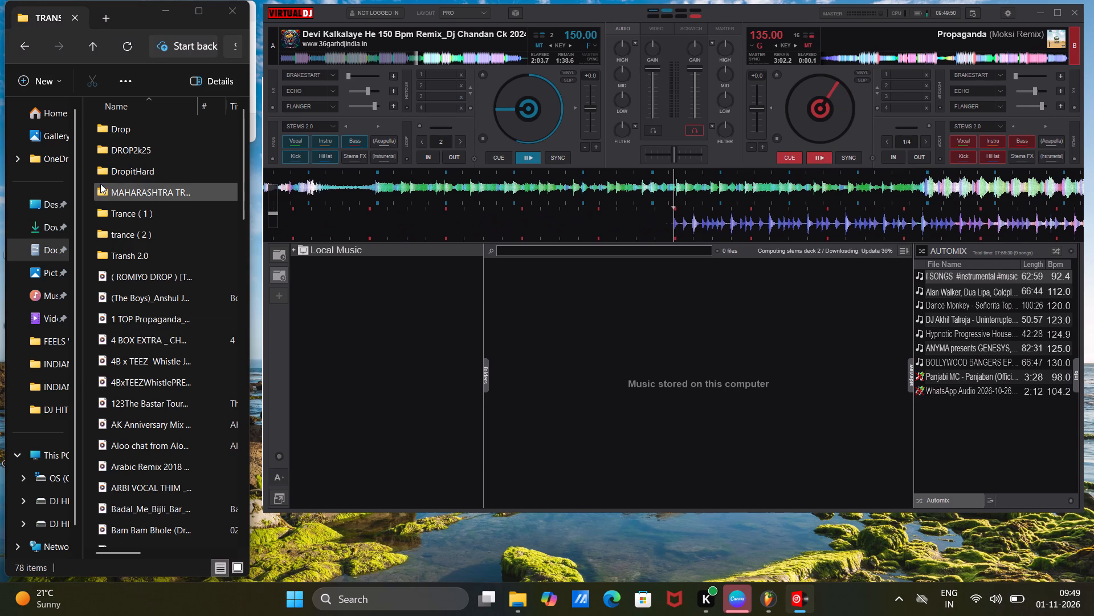
pyautogui.doubleClick(125, 148)
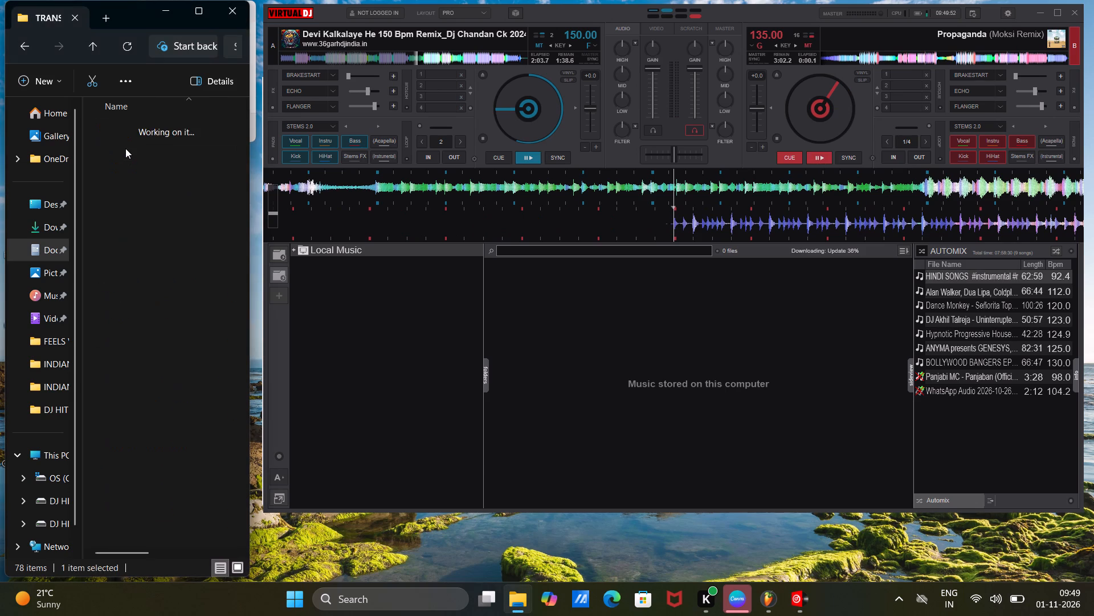
# Replace the deck 2 track with The Roar Of Chhava (O2SRK Psy Remix) and audition it around 0:25 and 2:13.
pyautogui.moveTo(125, 131); pyautogui.dragTo(940, 77)
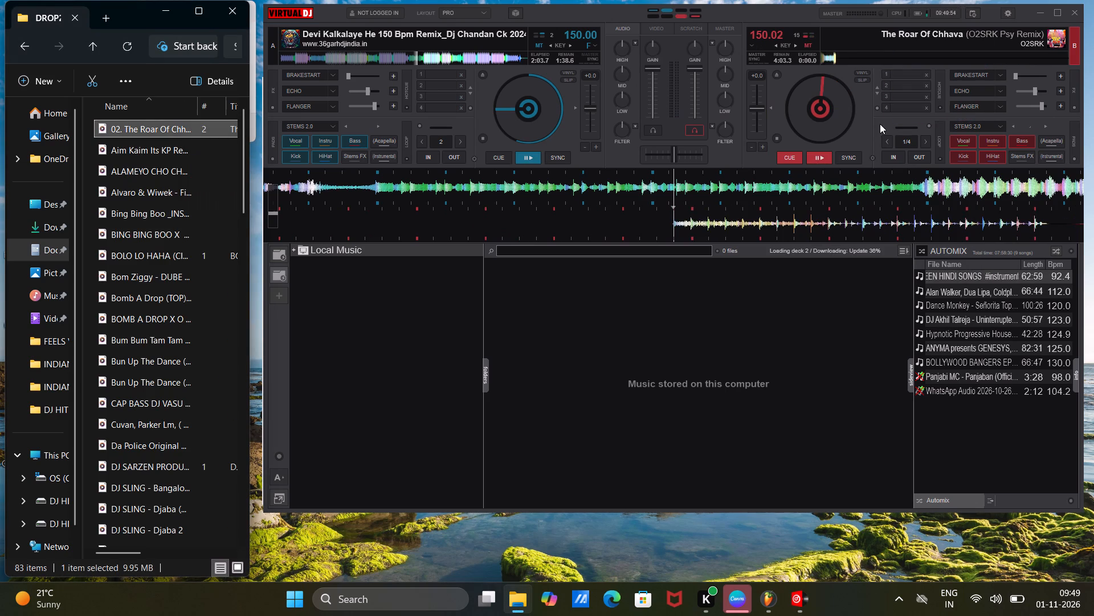
pyautogui.click(821, 159)
pyautogui.click(846, 58)
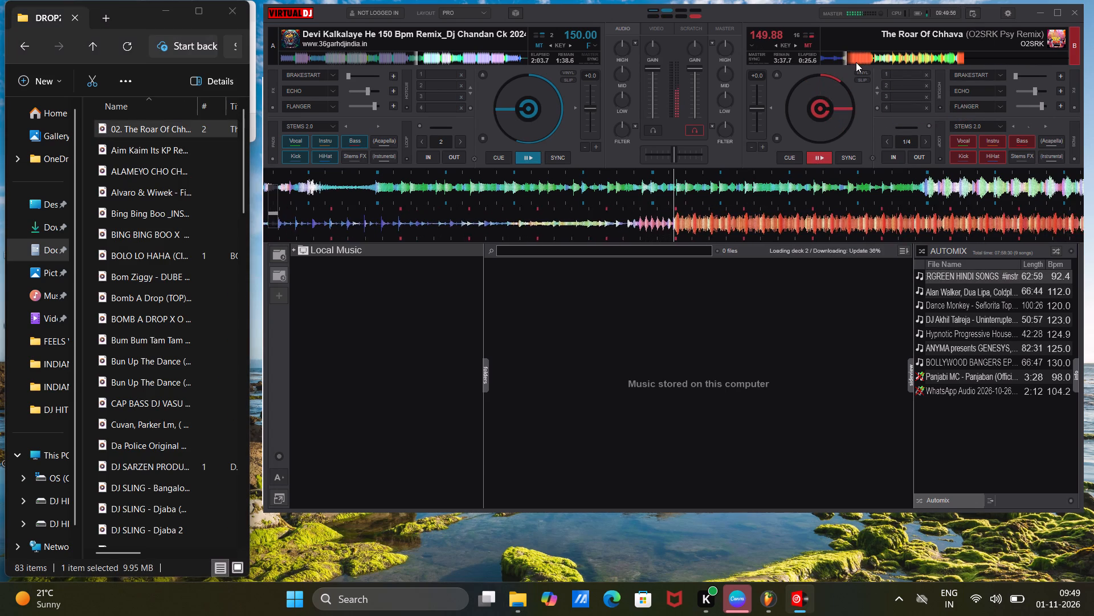
pyautogui.moveTo(883, 59); pyautogui.dragTo(890, 60)
pyautogui.click(956, 61)
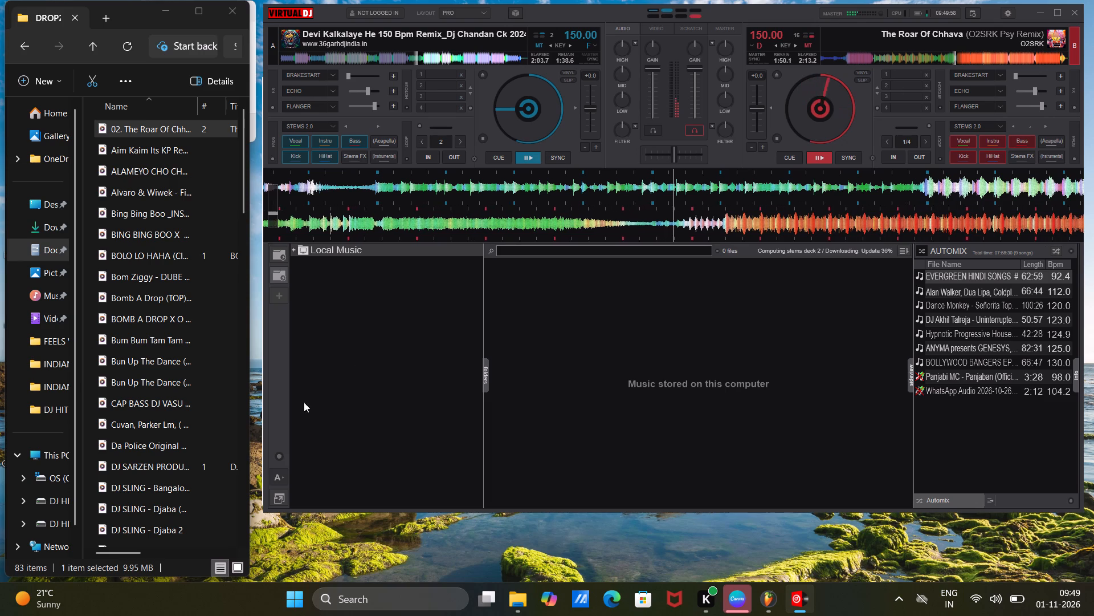
# Replace the deck 2 track with ALAMEYO CHO CHO (PRITH REMIX) and audition its drops around 0:26 and 1:01.
pyautogui.moveTo(152, 172); pyautogui.dragTo(894, 59)
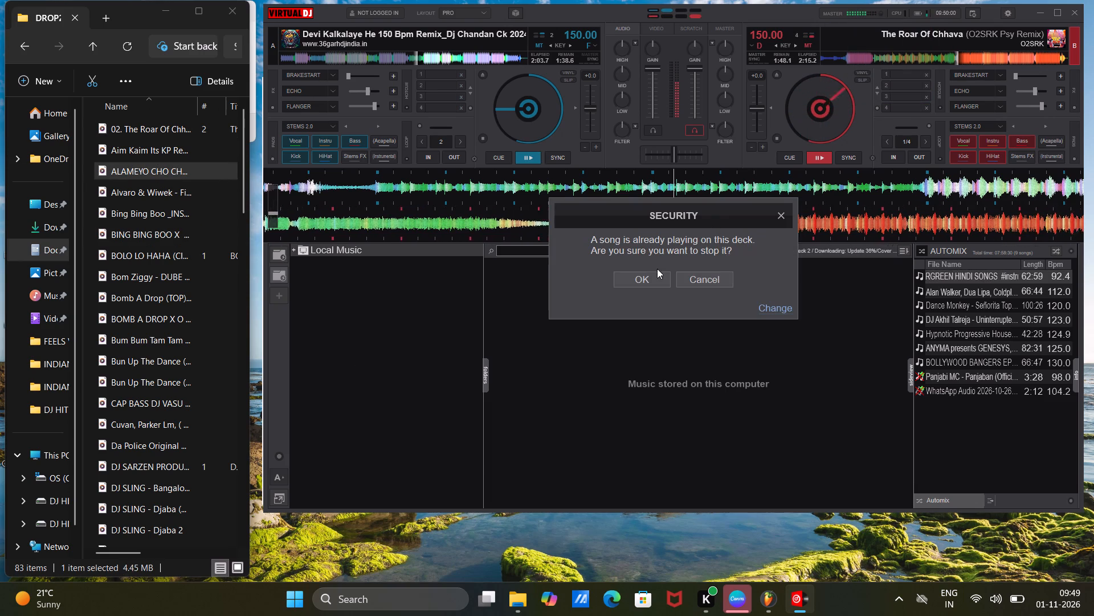
pyautogui.click(645, 282)
pyautogui.press('space')
pyautogui.click(871, 56)
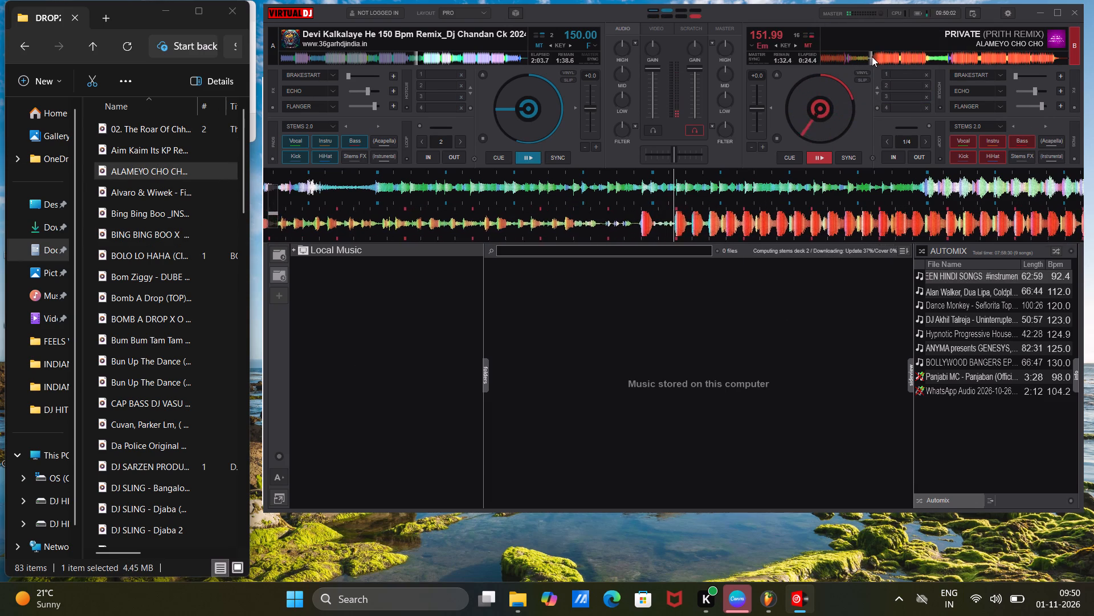
pyautogui.click(949, 59)
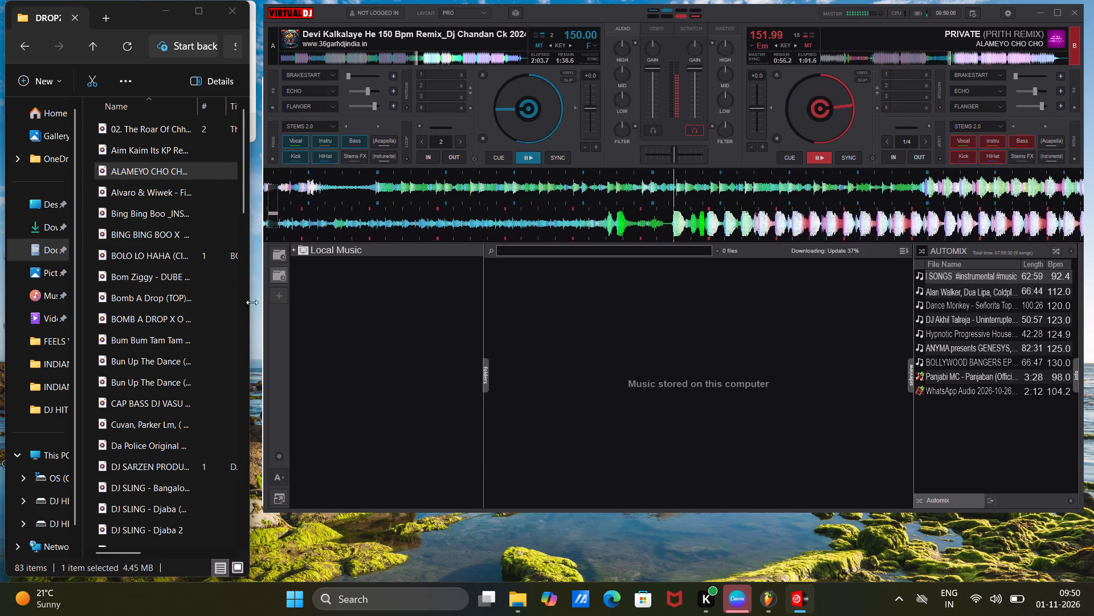
# Replace the deck 2 track with Alvaro & Wiwek's Fire (Original Mix) and audition it from about 0:54 into the drop near 1:02.
pyautogui.moveTo(123, 193); pyautogui.dragTo(873, 90)
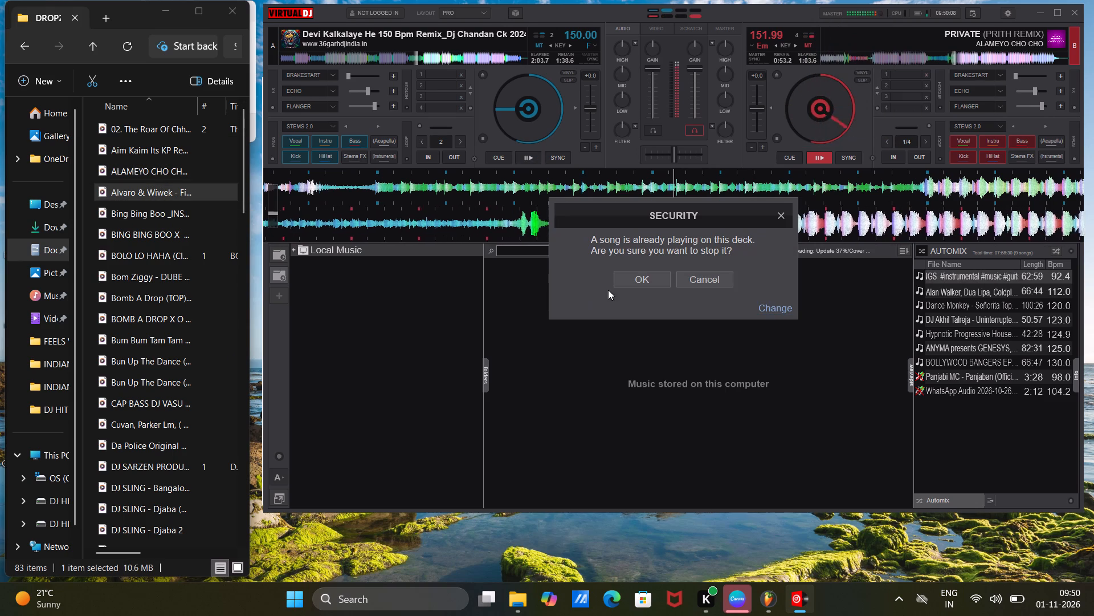
pyautogui.click(638, 285)
pyautogui.press('space')
pyautogui.click(859, 49)
pyautogui.click(869, 59)
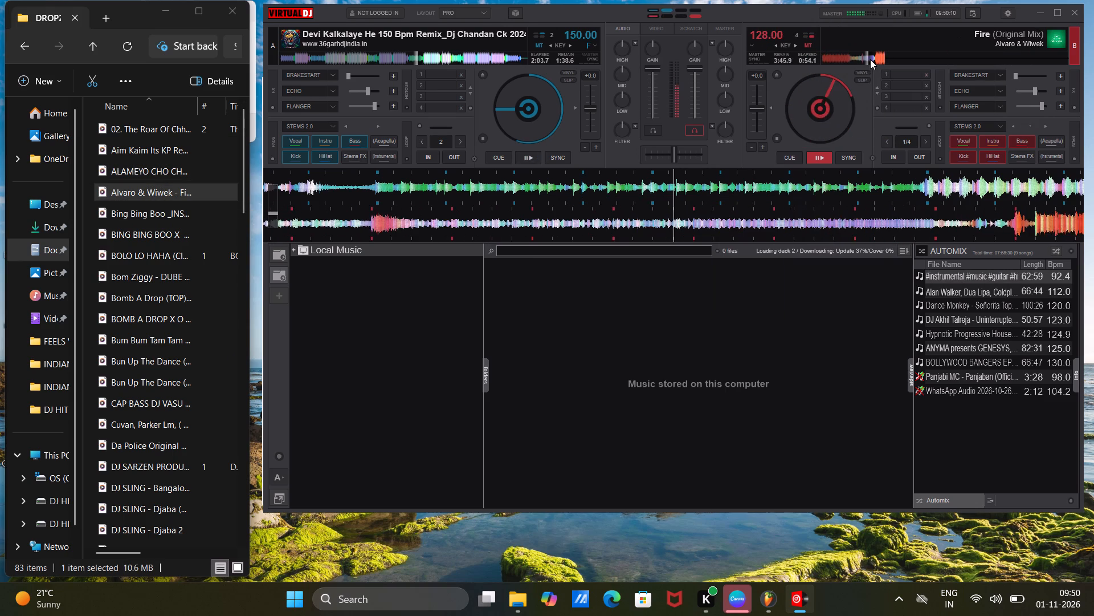
pyautogui.click(874, 59)
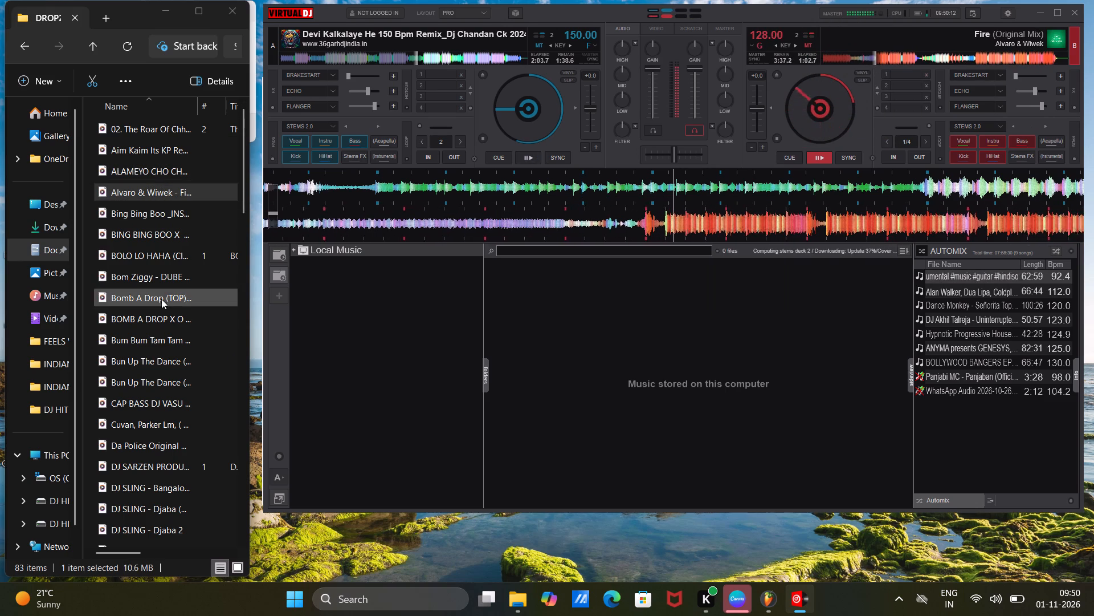
# Replace the deck 2 track with Bomb A Drop (TOP) and audition it between about 0:29 and 0:49.
pyautogui.moveTo(145, 297); pyautogui.dragTo(847, 107)
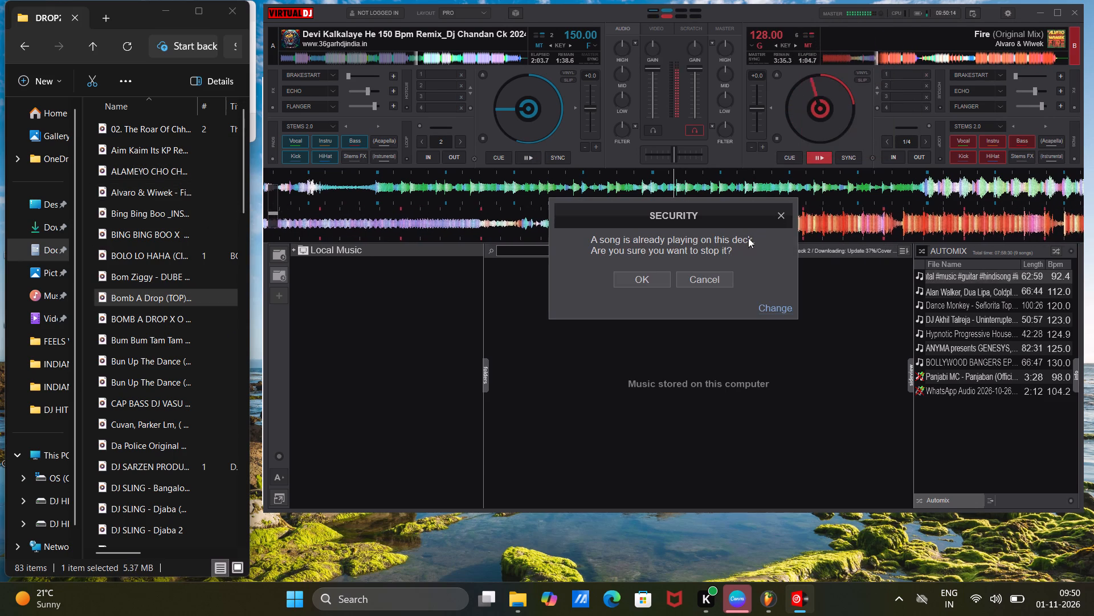
pyautogui.click(640, 278)
pyautogui.press('space')
pyautogui.click(848, 63)
pyautogui.click(871, 59)
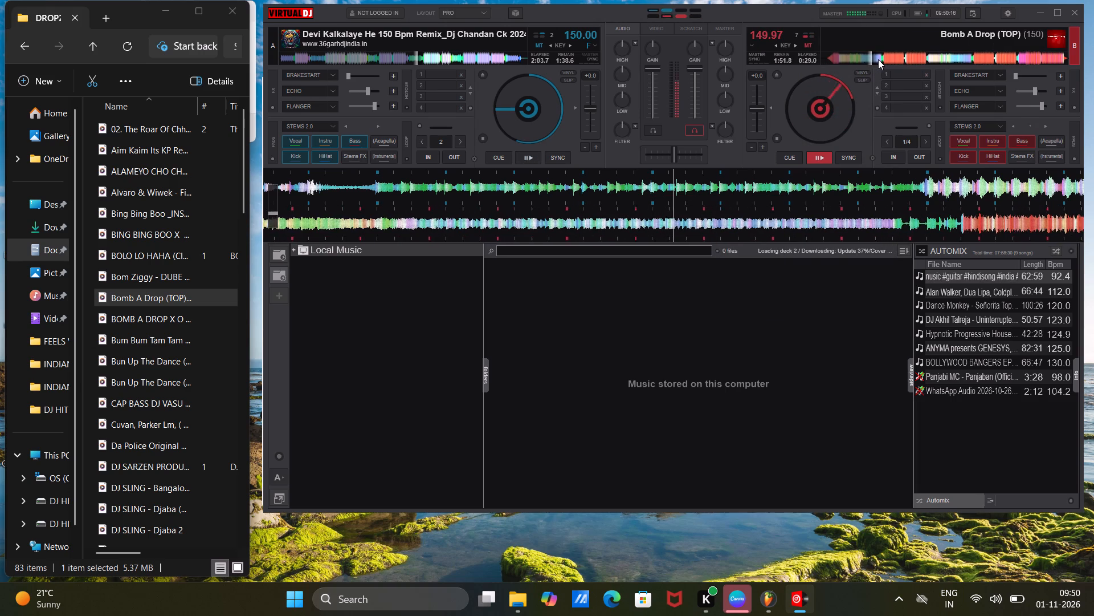
pyautogui.click(882, 59)
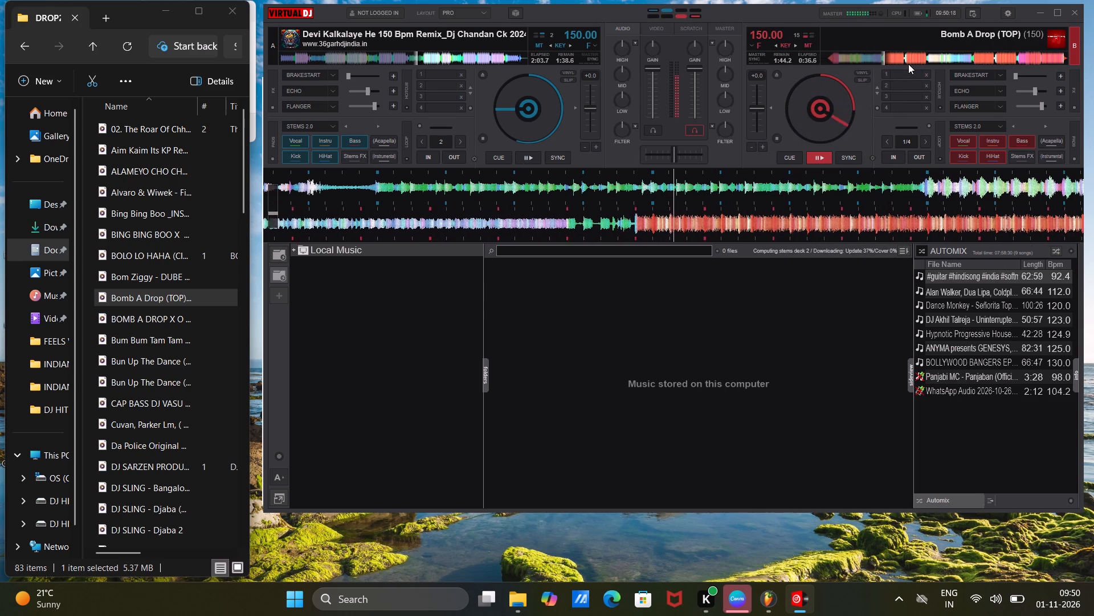
pyautogui.click(879, 57)
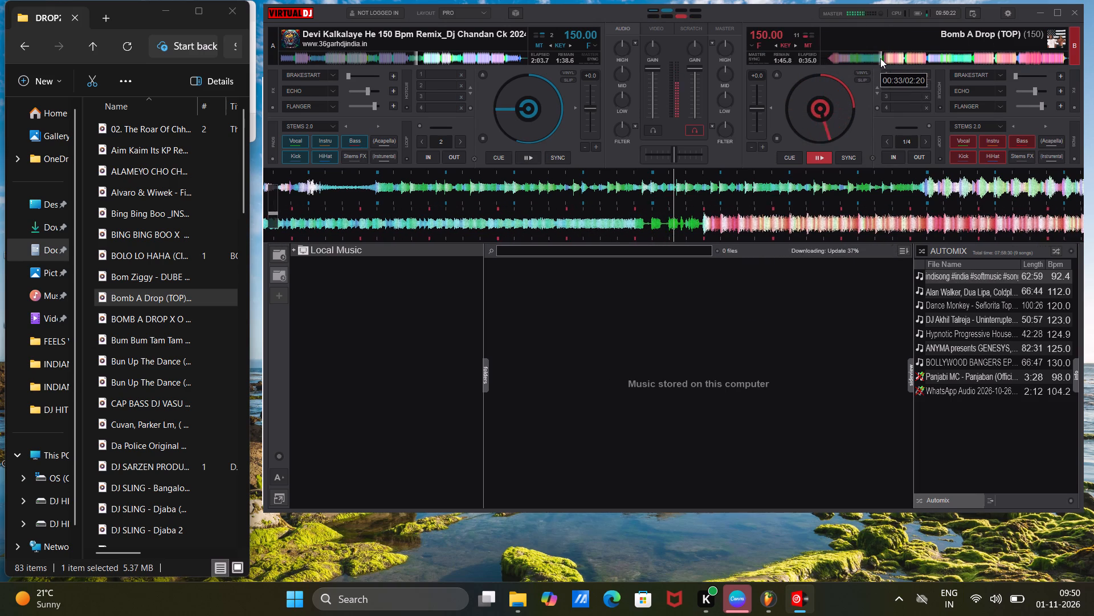
pyautogui.click(904, 56)
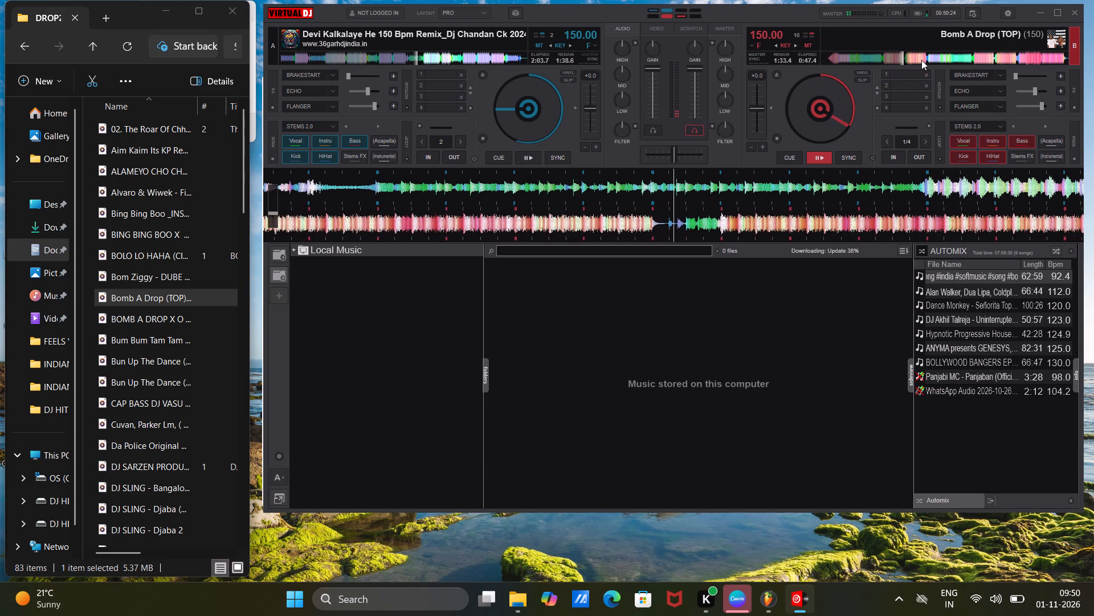
pyautogui.click(972, 56)
# Replace the deck 2 track with BOMB A DROP X O ANTAVA DROP MIX and audition it around 0:53.
pyautogui.moveTo(150, 321); pyautogui.dragTo(803, 123)
pyautogui.click(645, 279)
pyautogui.press('space')
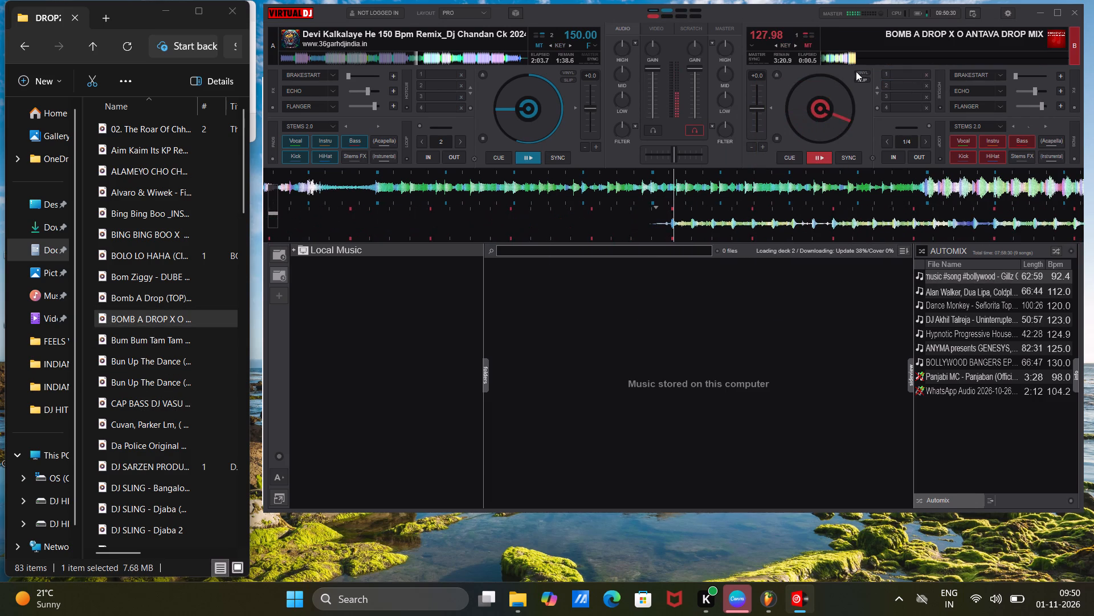
pyautogui.moveTo(830, 56); pyautogui.dragTo(835, 57)
pyautogui.click(872, 58)
pyautogui.click(884, 57)
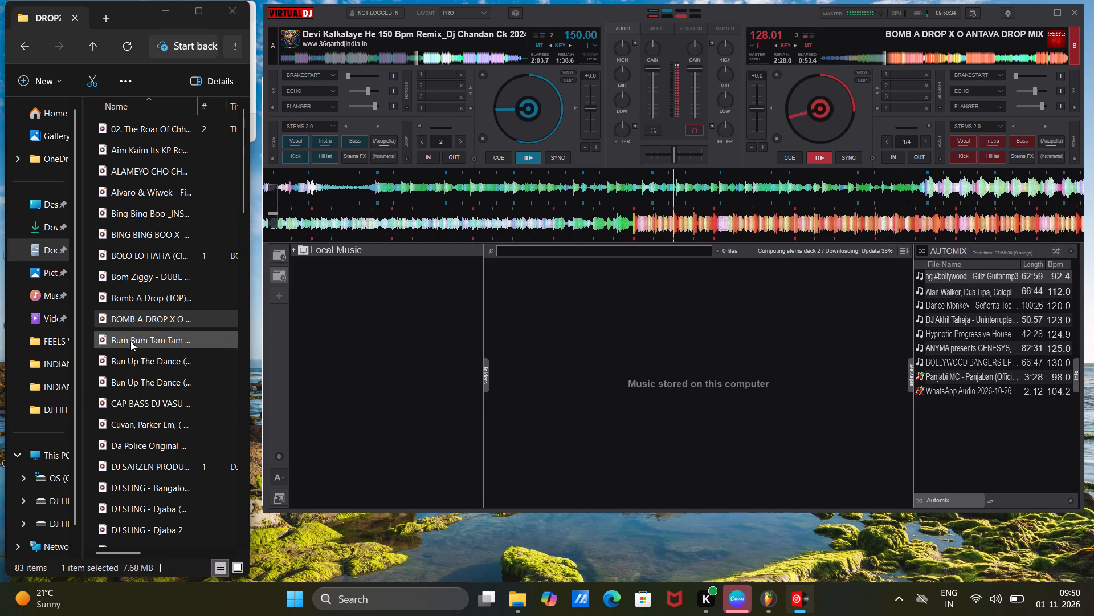
# Replace the deck 2 track with Bum Bum Tam Tam (NEW EDIT) and audition its drops around 0:40 and 1:58.
pyautogui.moveTo(130, 341); pyautogui.dragTo(866, 129)
pyautogui.click(639, 281)
pyautogui.press('space')
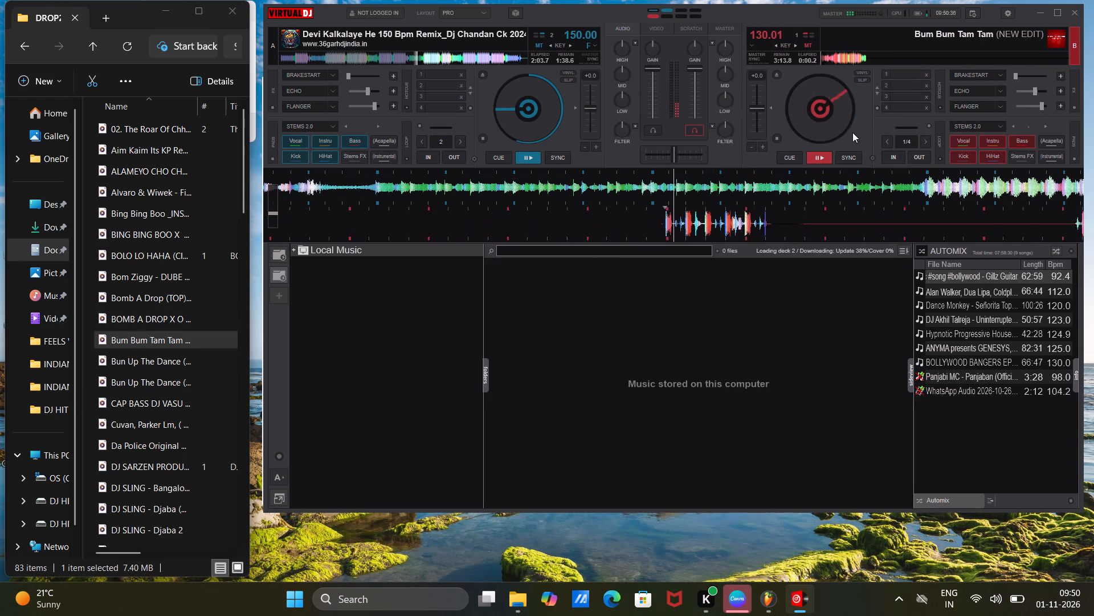
pyautogui.click(836, 57)
pyautogui.click(871, 54)
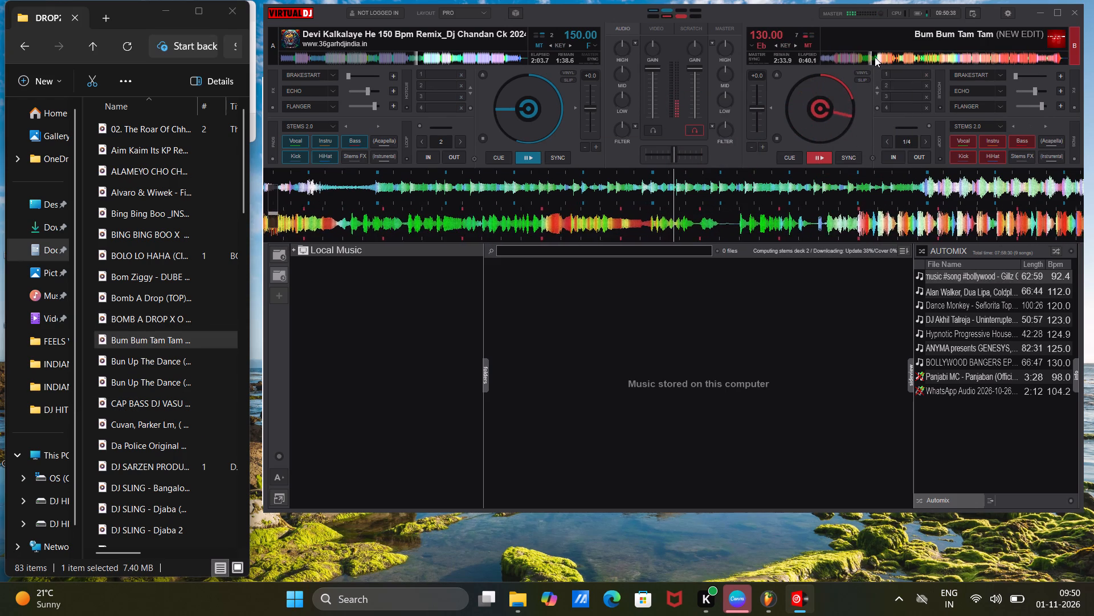
pyautogui.click(874, 57)
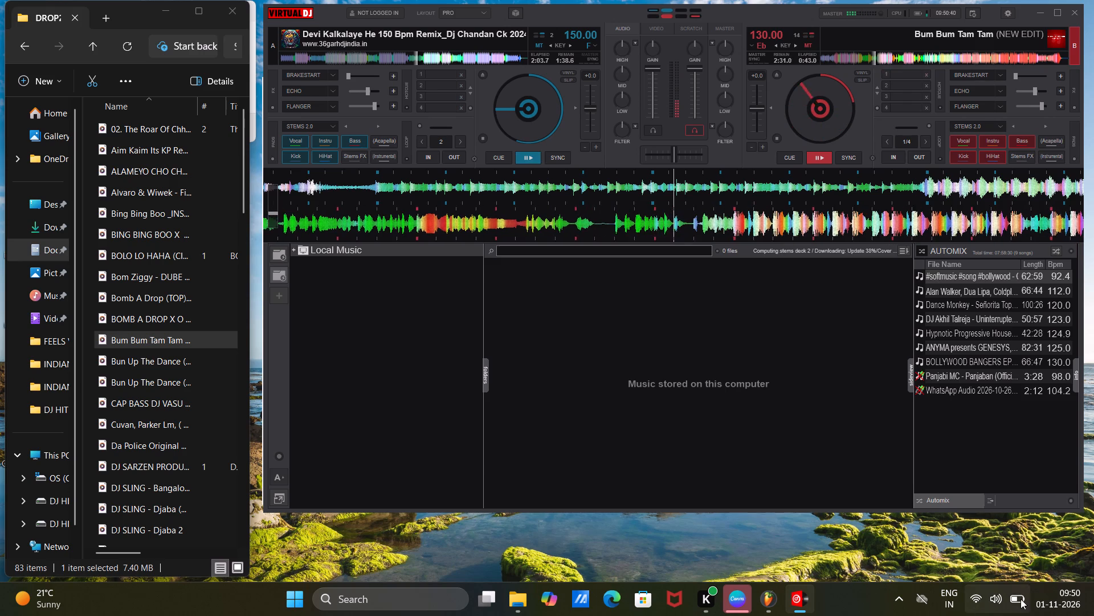
pyautogui.click(904, 62)
pyautogui.click(927, 66)
pyautogui.click(943, 60)
pyautogui.click(960, 60)
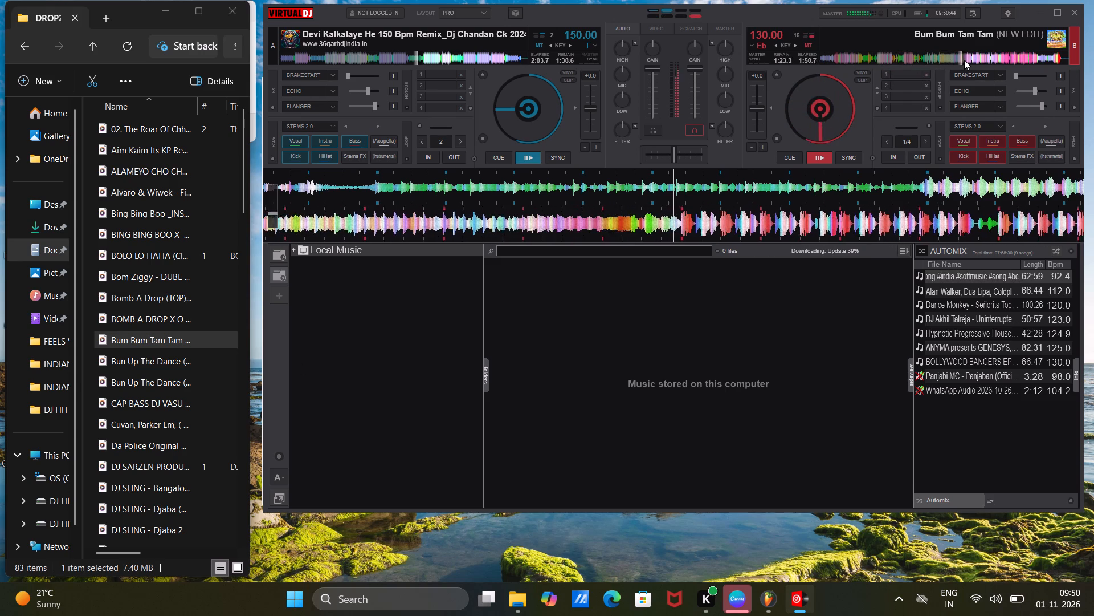
pyautogui.click(969, 60)
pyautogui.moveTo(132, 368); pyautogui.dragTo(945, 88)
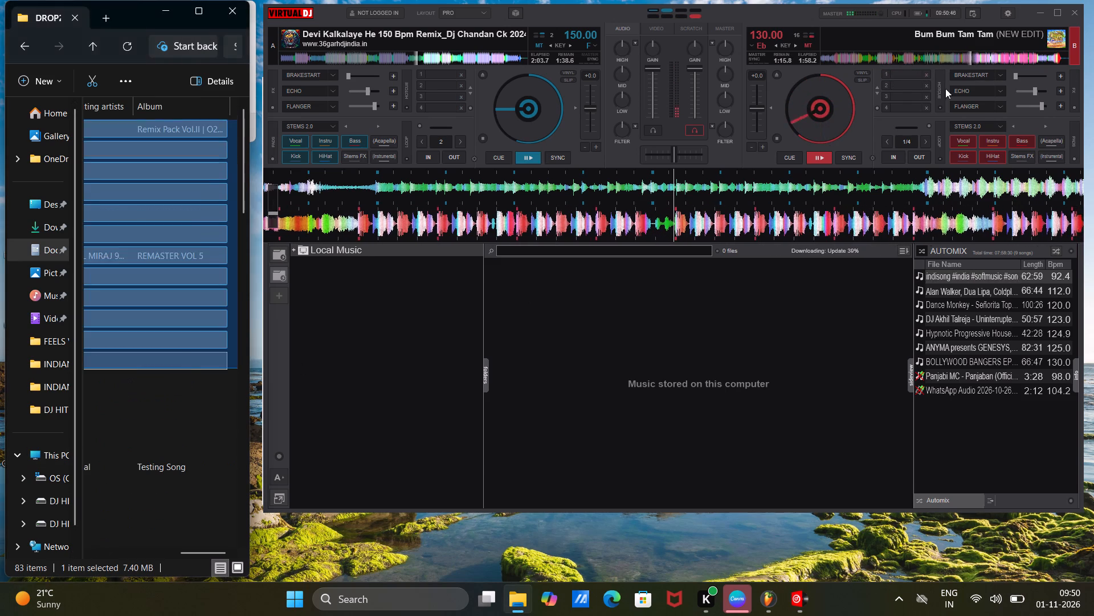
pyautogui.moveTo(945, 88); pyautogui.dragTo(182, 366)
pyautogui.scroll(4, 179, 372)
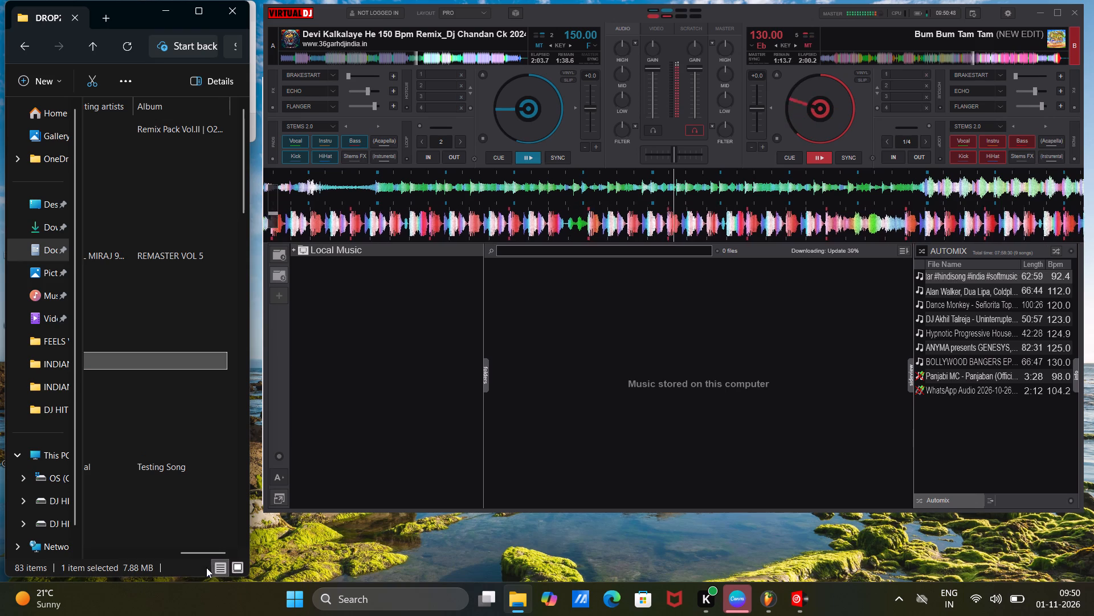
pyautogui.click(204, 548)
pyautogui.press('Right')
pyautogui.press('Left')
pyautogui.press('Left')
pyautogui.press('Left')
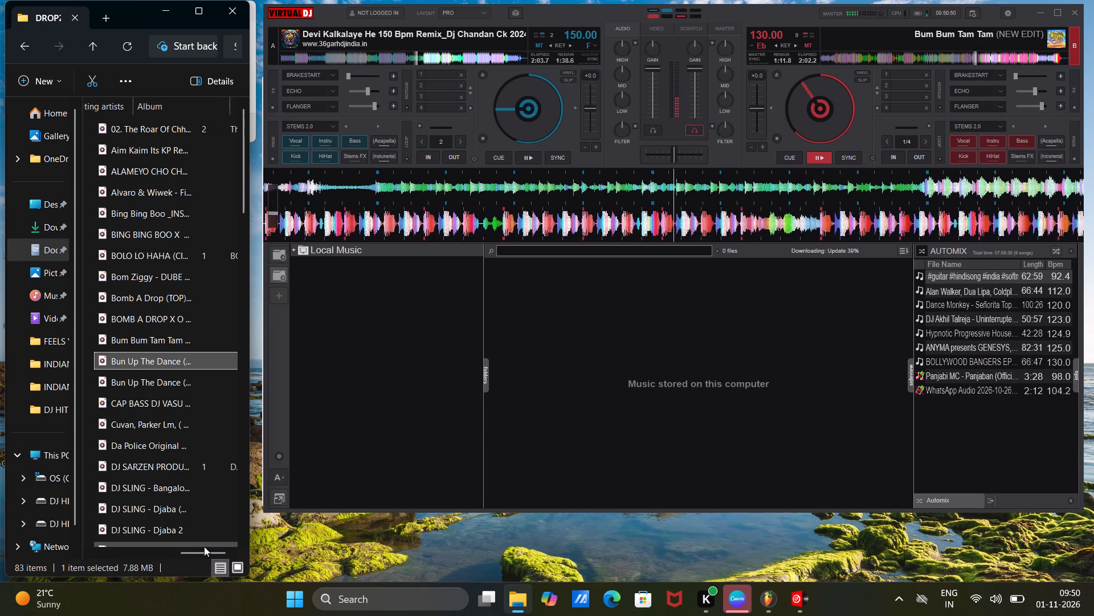
# Replace the deck 2 track with Bun Up The Dance (Maori Bootleg) and audition it around 1:03.
pyautogui.moveTo(160, 379); pyautogui.dragTo(1093, 14)
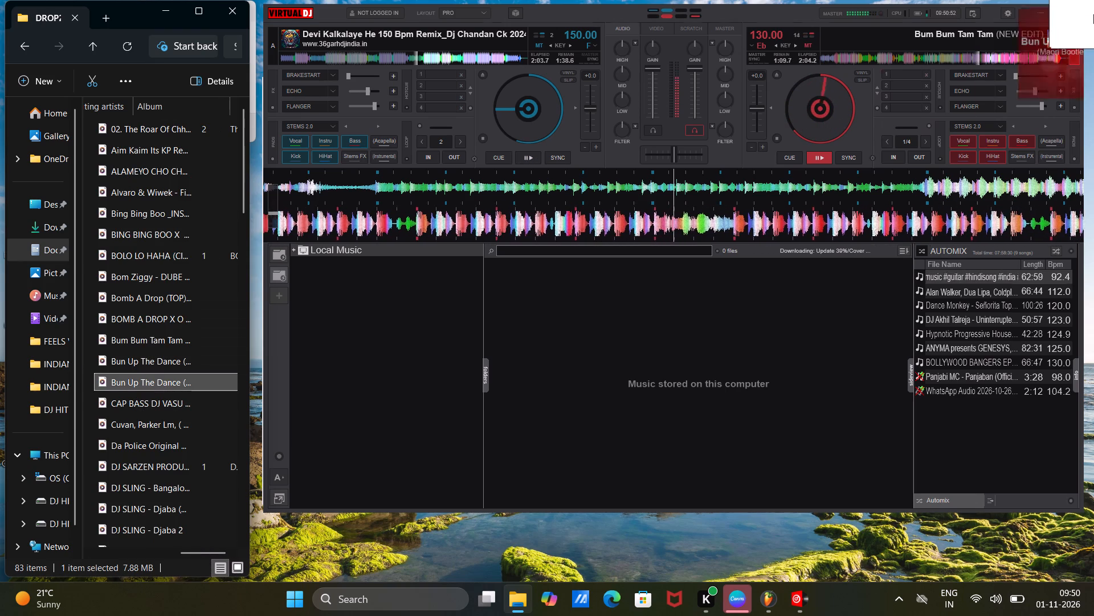
pyautogui.moveTo(1093, 14); pyautogui.dragTo(945, 72)
pyautogui.click(662, 271)
pyautogui.press('space')
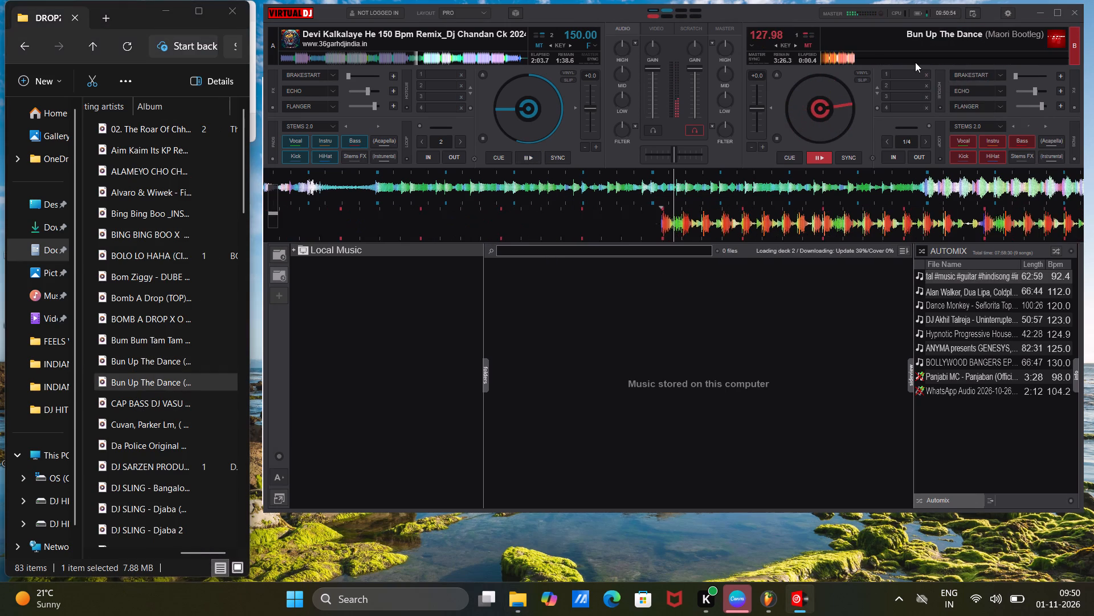
pyautogui.click(873, 54)
pyautogui.click(892, 56)
# Replace the deck 2 track with CAP BASS DJ VASU RAJIM FAINAL and audition it from about 0:24 to the drop near 1:03.
pyautogui.moveTo(143, 406); pyautogui.dragTo(144, 406)
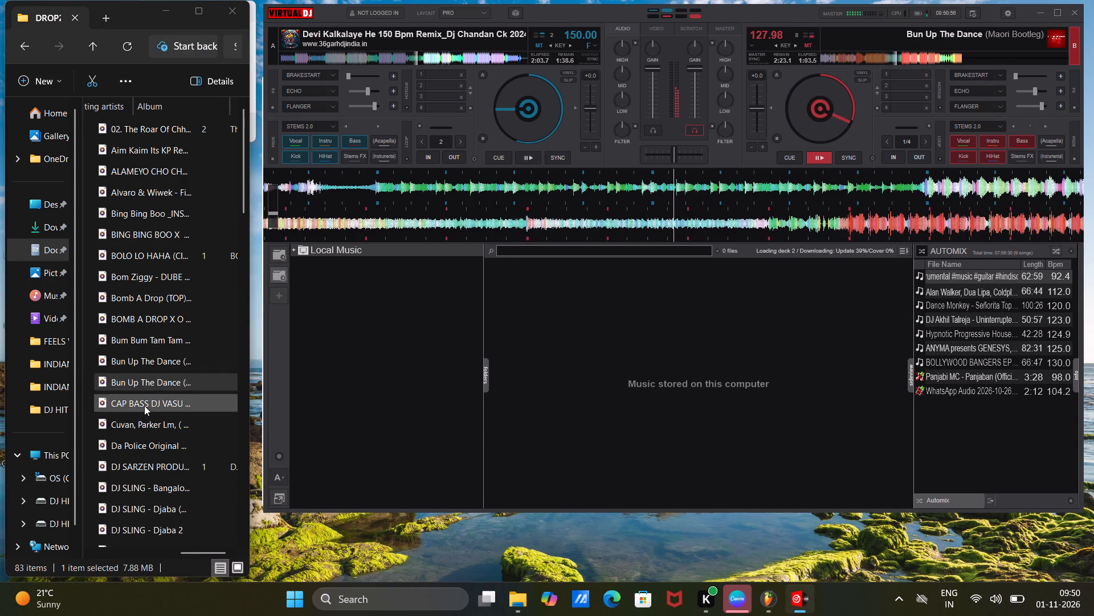
pyautogui.moveTo(144, 406); pyautogui.dragTo(824, 99)
pyautogui.click(651, 282)
pyautogui.press('space')
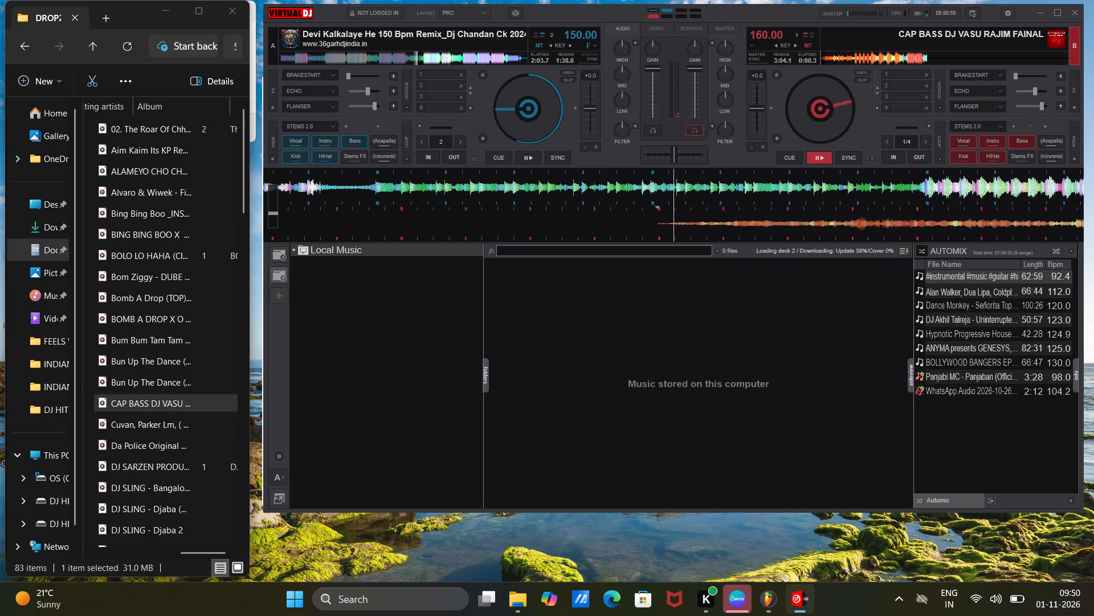
pyautogui.click(842, 59)
pyautogui.click(854, 59)
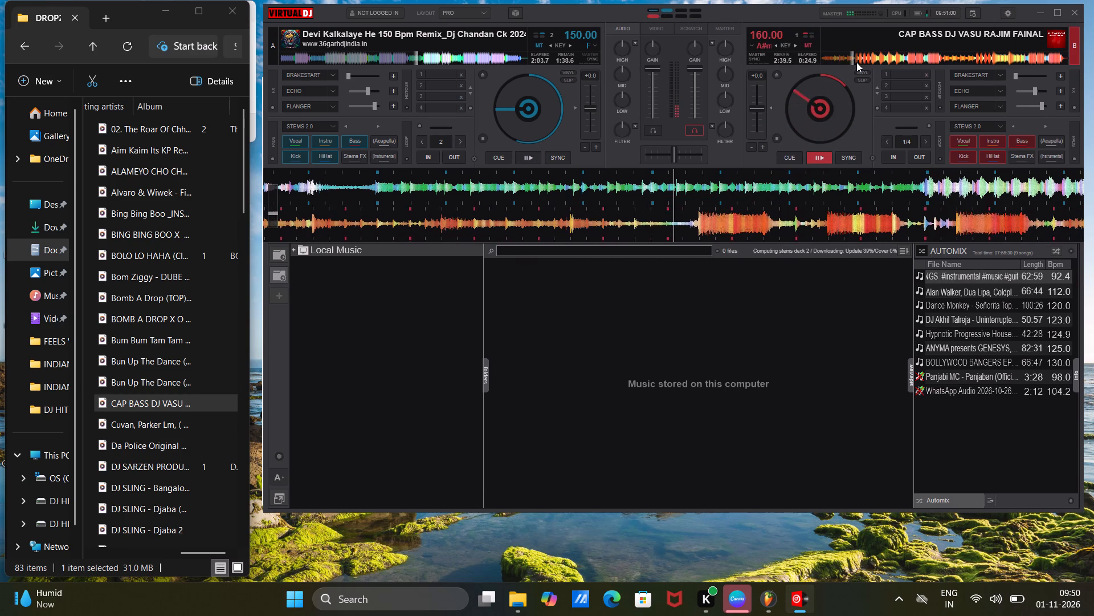
pyautogui.click(872, 61)
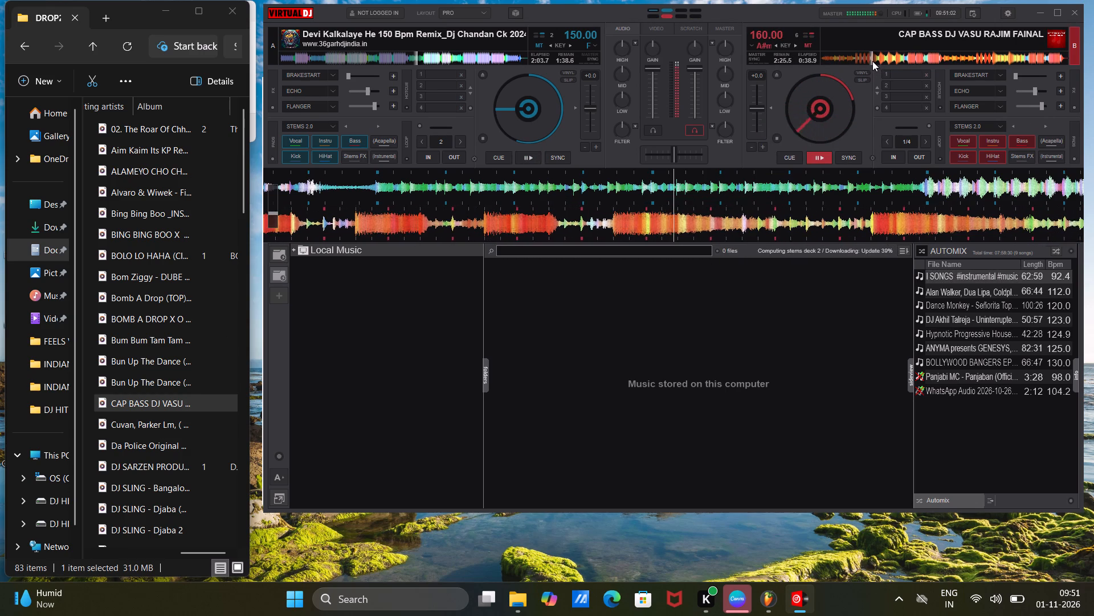
pyautogui.click(883, 62)
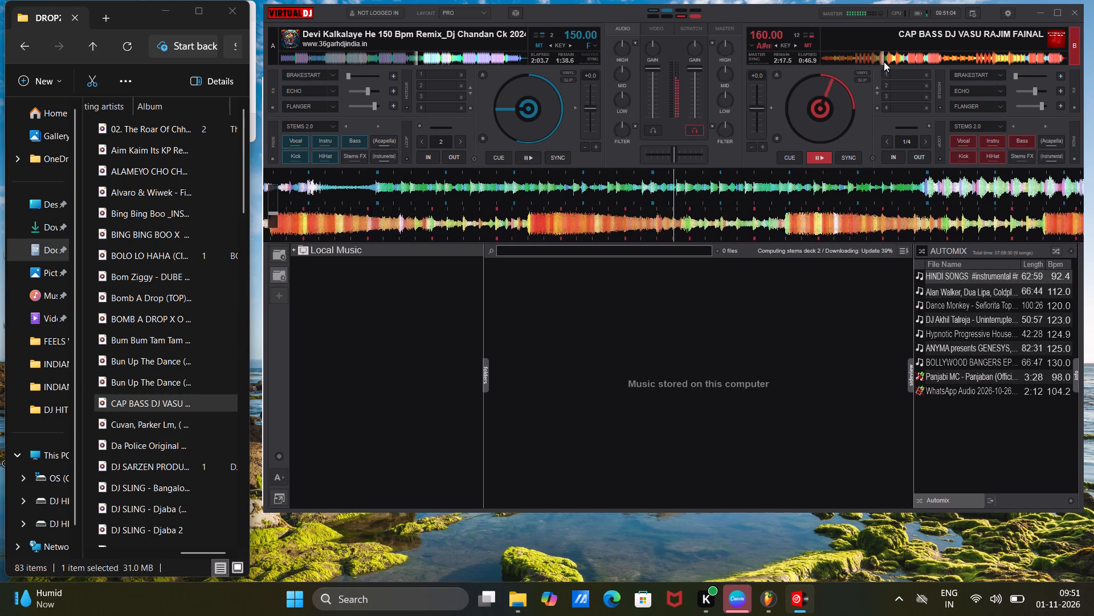
pyautogui.moveTo(893, 62); pyautogui.dragTo(899, 62)
pyautogui.click(906, 62)
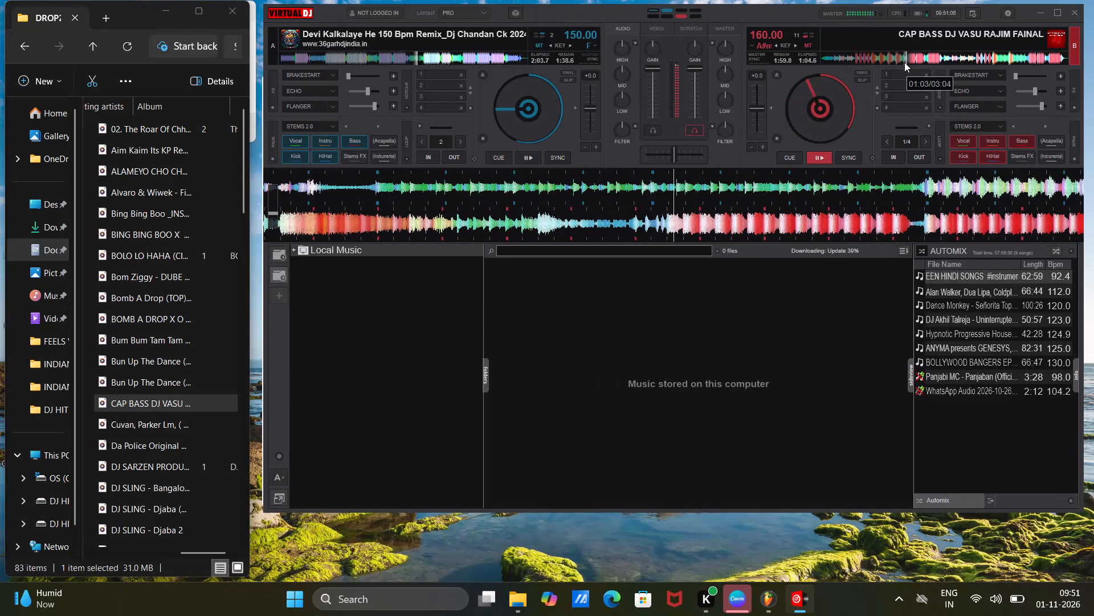
# Replace the deck 2 track with Cuvan, Parker Lm, (TECNO) and audition it around 0:35 and 2:52.
pyautogui.moveTo(126, 428); pyautogui.dragTo(917, 127)
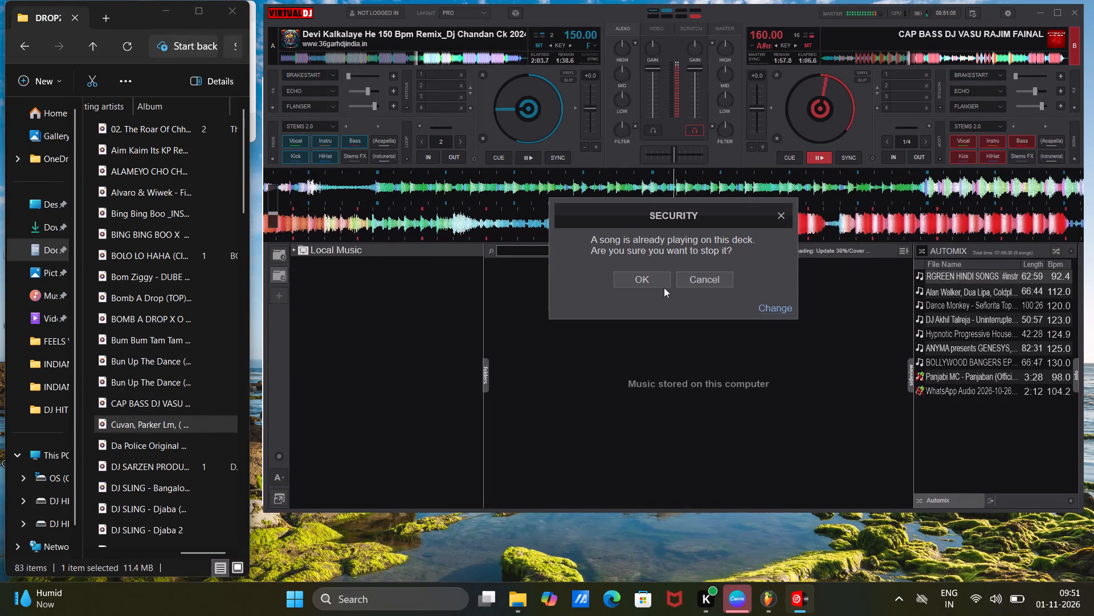
pyautogui.click(657, 284)
pyautogui.press('space')
pyautogui.click(838, 56)
pyautogui.click(848, 57)
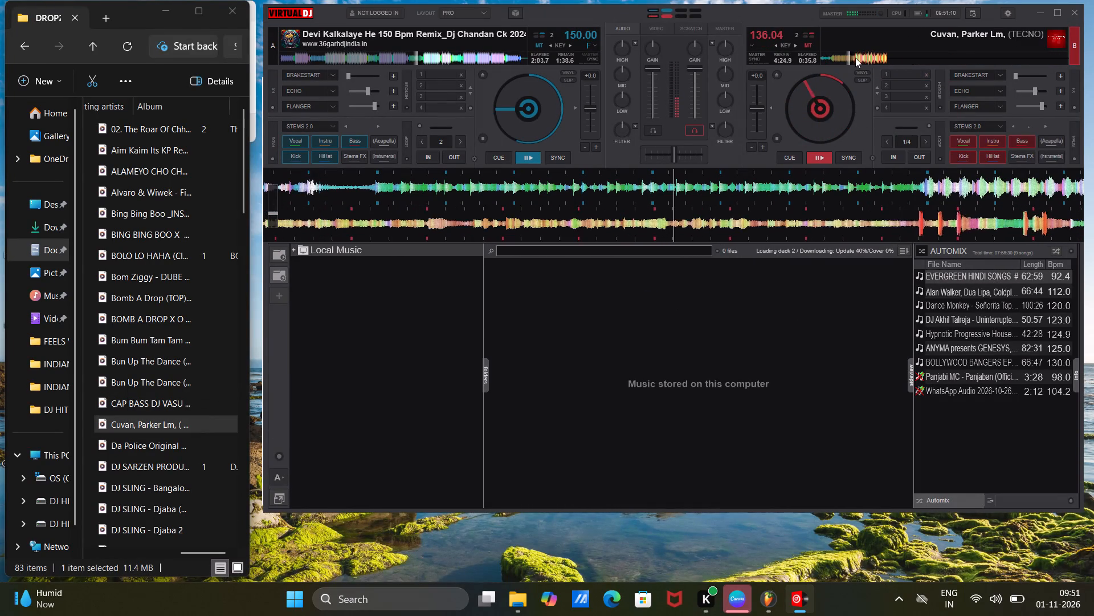
pyautogui.click(857, 58)
pyautogui.click(878, 61)
pyautogui.click(898, 58)
pyautogui.click(961, 63)
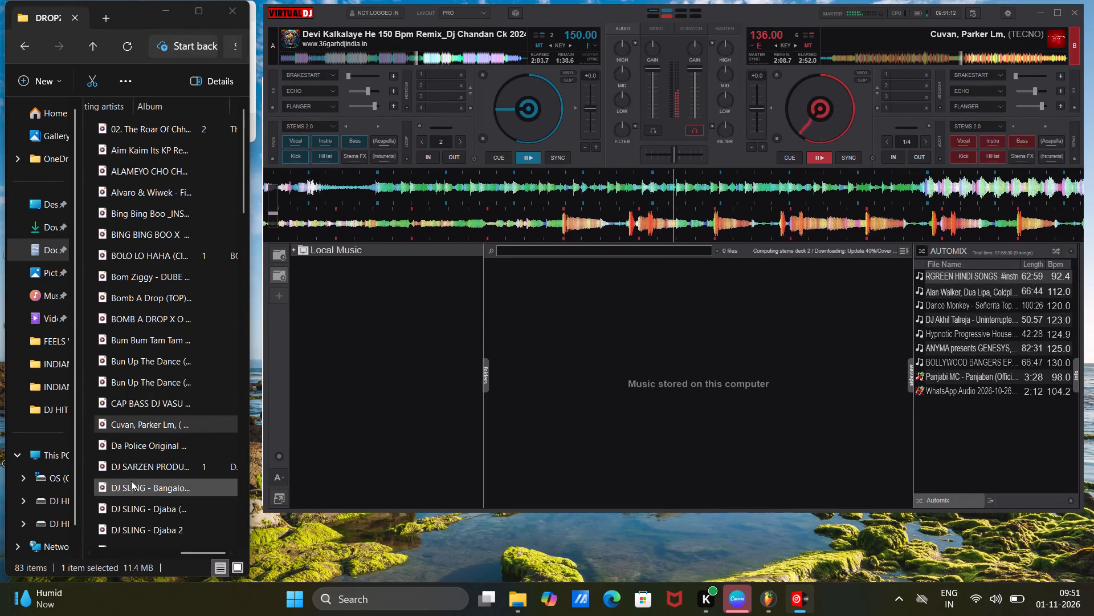
# Replace the deck 2 track with Da Police Original Mix DROP 320kbps and audition it around 0:40, 0:52 and 1:56.
pyautogui.moveTo(132, 448); pyautogui.dragTo(853, 91)
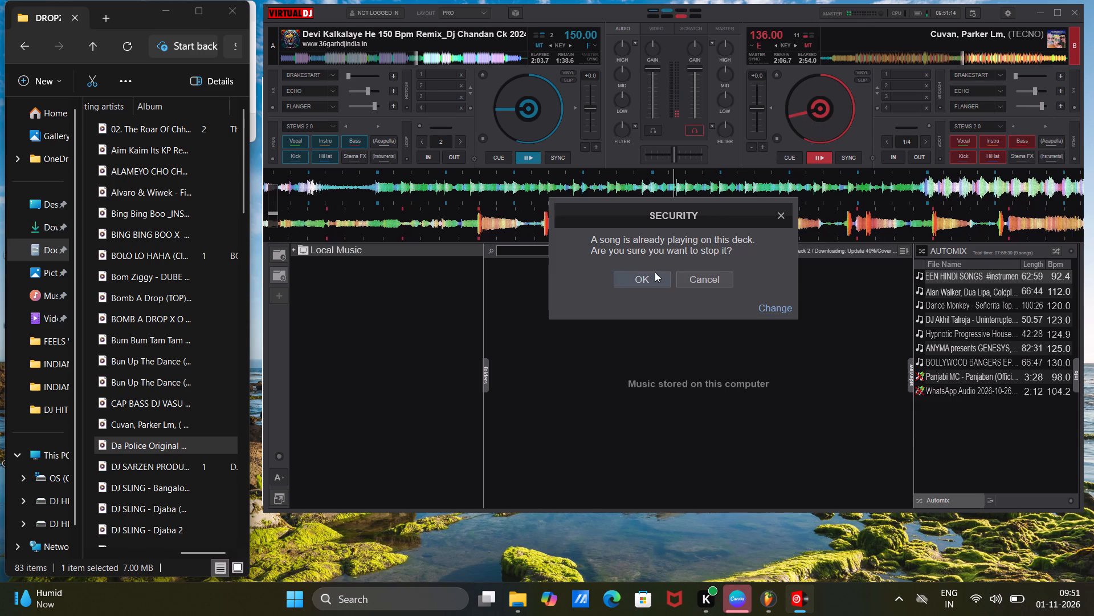
pyautogui.click(655, 272)
pyautogui.press('space')
pyautogui.moveTo(852, 62); pyautogui.dragTo(858, 62)
pyautogui.click(873, 56)
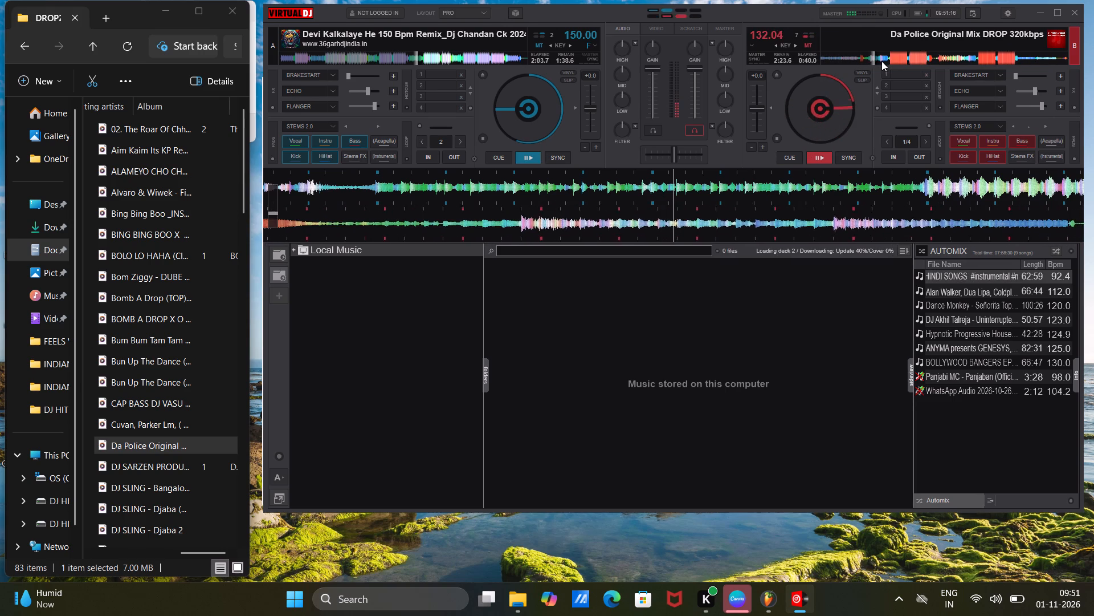
pyautogui.click(887, 61)
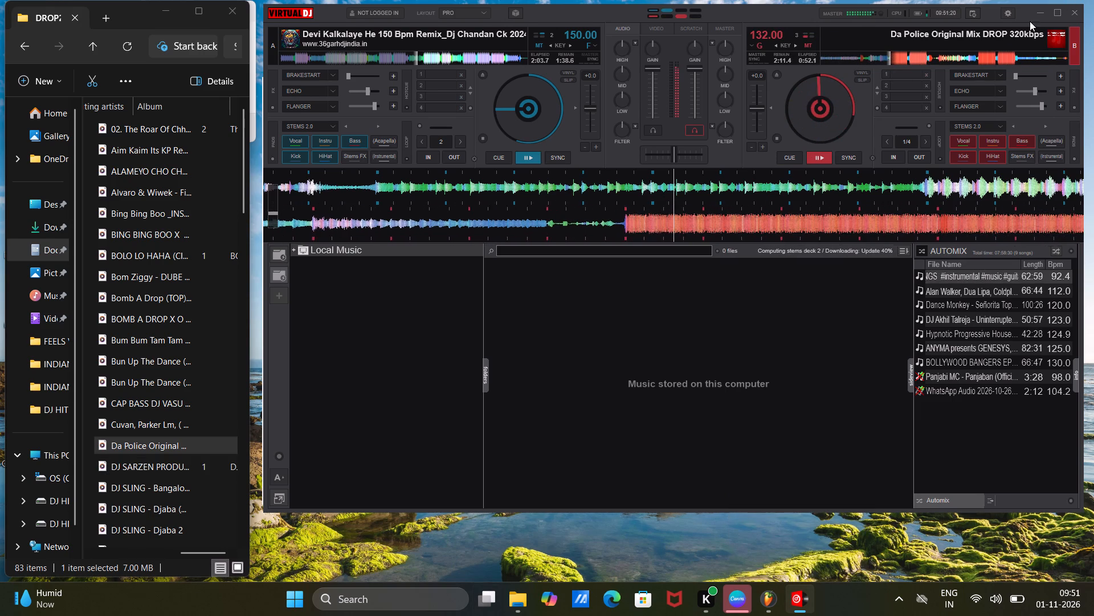
pyautogui.click(913, 63)
pyautogui.moveTo(930, 66); pyautogui.dragTo(936, 66)
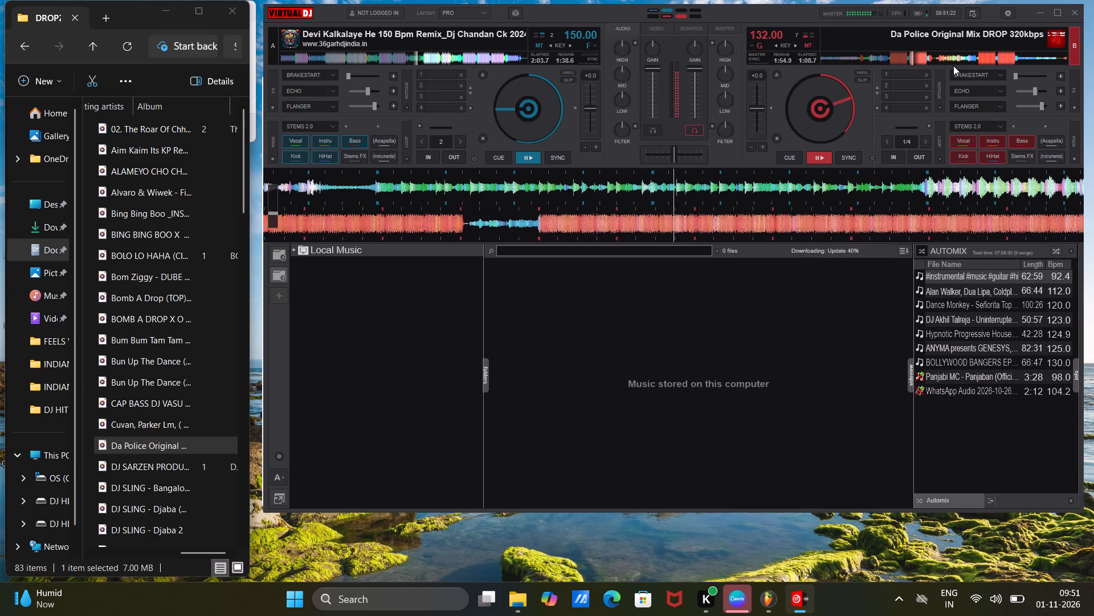
pyautogui.click(954, 65)
pyautogui.click(972, 64)
pyautogui.click(975, 60)
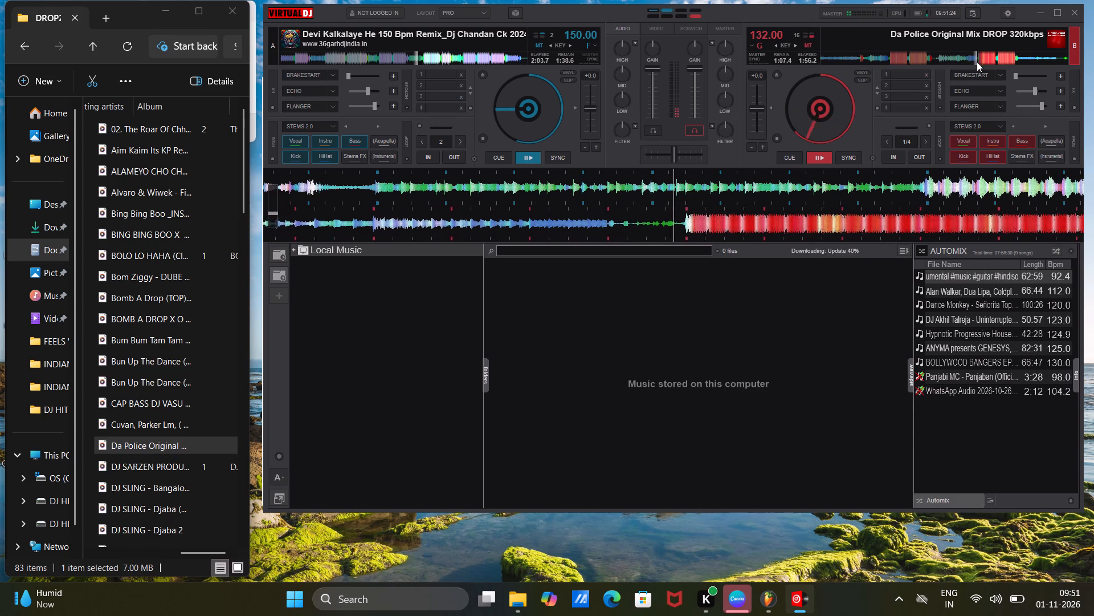
# Replace the deck 2 track with DJ SARZEN PRODUCTION HOUSE TESTING SONG and audition it around 0:51, 1:05 and 1:28.
pyautogui.moveTo(135, 467); pyautogui.dragTo(921, 137)
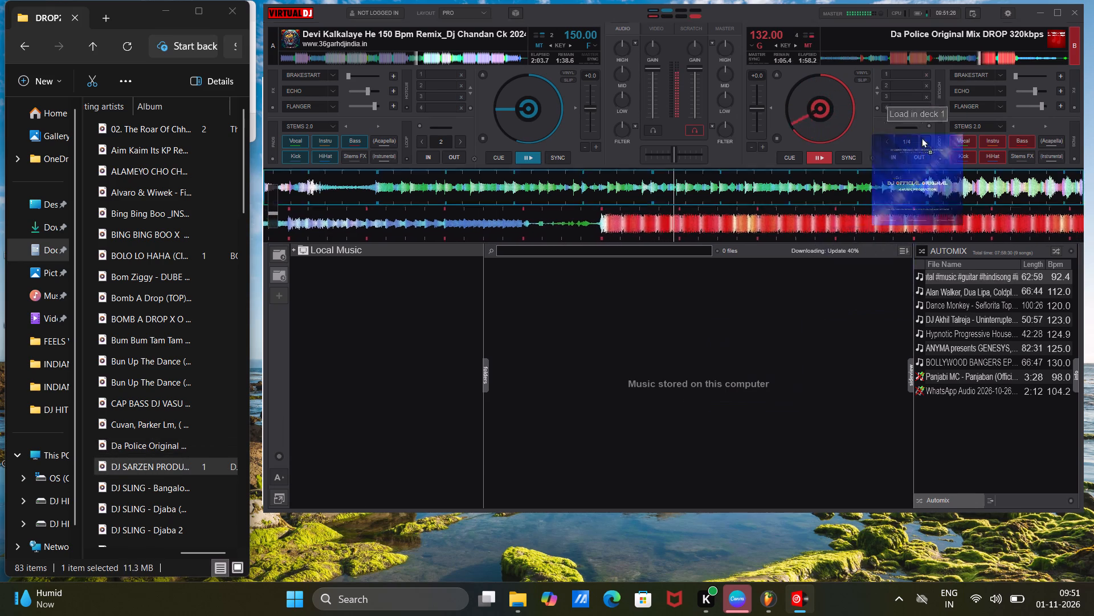
pyautogui.moveTo(921, 137); pyautogui.dragTo(924, 78)
pyautogui.click(648, 270)
pyautogui.click(646, 276)
pyautogui.press('space')
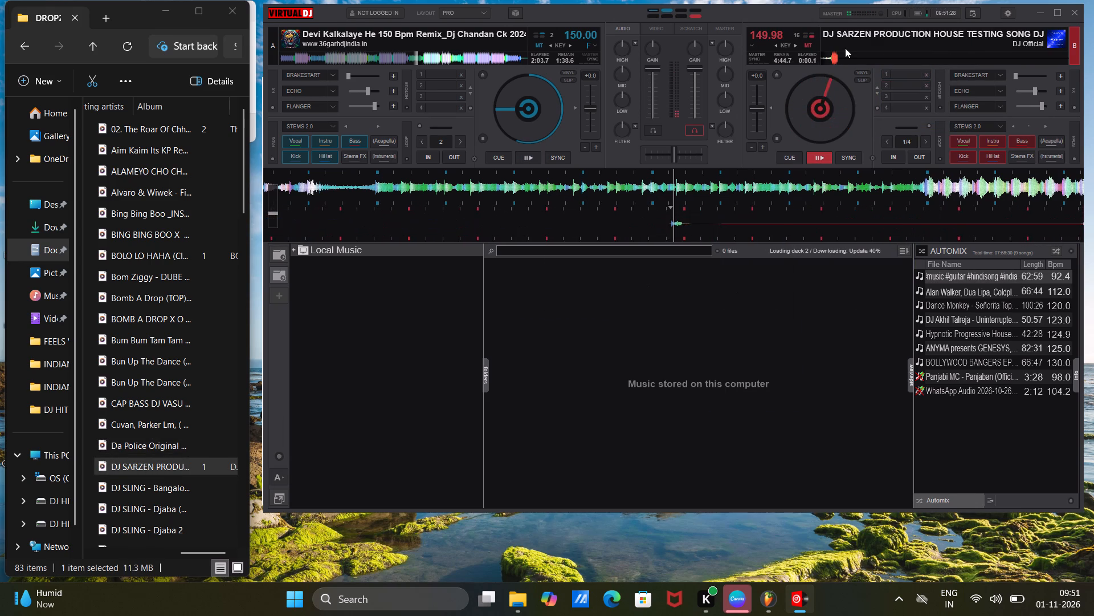
pyautogui.click(838, 60)
pyautogui.click(855, 58)
pyautogui.click(863, 60)
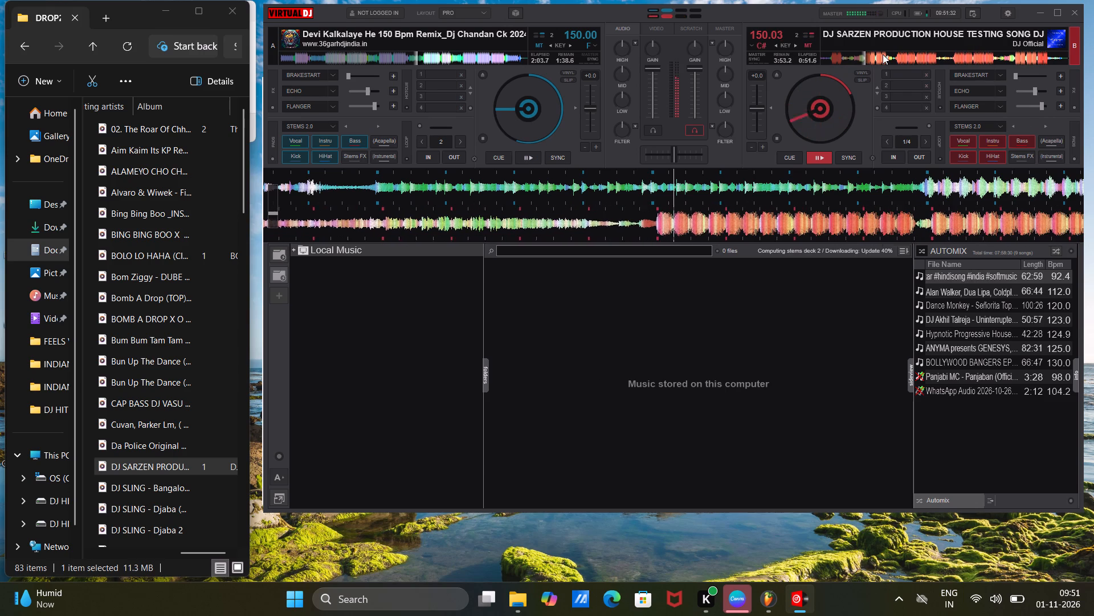
pyautogui.click(877, 60)
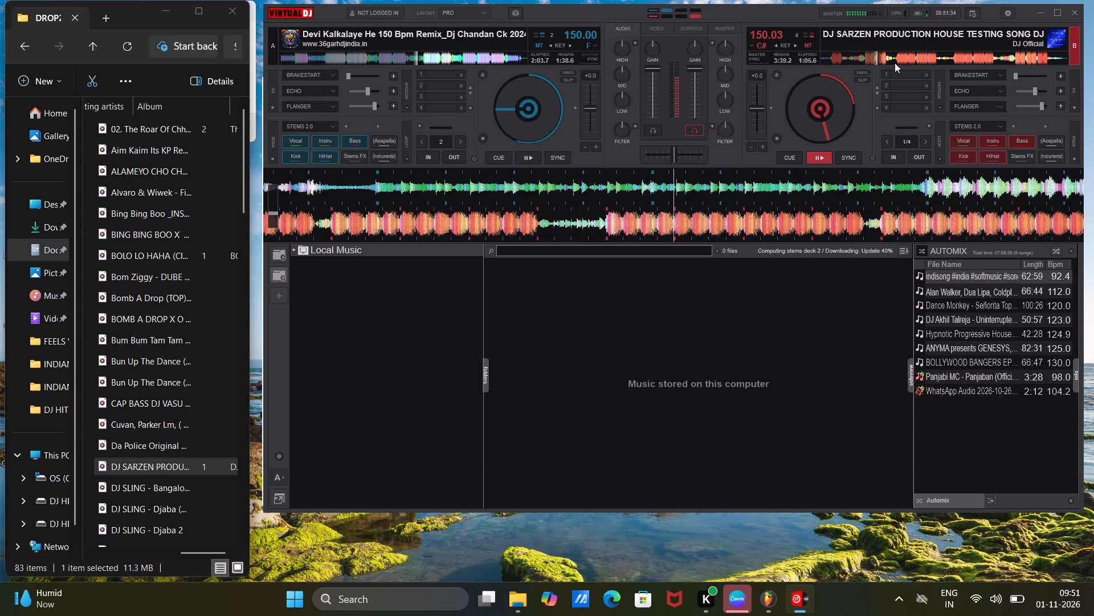
pyautogui.click(895, 63)
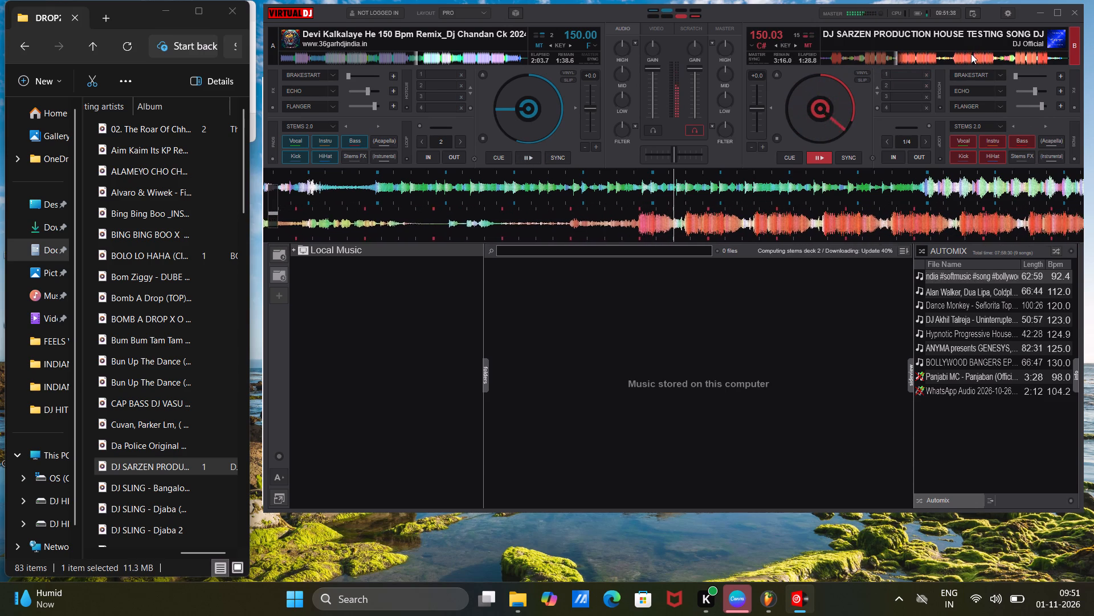
# Audition later sections of the DJ SARZEN PRODUCTION HOUSE track on deck 2, around 2:30 and 3:42.
pyautogui.click(937, 63)
pyautogui.click(950, 60)
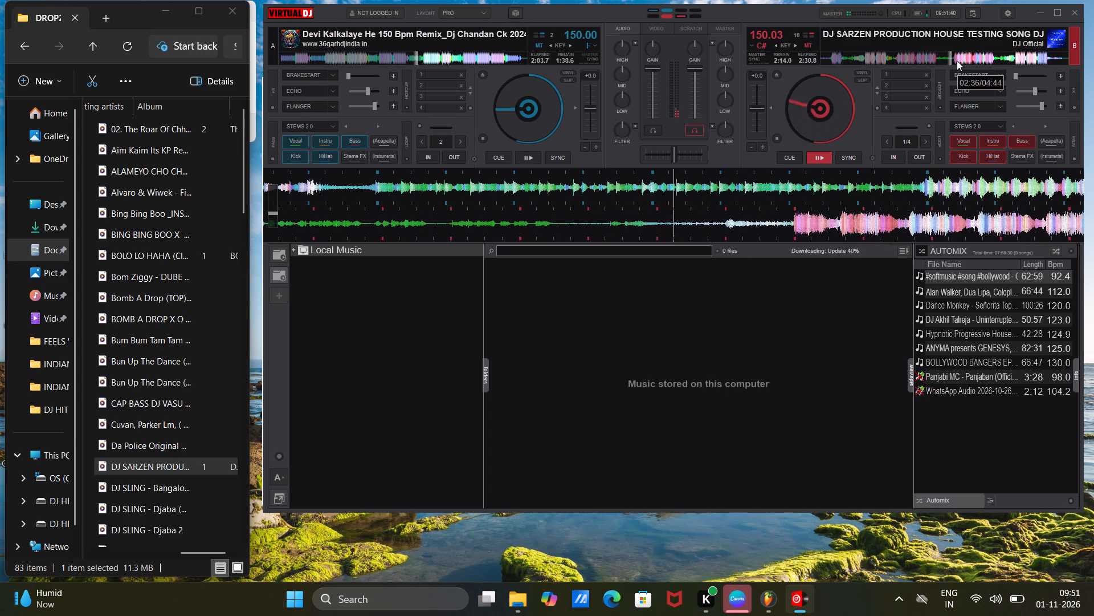
pyautogui.click(957, 60)
pyautogui.click(1007, 59)
pyautogui.click(1015, 59)
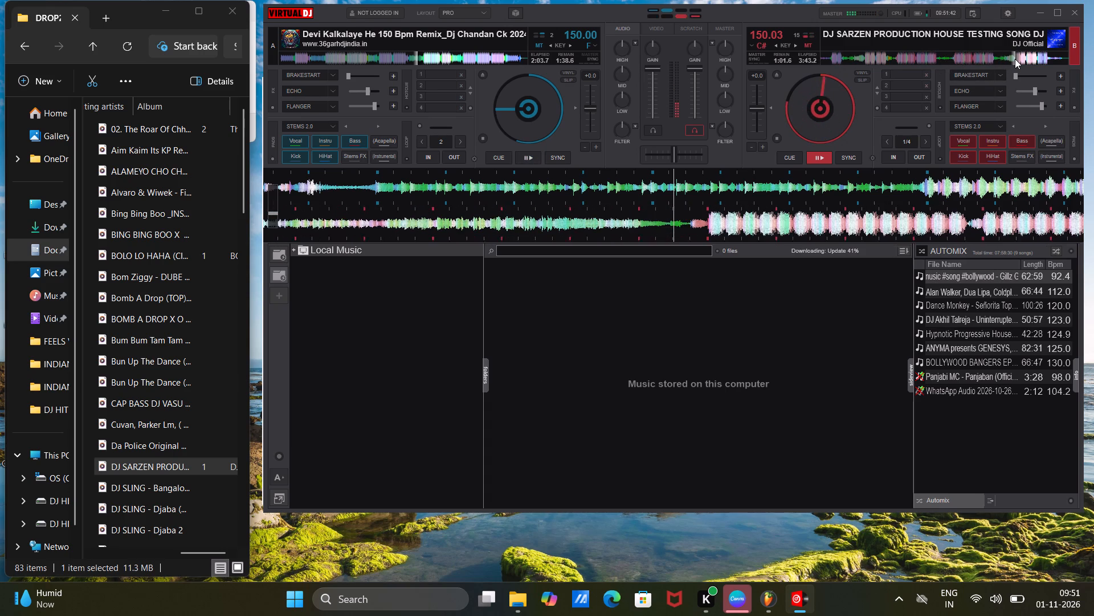
# Replace the deck 2 track with DJ SLING - Bangalore (Original Mix) and audition it from the intro to around 0:55 and 1:02.
pyautogui.moveTo(148, 487); pyautogui.dragTo(885, 104)
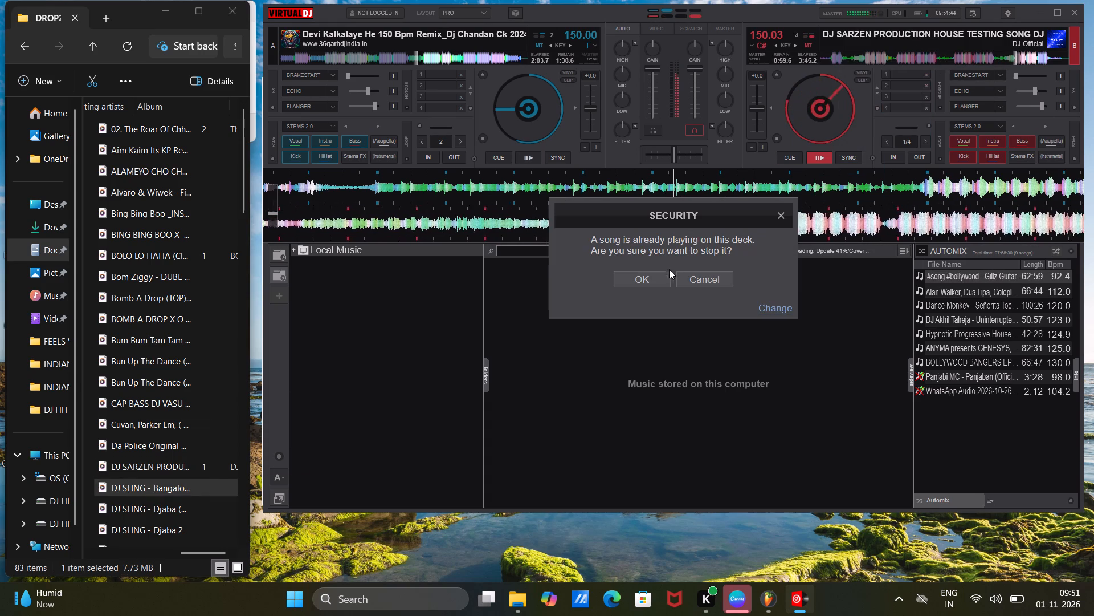
pyautogui.click(638, 283)
pyautogui.press('space')
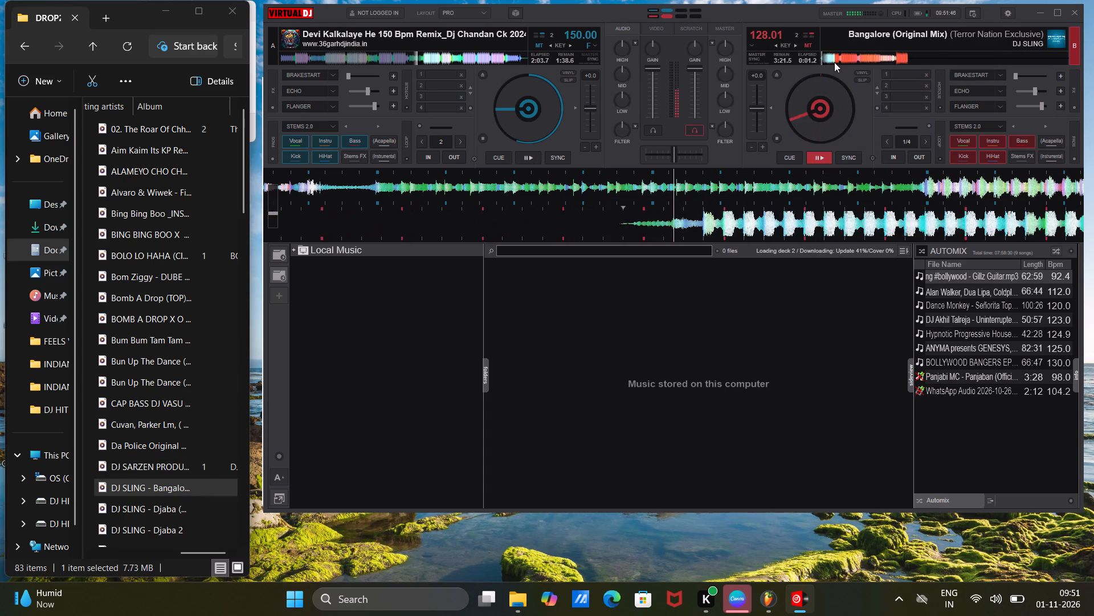
pyautogui.click(834, 62)
pyautogui.click(850, 62)
pyautogui.click(860, 63)
pyautogui.moveTo(871, 61); pyautogui.dragTo(876, 61)
pyautogui.click(886, 61)
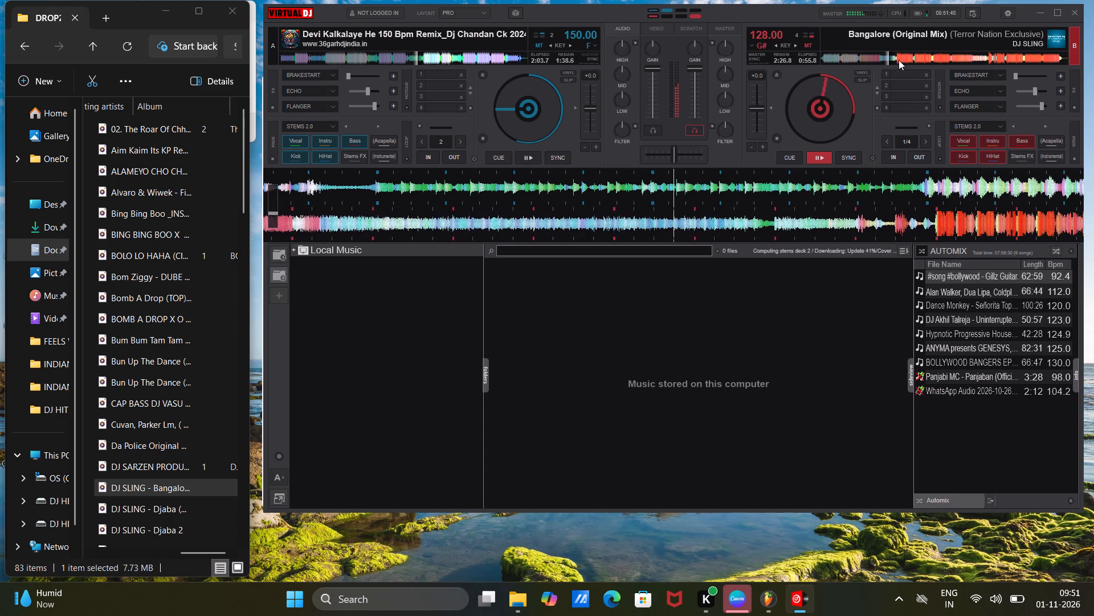
pyautogui.click(896, 59)
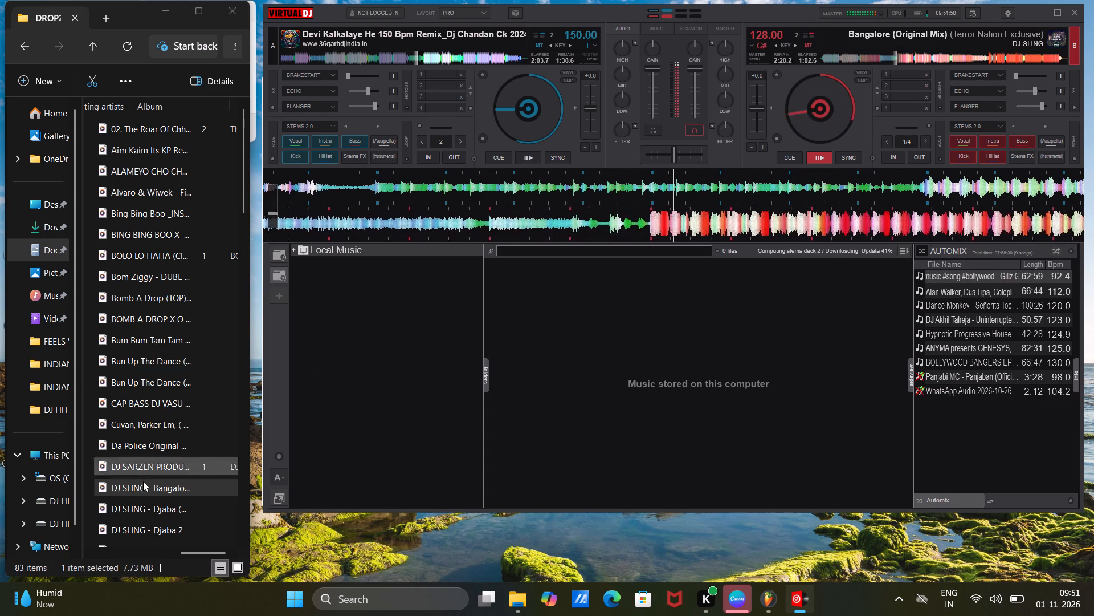
# Replace the deck 2 track with DJ SLING - Djaba (Original Mix) and audition it around 0:45, 1:37 and a later section.
pyautogui.scroll(-4, 169, 453)
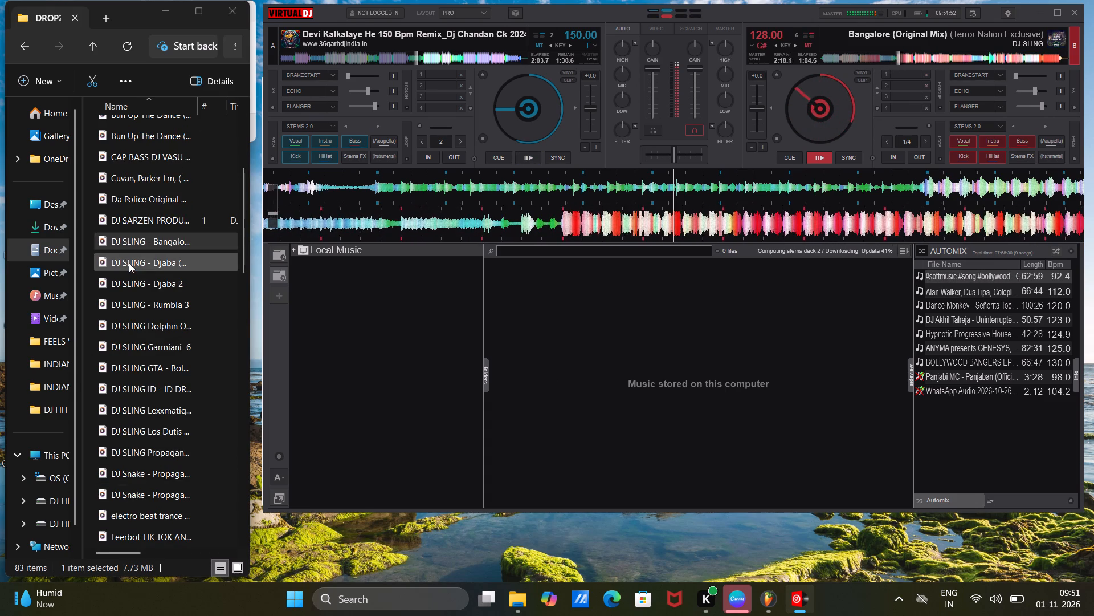
pyautogui.moveTo(129, 263); pyautogui.dragTo(865, 111)
pyautogui.click(650, 277)
pyautogui.press('space')
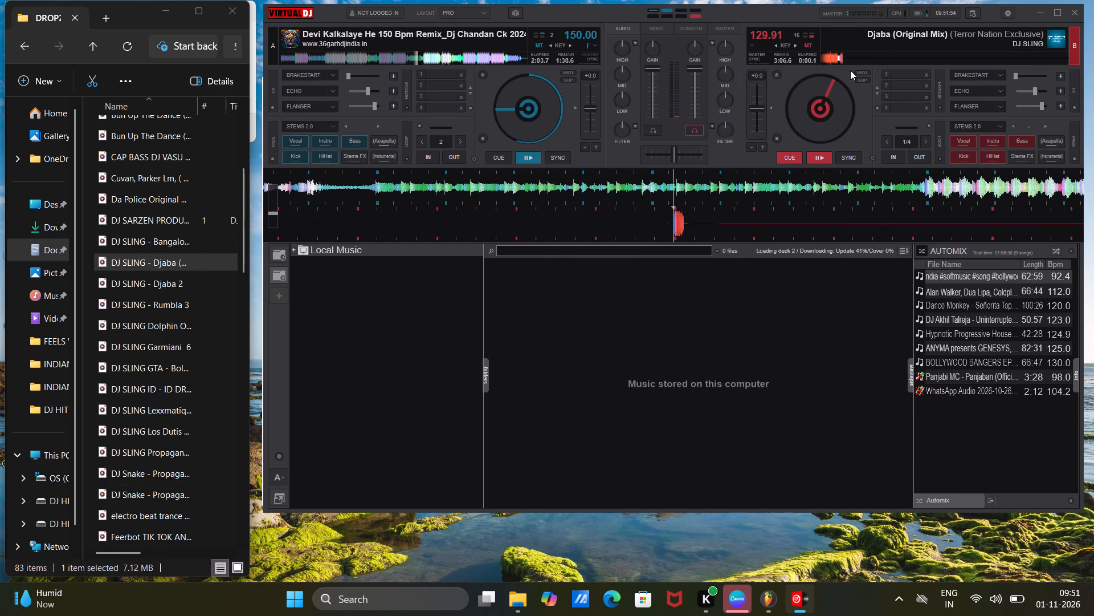
pyautogui.click(839, 58)
pyautogui.click(854, 62)
pyautogui.click(877, 63)
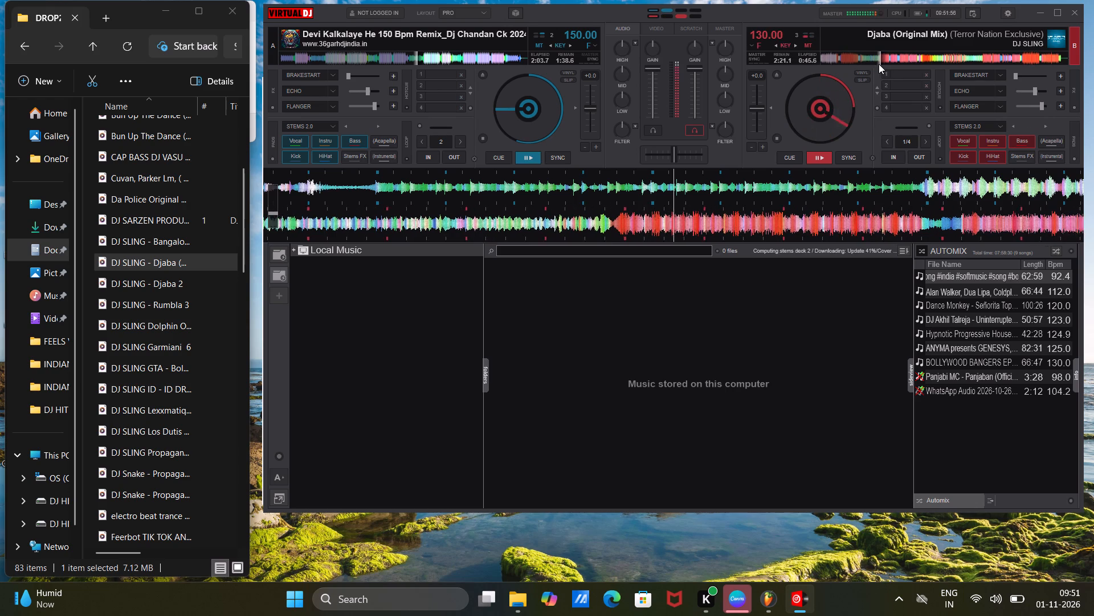
pyautogui.click(951, 59)
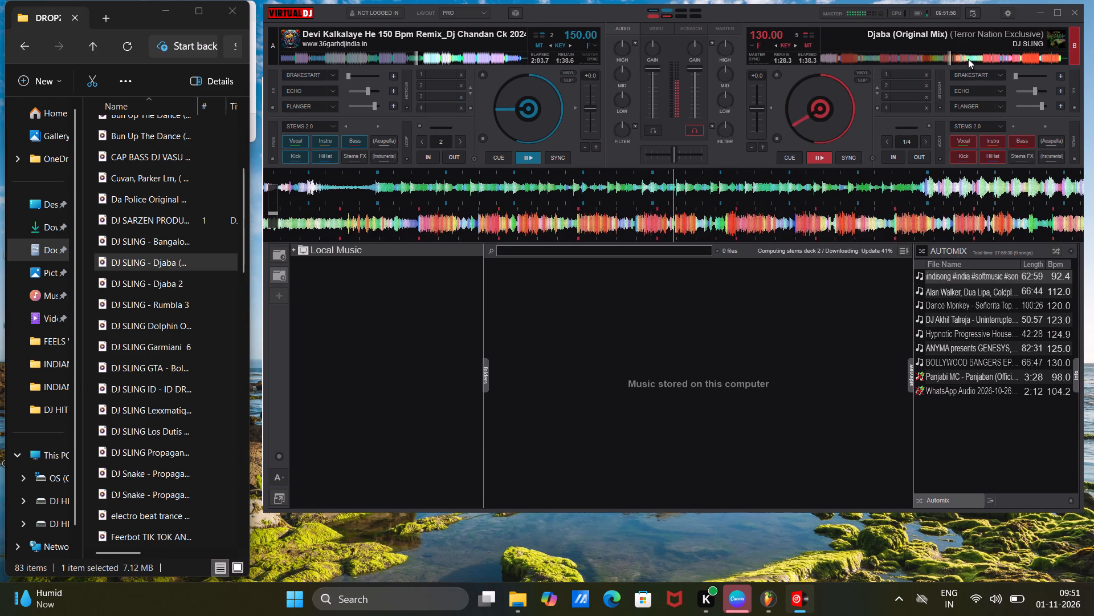
pyautogui.click(981, 61)
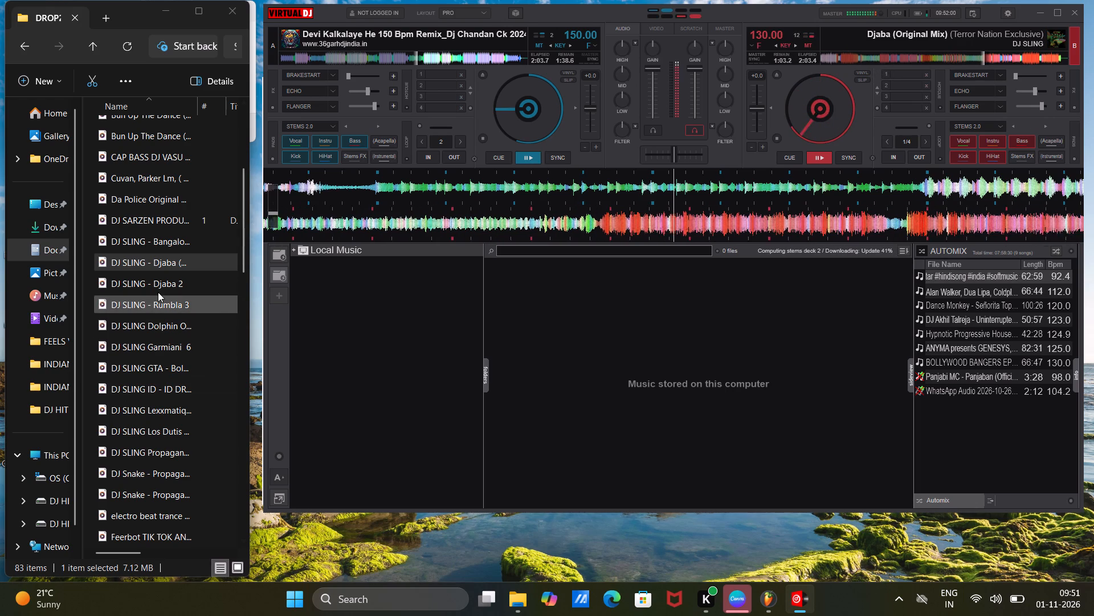
# Replace the deck 2 track with DJ SLING - Djaba 2 and audition it up to the drop around 0:43.
pyautogui.moveTo(158, 283); pyautogui.dragTo(1000, 81)
pyautogui.click(656, 276)
pyautogui.press('space')
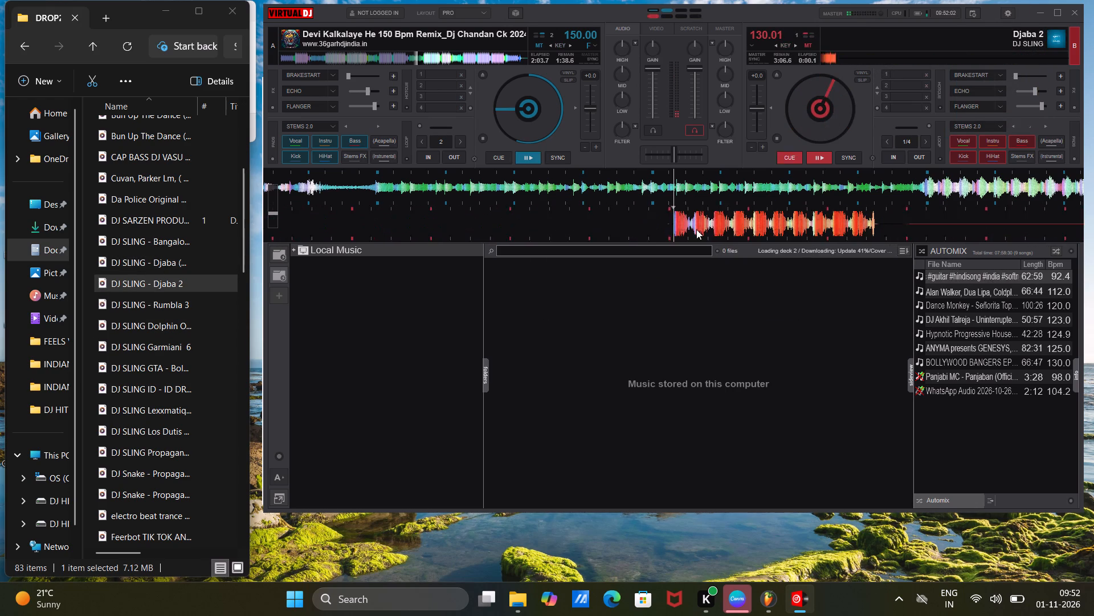
pyautogui.click(854, 68)
pyautogui.click(868, 62)
pyautogui.click(879, 62)
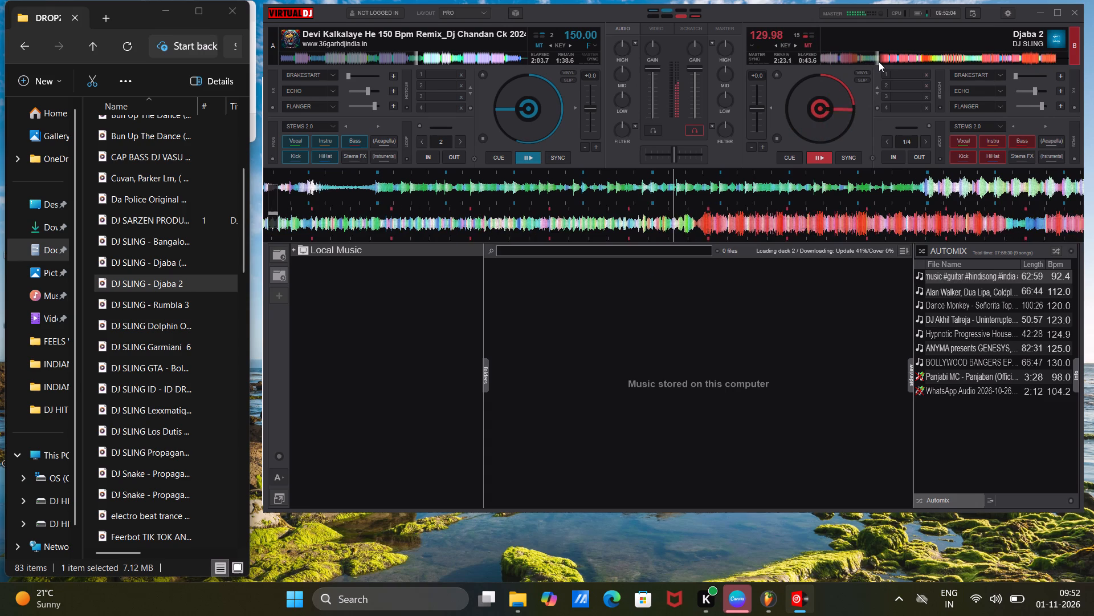
# Replace the deck 2 track with DJ SLING - Rumbla 3 and audition the drop around 0:58 to 1:00.
pyautogui.moveTo(135, 305); pyautogui.dragTo(941, 107)
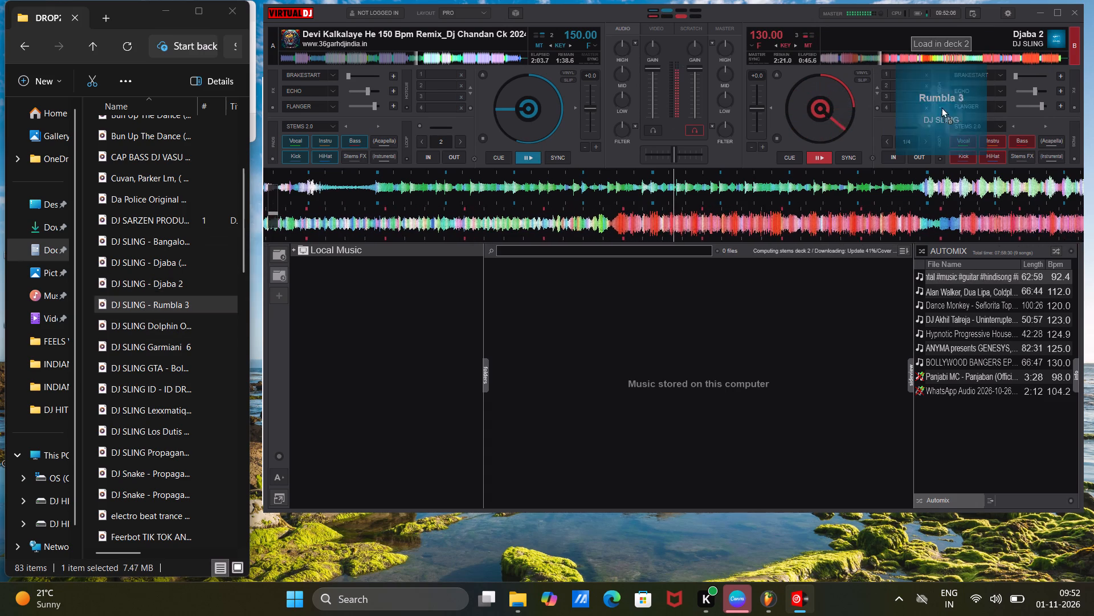
pyautogui.moveTo(941, 107); pyautogui.dragTo(939, 75)
pyautogui.click(646, 279)
pyautogui.press('space')
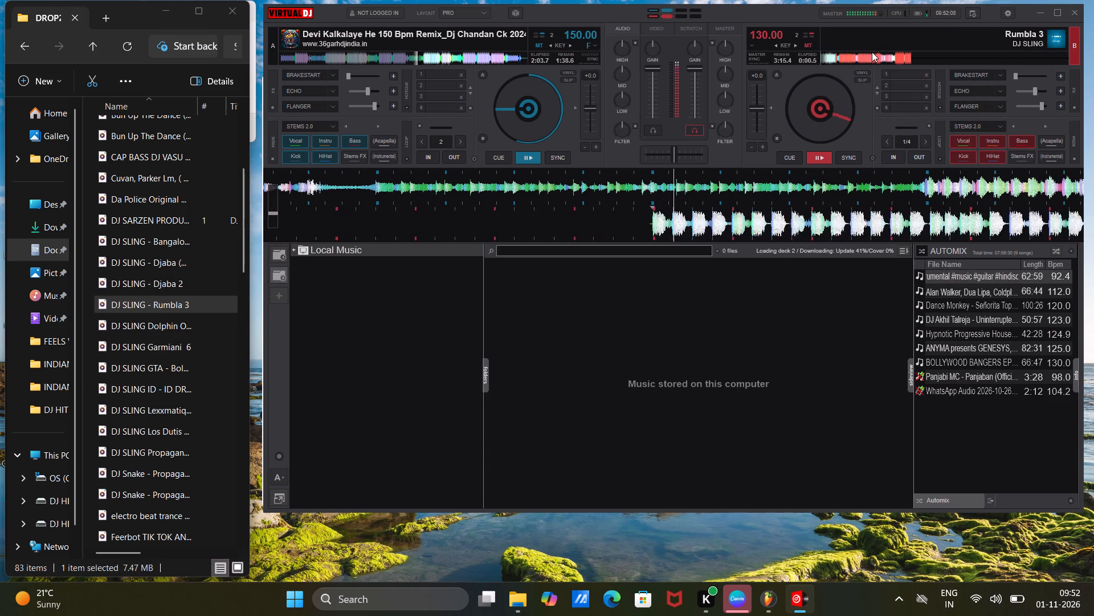
pyautogui.click(870, 55)
pyautogui.click(896, 58)
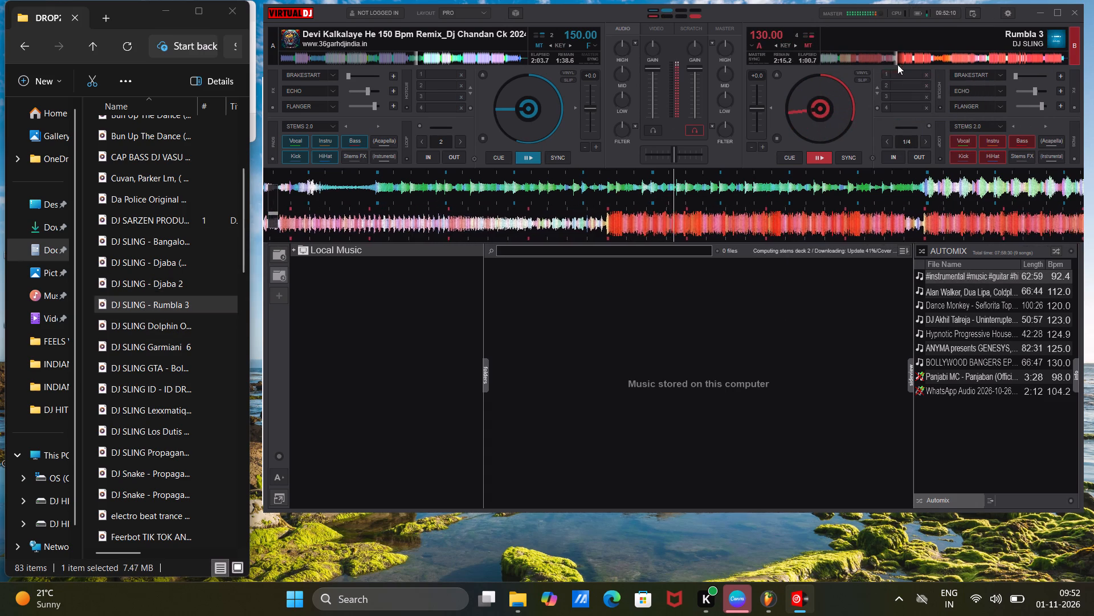
pyautogui.click(892, 58)
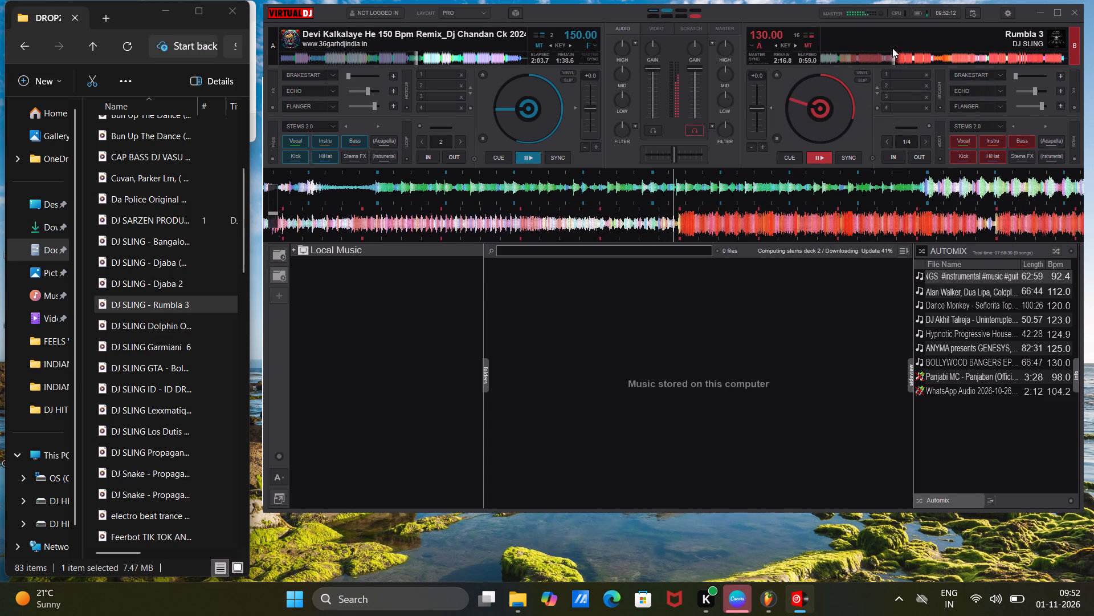
# Replace the deck 2 track with DJ SLING Dolphin On Wheels 5 and audition it up to around 0:44.
pyautogui.moveTo(141, 326); pyautogui.dragTo(940, 33)
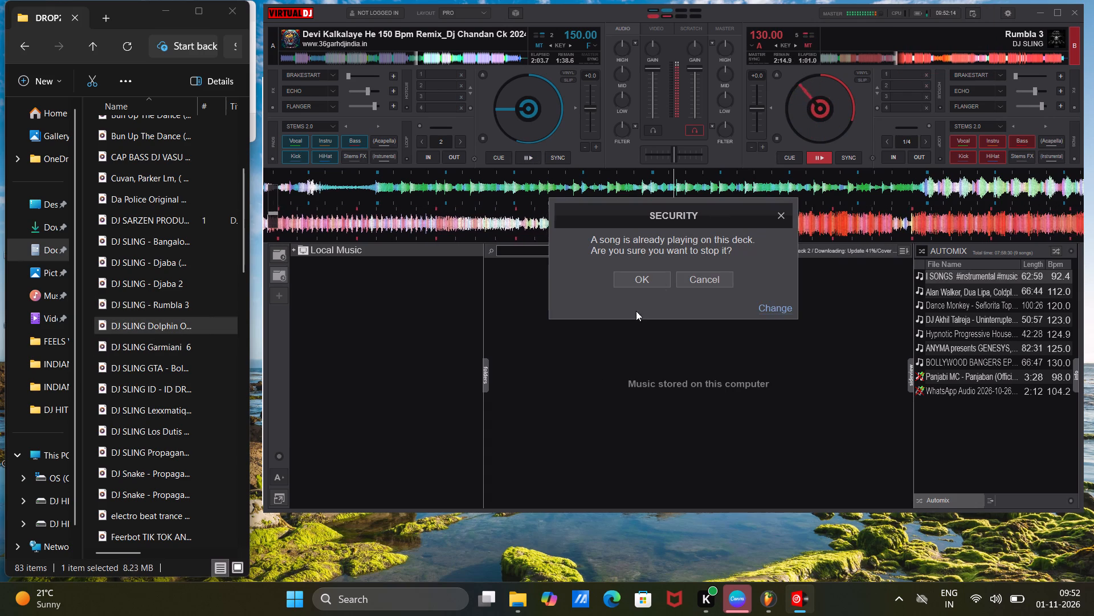
pyautogui.click(642, 277)
pyautogui.press('space')
pyautogui.click(855, 65)
pyautogui.click(869, 58)
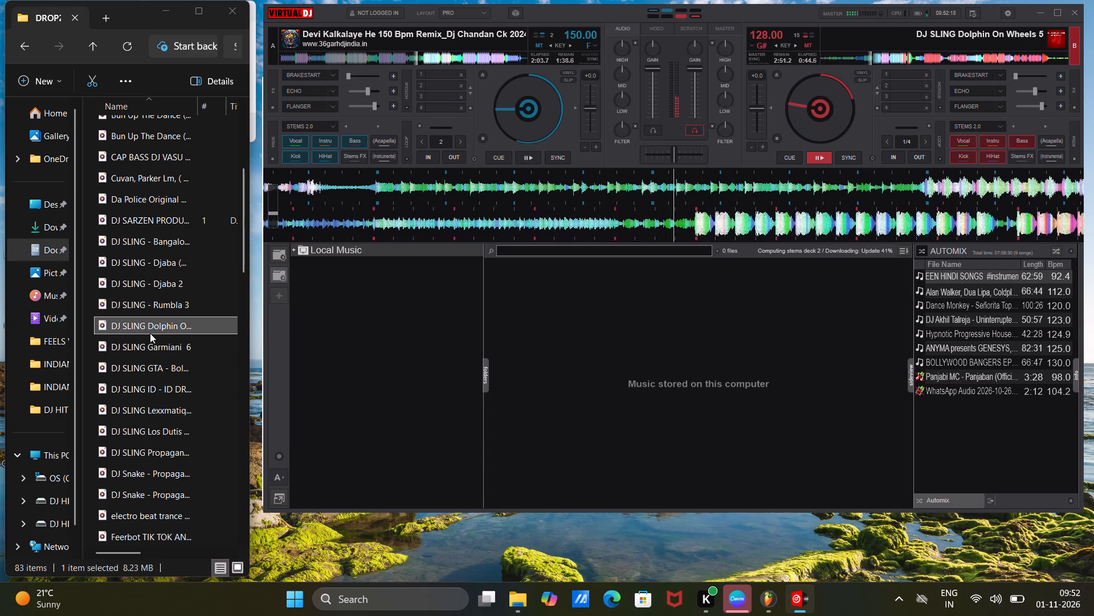
# Replace the deck 2 track with DJ SLING Garmiani 6 and audition it around 1:05 and 1:20.
pyautogui.moveTo(137, 349); pyautogui.dragTo(862, 82)
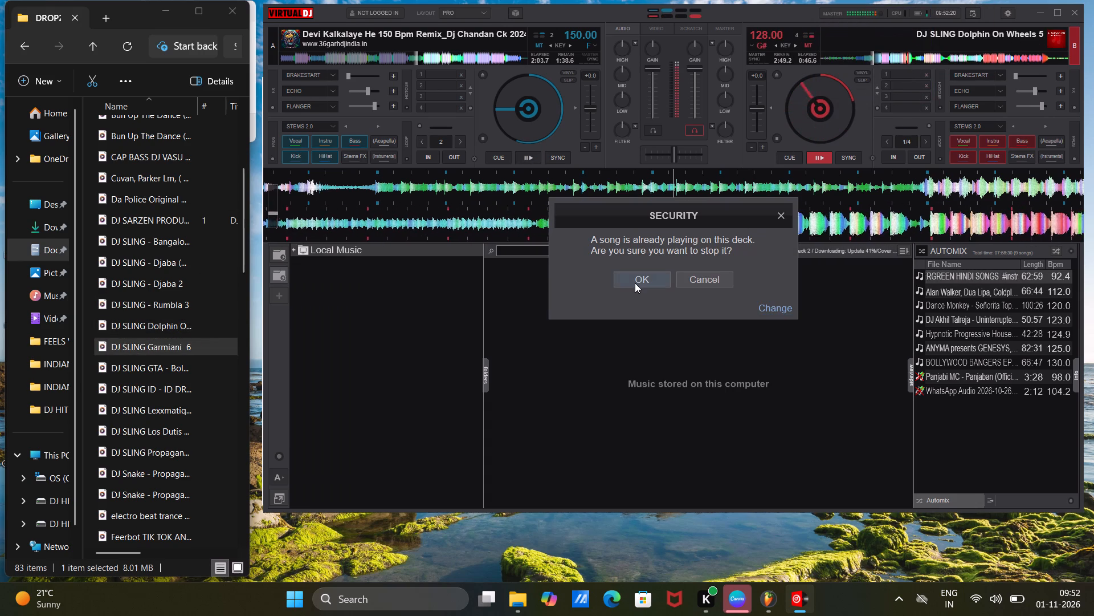
pyautogui.click(635, 283)
pyautogui.press('space')
pyautogui.click(865, 59)
pyautogui.click(897, 59)
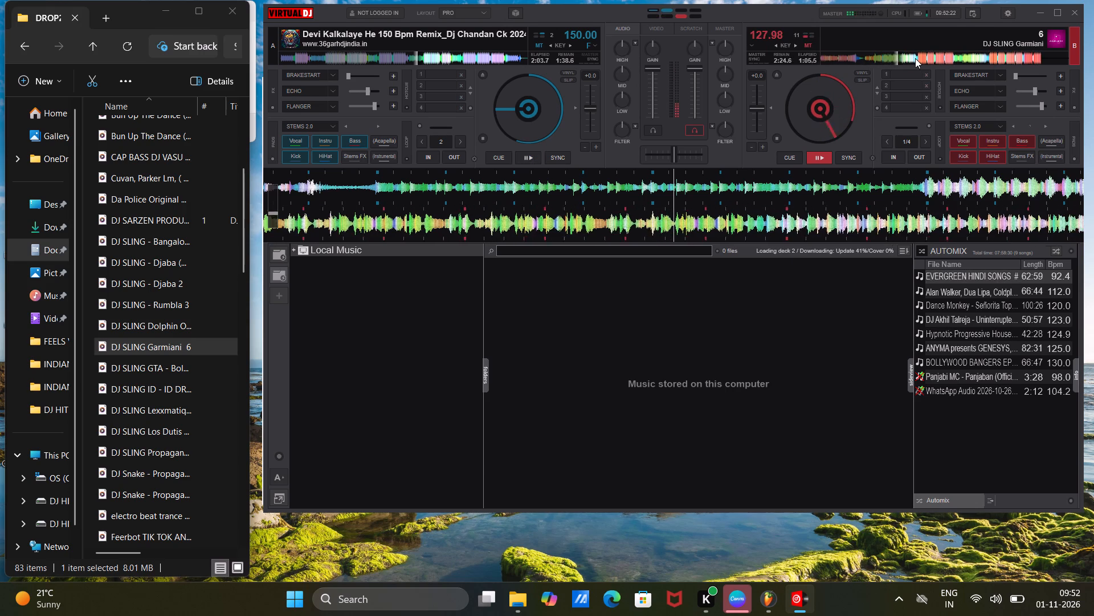
pyautogui.click(915, 58)
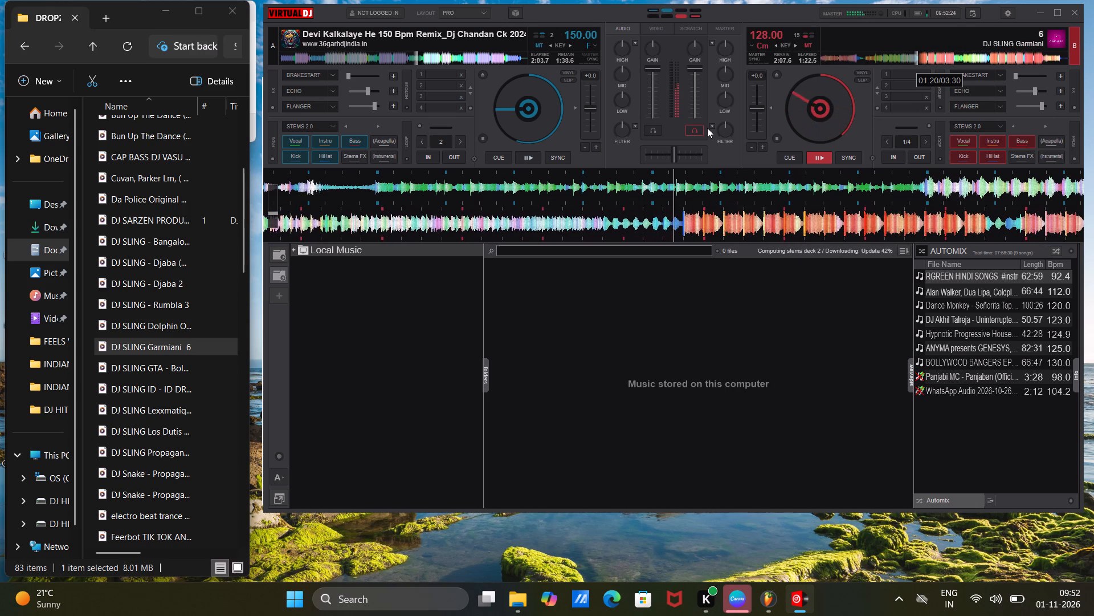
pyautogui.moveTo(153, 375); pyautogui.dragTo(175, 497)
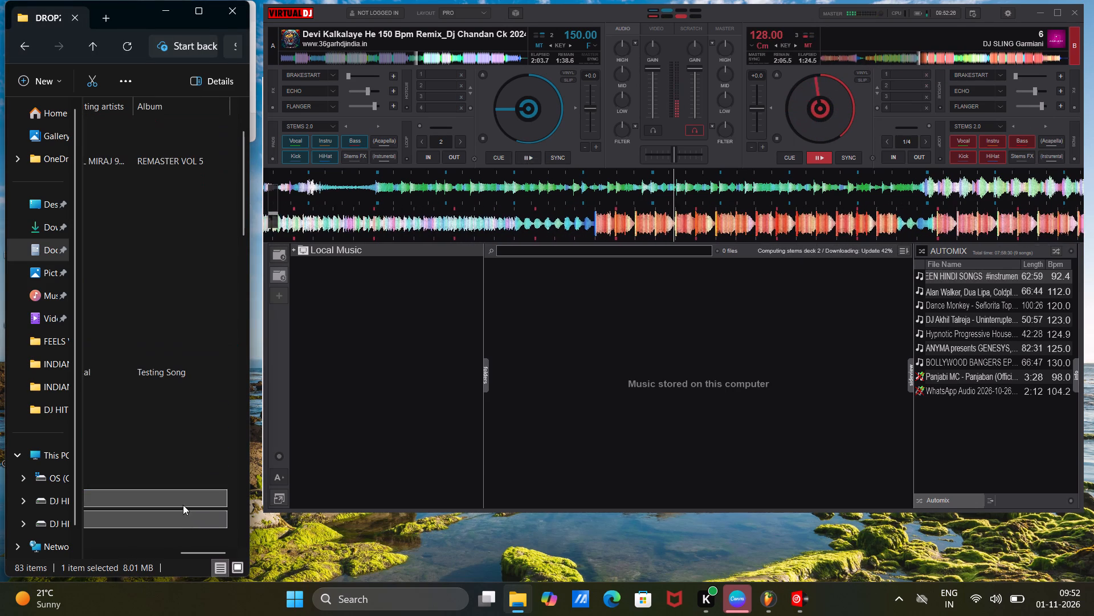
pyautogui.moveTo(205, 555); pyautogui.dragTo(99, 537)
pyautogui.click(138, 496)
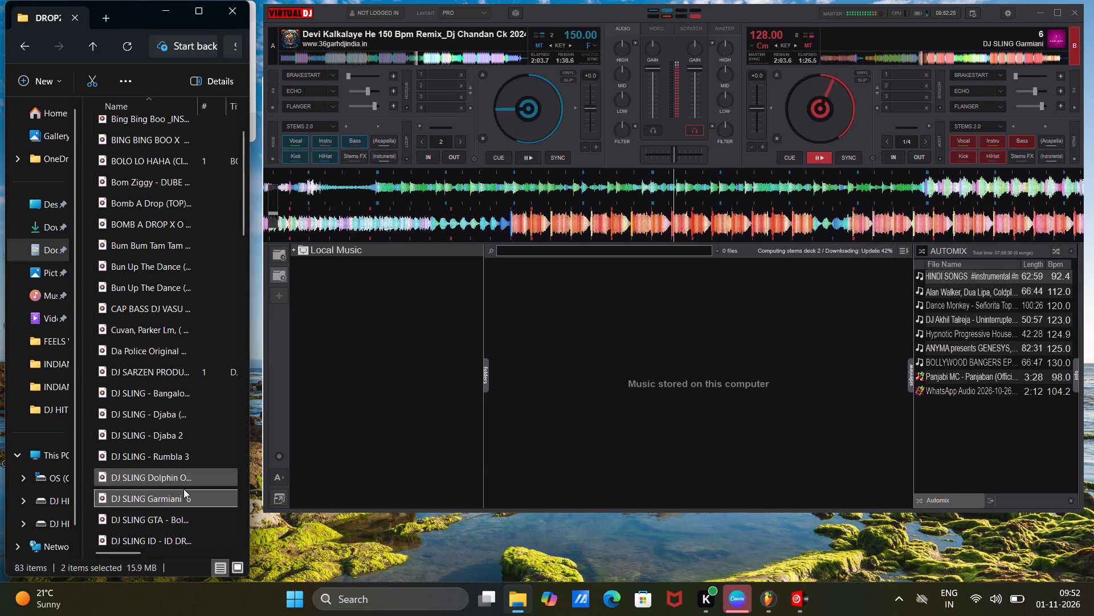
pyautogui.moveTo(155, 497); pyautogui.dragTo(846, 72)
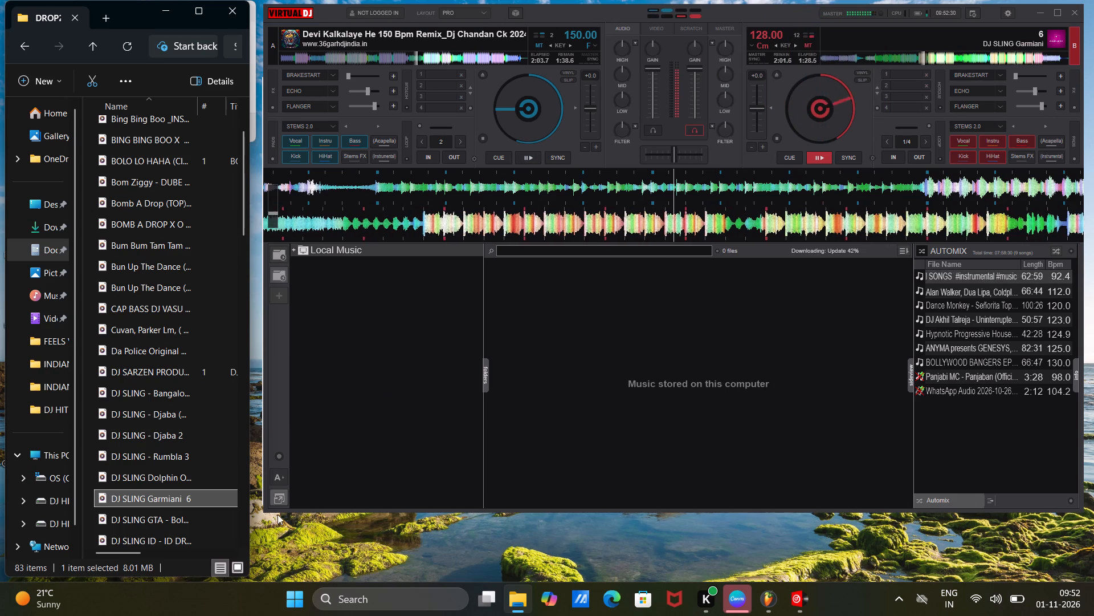
# Replace the deck 2 track with DJ SLING GTA - Bola 7 and audition it around 0:40 and 0:56.
pyautogui.moveTo(145, 522); pyautogui.dragTo(876, 87)
pyautogui.click(640, 284)
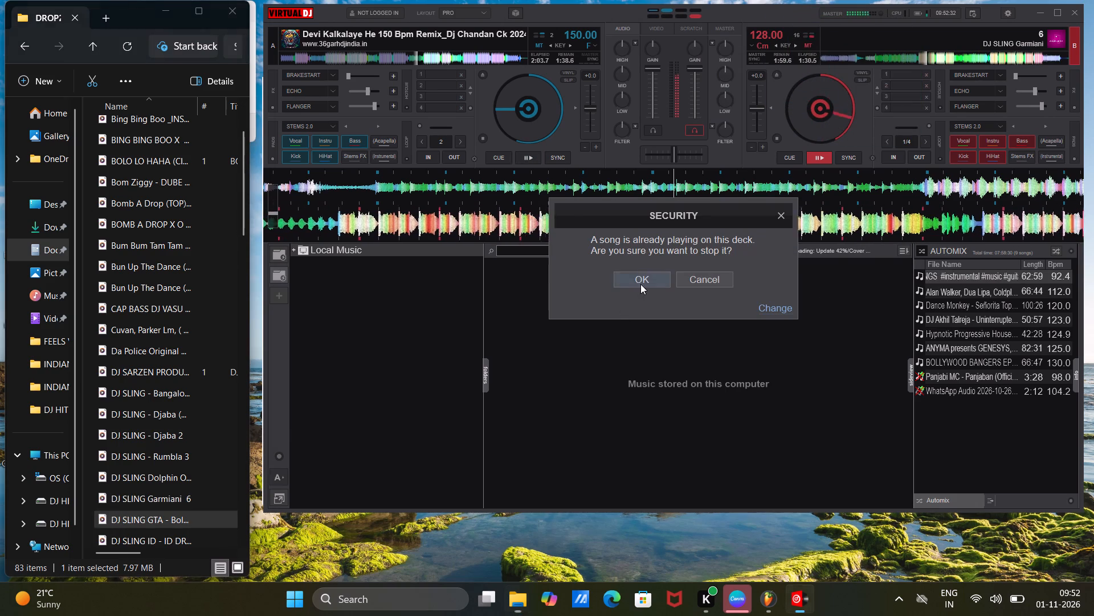
pyautogui.press('space')
pyautogui.click(852, 52)
pyautogui.click(868, 55)
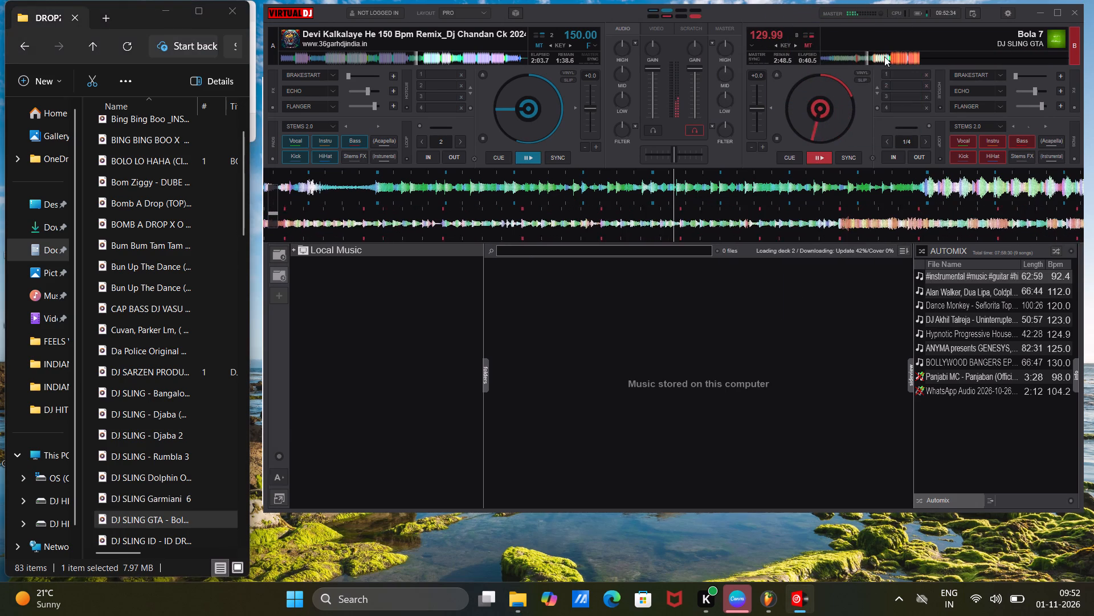
pyautogui.click(887, 56)
# Replace the deck 2 track with DJ SLING ID - ID DROP 8 and audition it around 0:32, 1:25 and its final section.
pyautogui.scroll(-6, 183, 359)
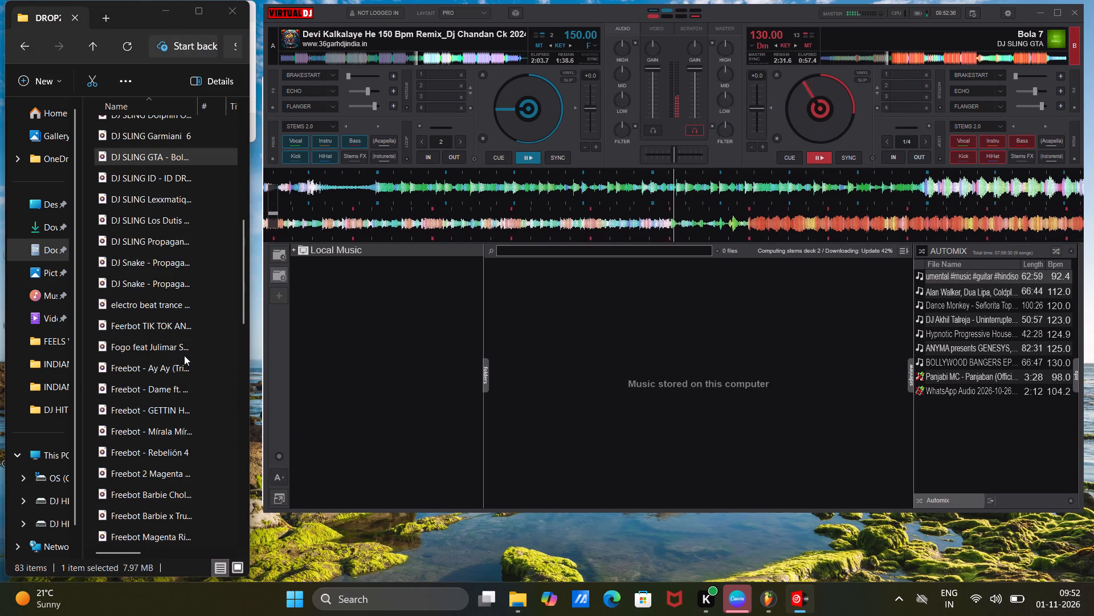
pyautogui.moveTo(126, 175); pyautogui.dragTo(877, 86)
pyautogui.click(635, 284)
pyautogui.press('space')
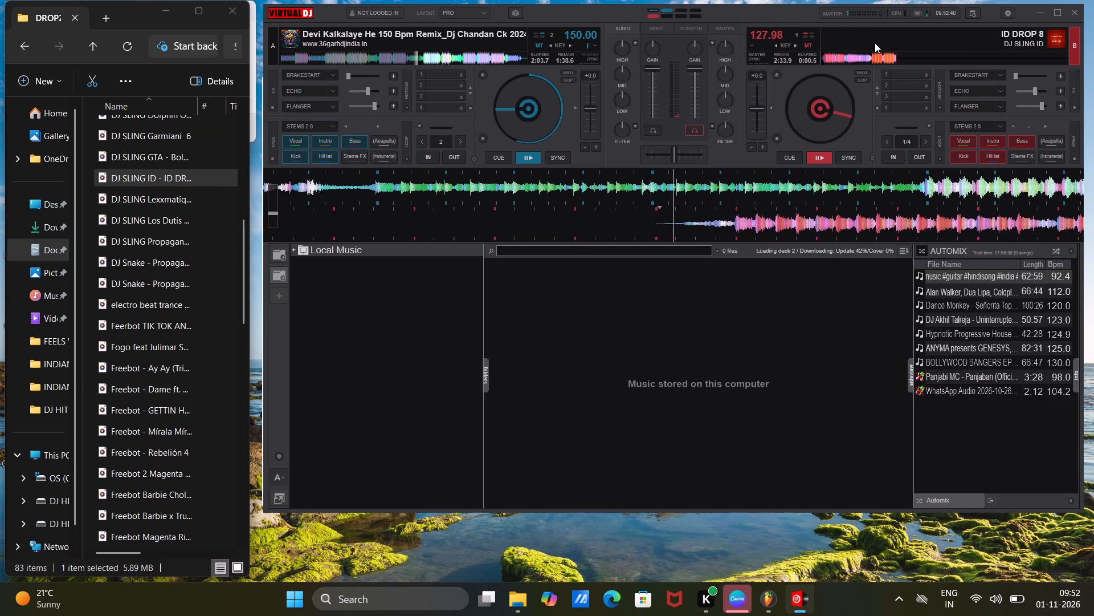
pyautogui.click(872, 60)
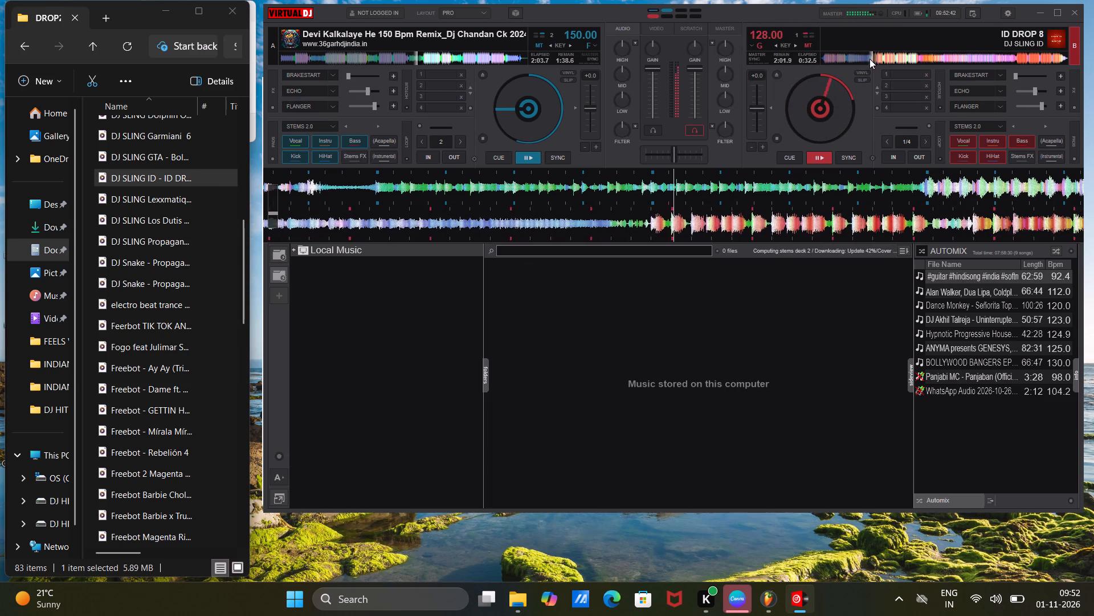
pyautogui.click(954, 64)
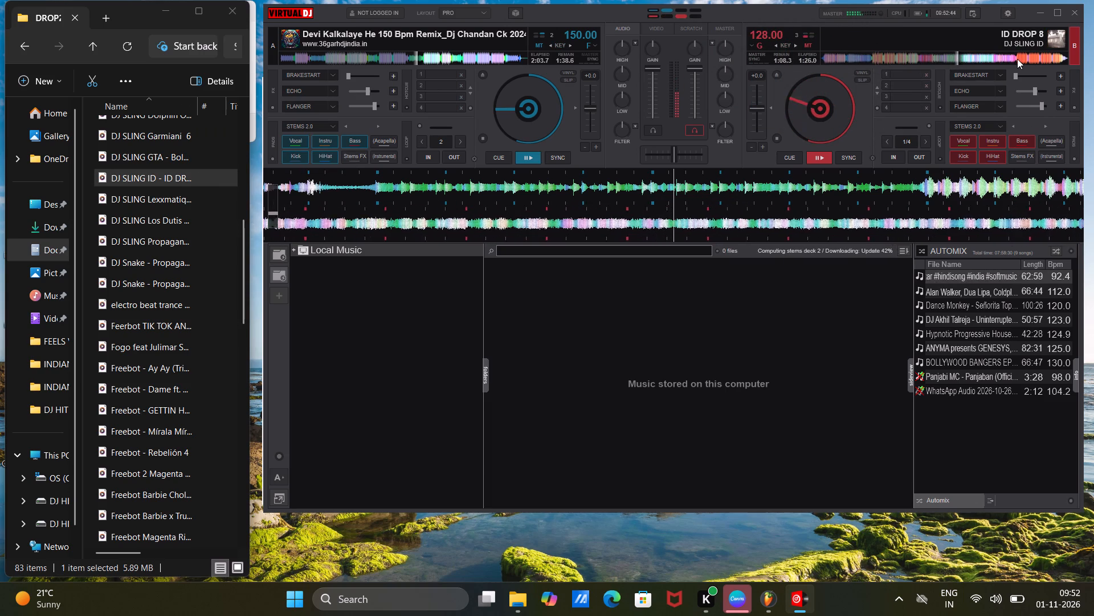
pyautogui.click(1017, 59)
# Replace the deck 2 track with DJ SLING Lexxmatiq & DUBE STEP and audition several sections, including around 1:02 and 2:15.
pyautogui.moveTo(127, 200); pyautogui.dragTo(858, 80)
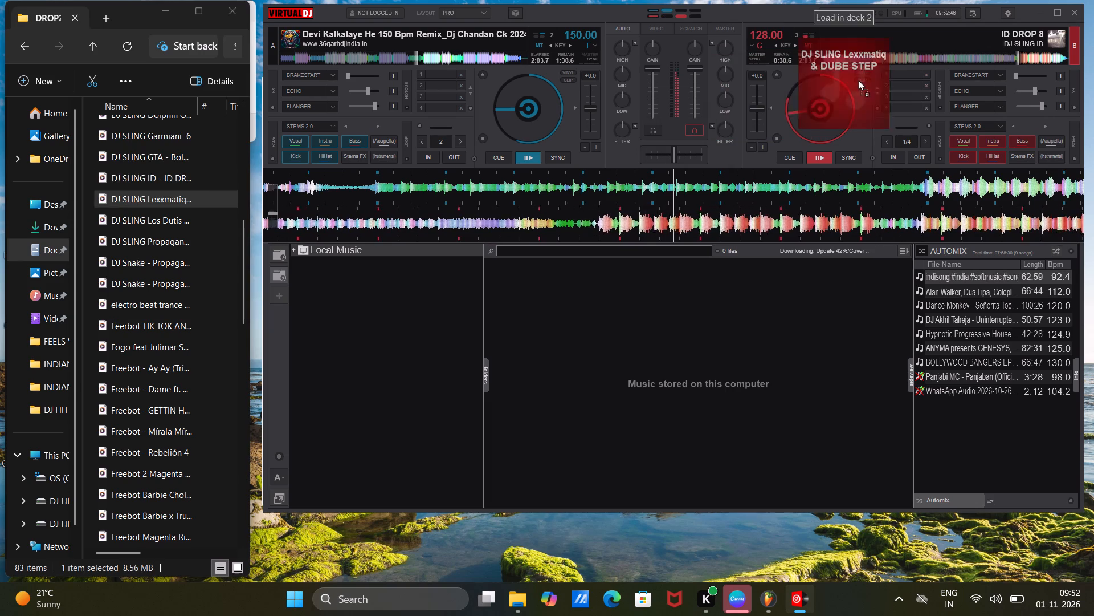
pyautogui.moveTo(858, 80); pyautogui.dragTo(859, 80)
pyautogui.click(639, 283)
pyautogui.press('space')
pyautogui.click(848, 64)
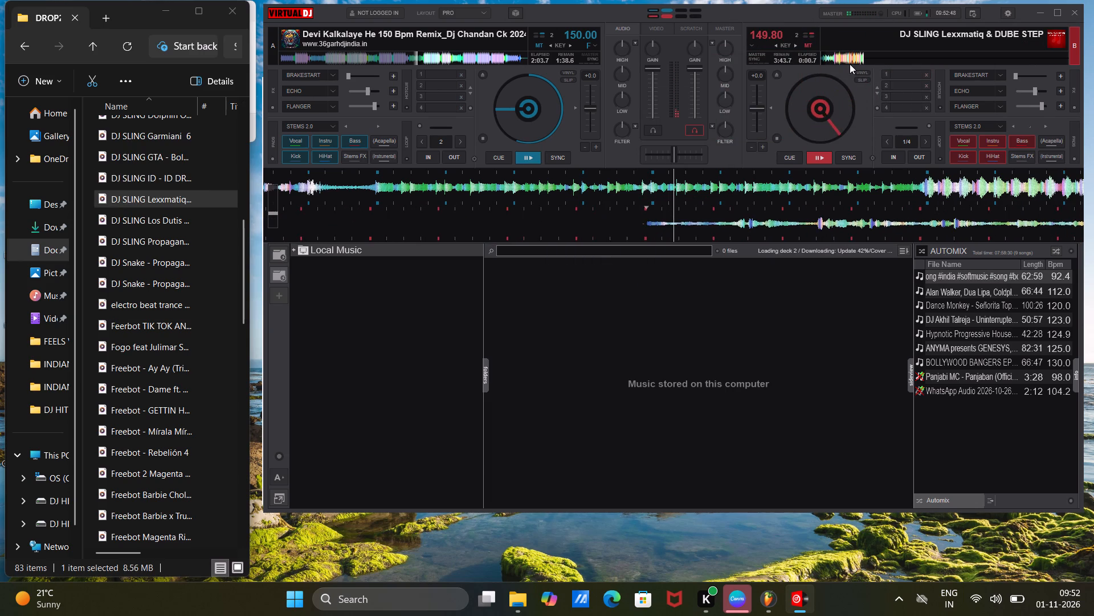
pyautogui.click(872, 57)
pyautogui.click(886, 56)
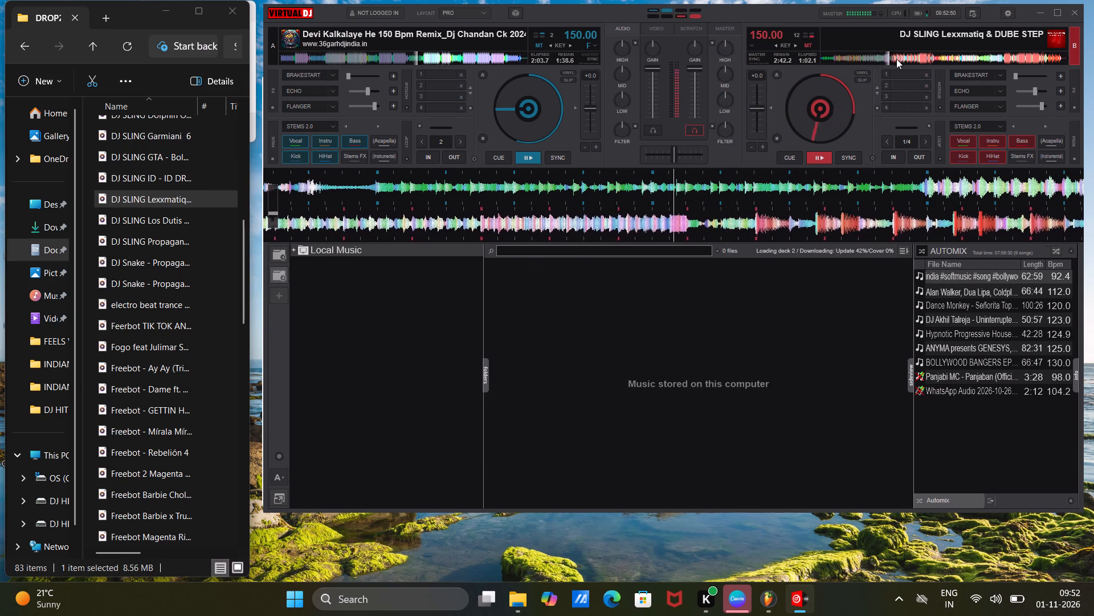
pyautogui.click(896, 59)
pyautogui.click(932, 53)
pyautogui.click(965, 58)
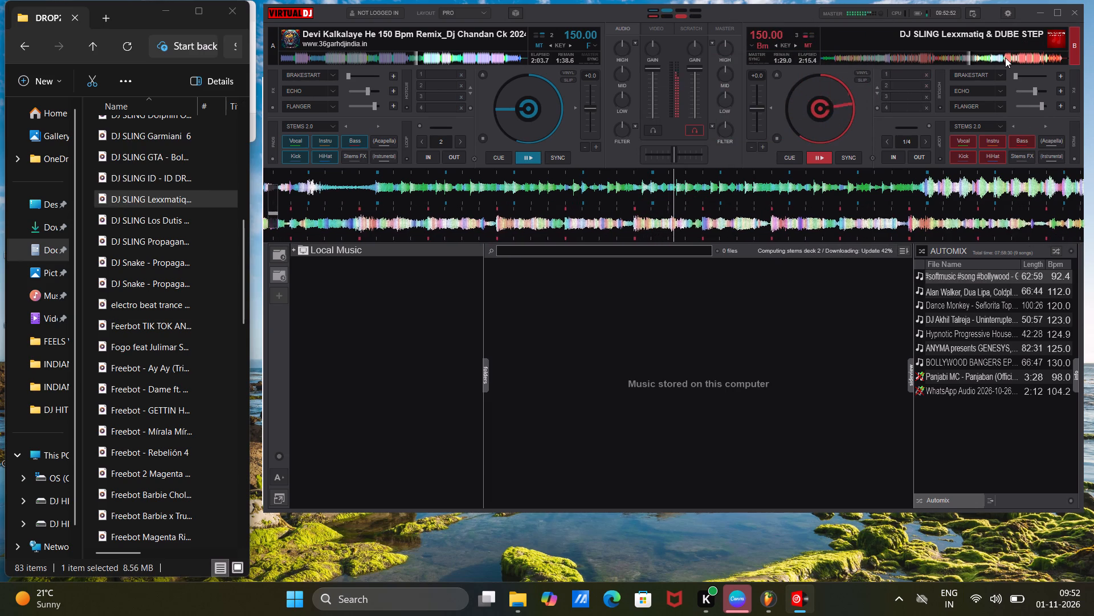
# Audition the deck 2 track DJ SLING Lexxmatiq & DUBE STEP around 2:45.
pyautogui.click(1003, 58)
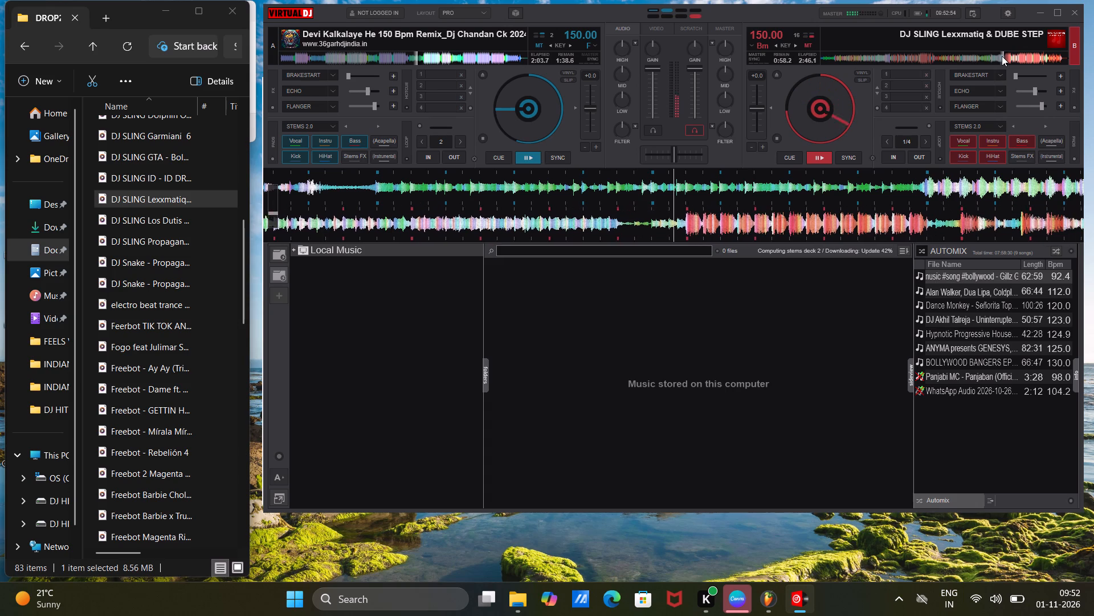
# Replace the deck 2 track with DJ SLING Los Dutis - Barrio DROP 9 and audition several sections from around 0:20 to 0:50.
pyautogui.moveTo(119, 214); pyautogui.dragTo(893, 81)
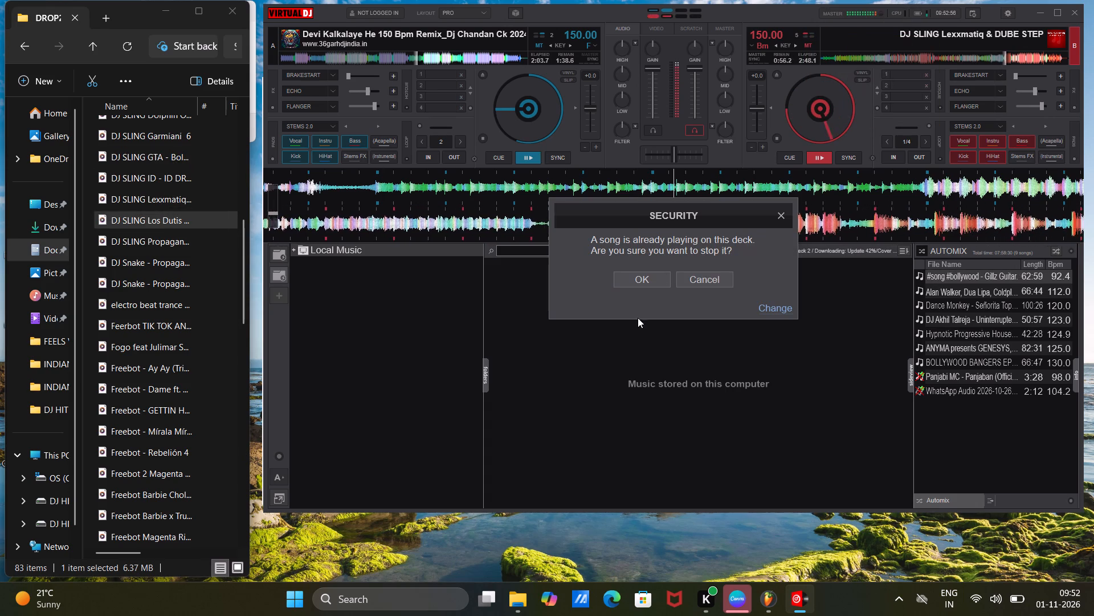
pyautogui.click(645, 278)
pyautogui.press('space')
pyautogui.click(850, 51)
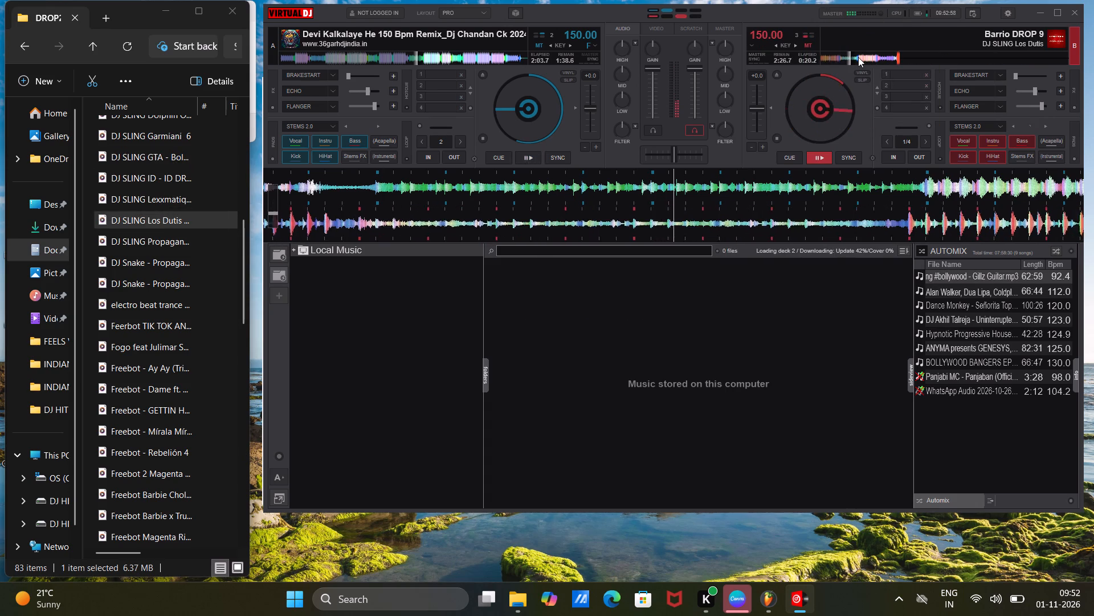
pyautogui.click(859, 57)
pyautogui.click(883, 53)
pyautogui.click(895, 56)
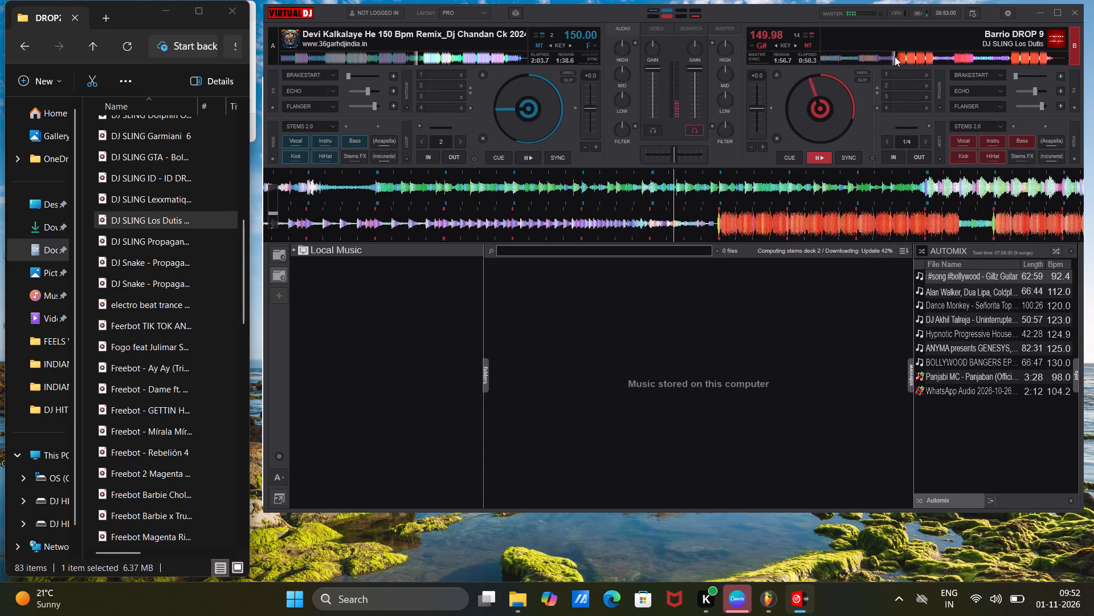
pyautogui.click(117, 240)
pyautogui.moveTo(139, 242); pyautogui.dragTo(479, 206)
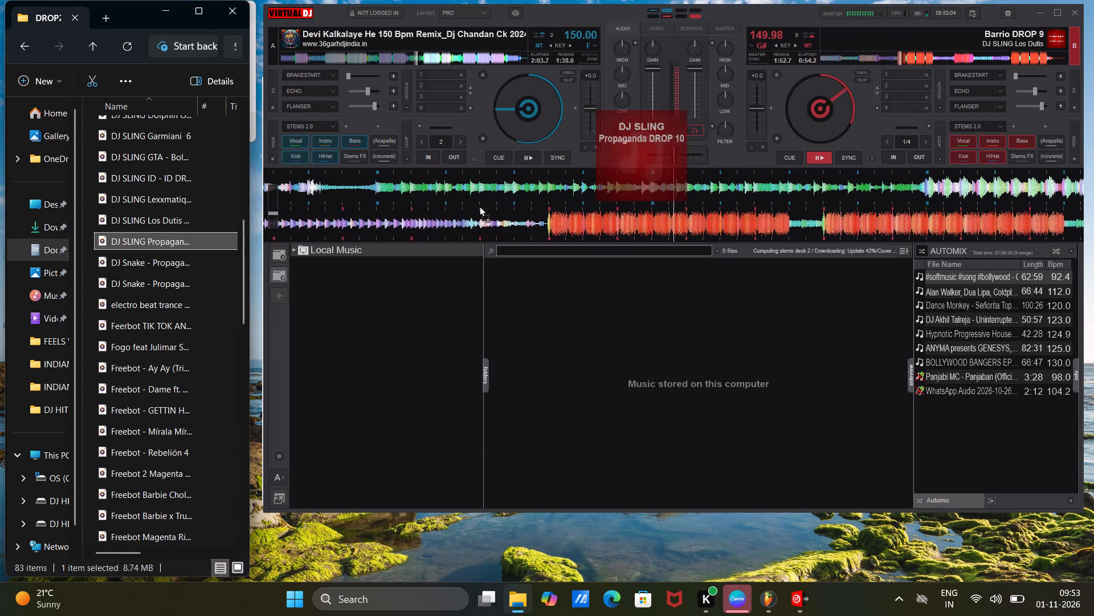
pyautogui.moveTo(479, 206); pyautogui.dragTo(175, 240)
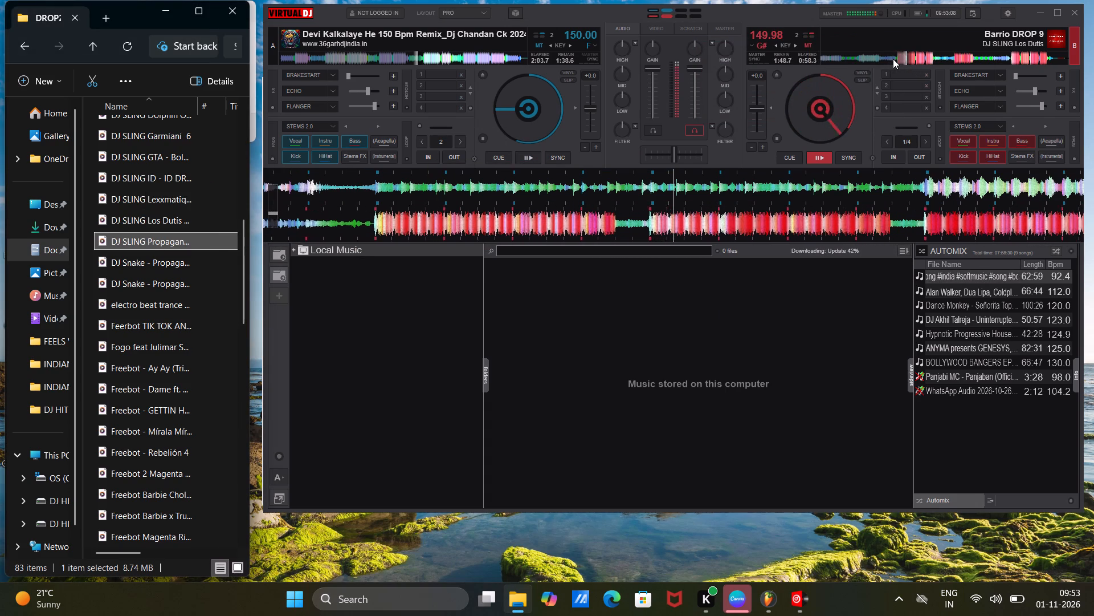
# Replay Los Dutis - Barrio DROP 9 on deck 2 from just before its drop, around 0:48.
pyautogui.click(891, 59)
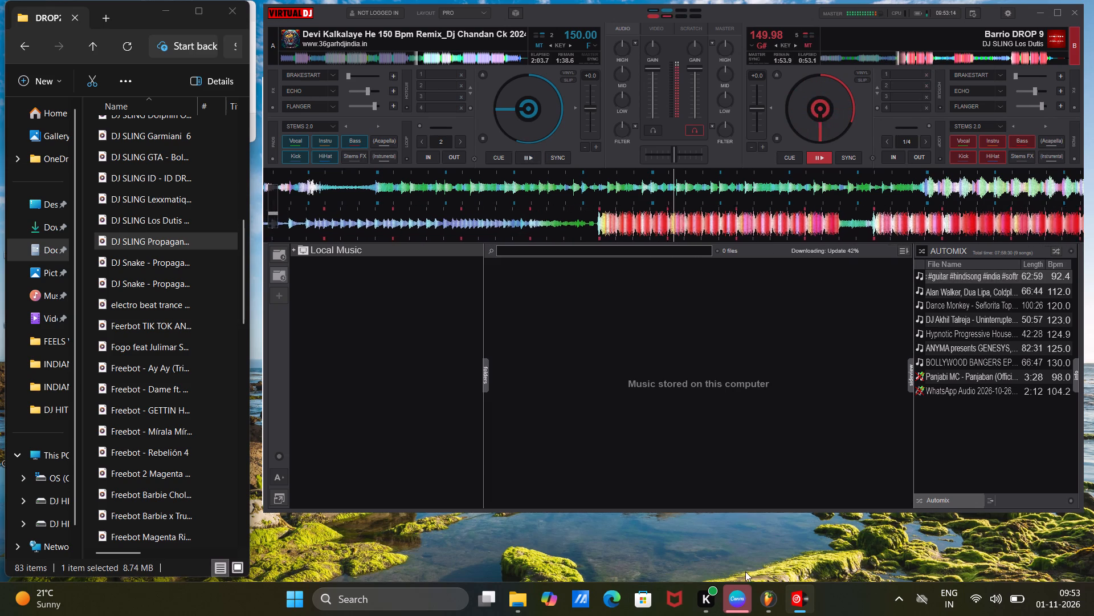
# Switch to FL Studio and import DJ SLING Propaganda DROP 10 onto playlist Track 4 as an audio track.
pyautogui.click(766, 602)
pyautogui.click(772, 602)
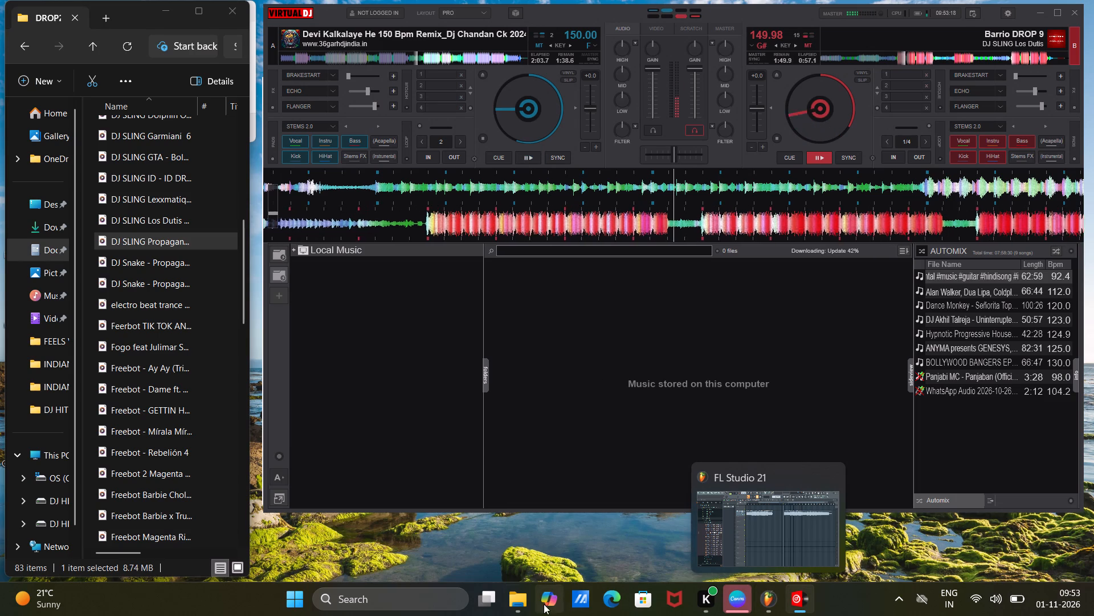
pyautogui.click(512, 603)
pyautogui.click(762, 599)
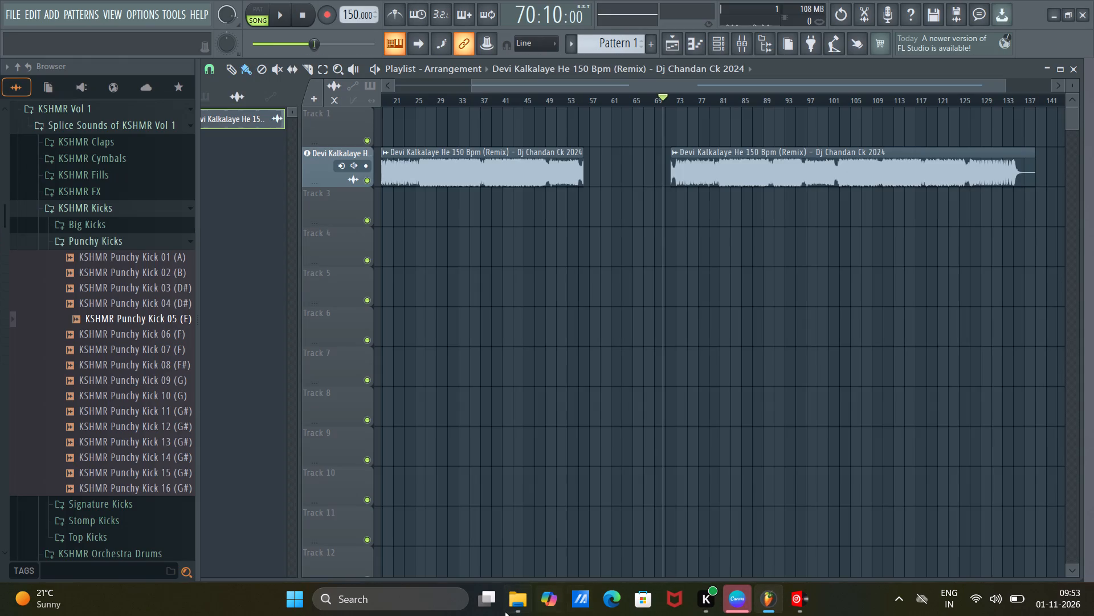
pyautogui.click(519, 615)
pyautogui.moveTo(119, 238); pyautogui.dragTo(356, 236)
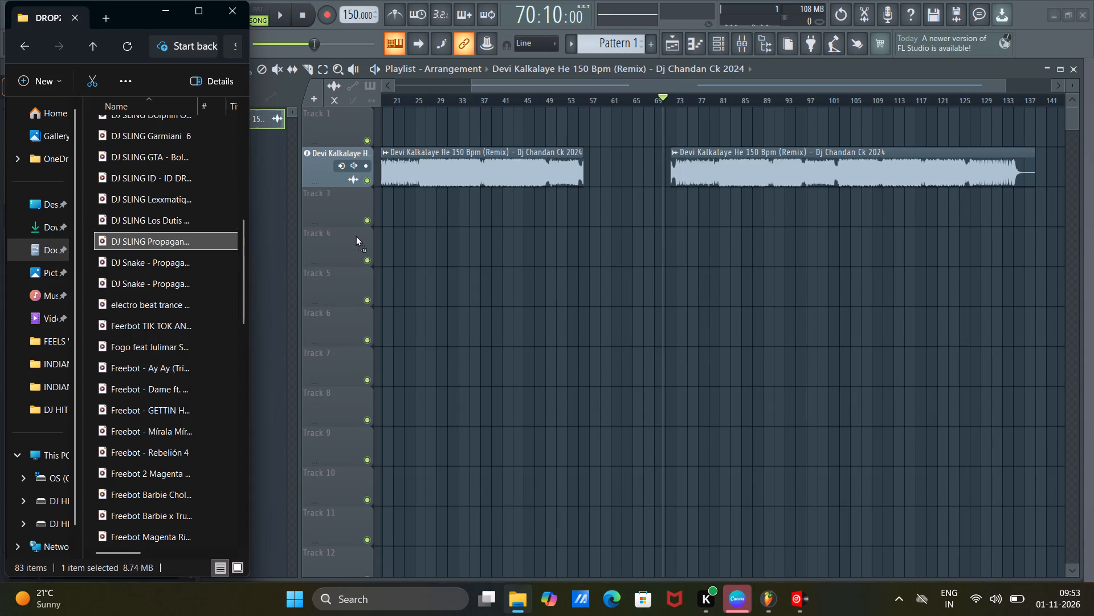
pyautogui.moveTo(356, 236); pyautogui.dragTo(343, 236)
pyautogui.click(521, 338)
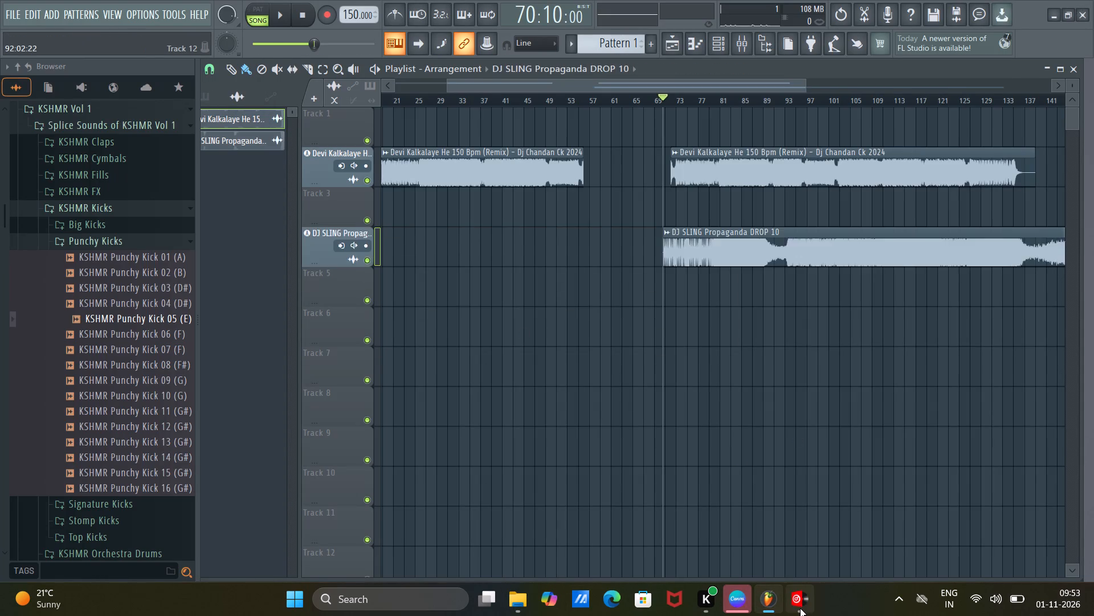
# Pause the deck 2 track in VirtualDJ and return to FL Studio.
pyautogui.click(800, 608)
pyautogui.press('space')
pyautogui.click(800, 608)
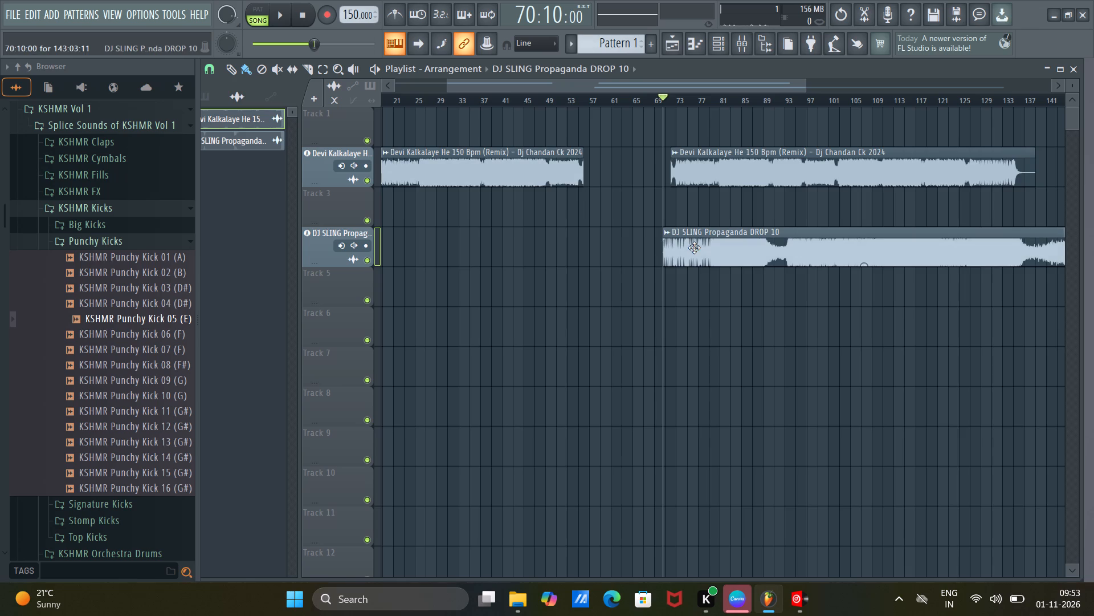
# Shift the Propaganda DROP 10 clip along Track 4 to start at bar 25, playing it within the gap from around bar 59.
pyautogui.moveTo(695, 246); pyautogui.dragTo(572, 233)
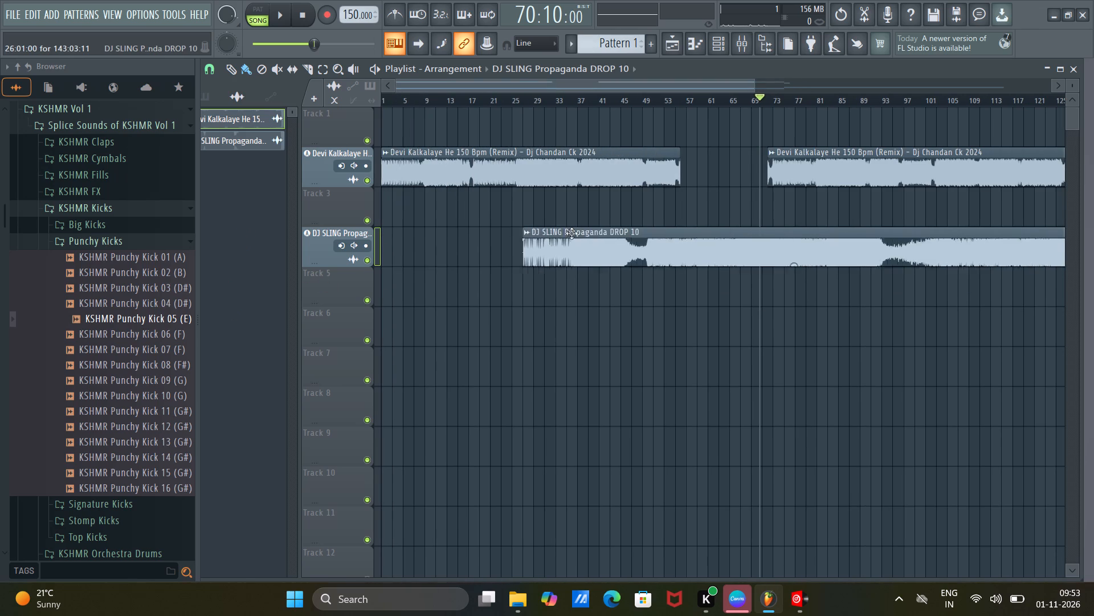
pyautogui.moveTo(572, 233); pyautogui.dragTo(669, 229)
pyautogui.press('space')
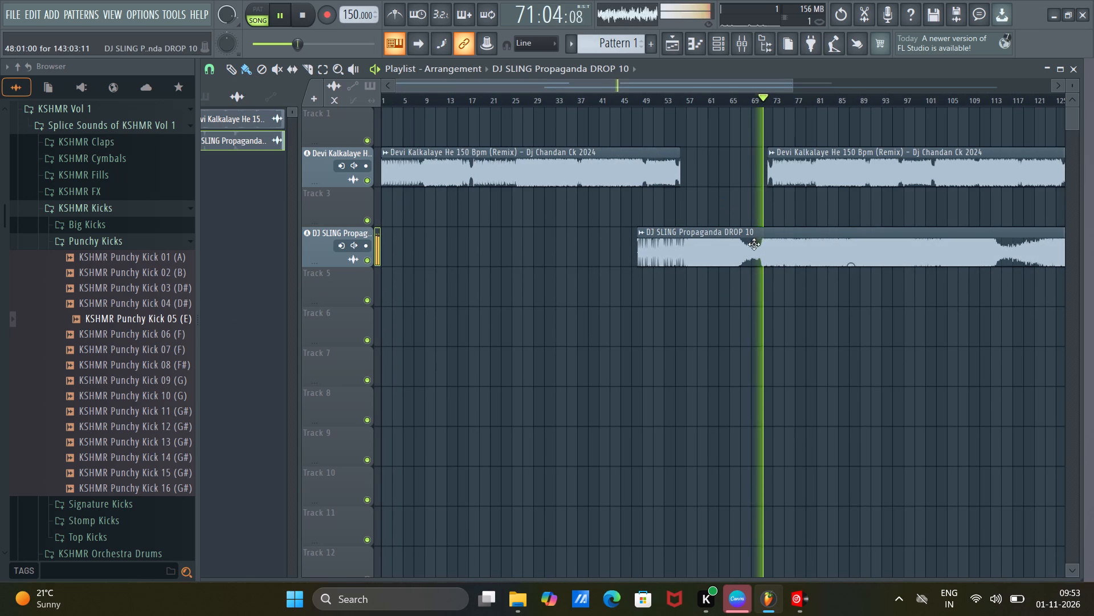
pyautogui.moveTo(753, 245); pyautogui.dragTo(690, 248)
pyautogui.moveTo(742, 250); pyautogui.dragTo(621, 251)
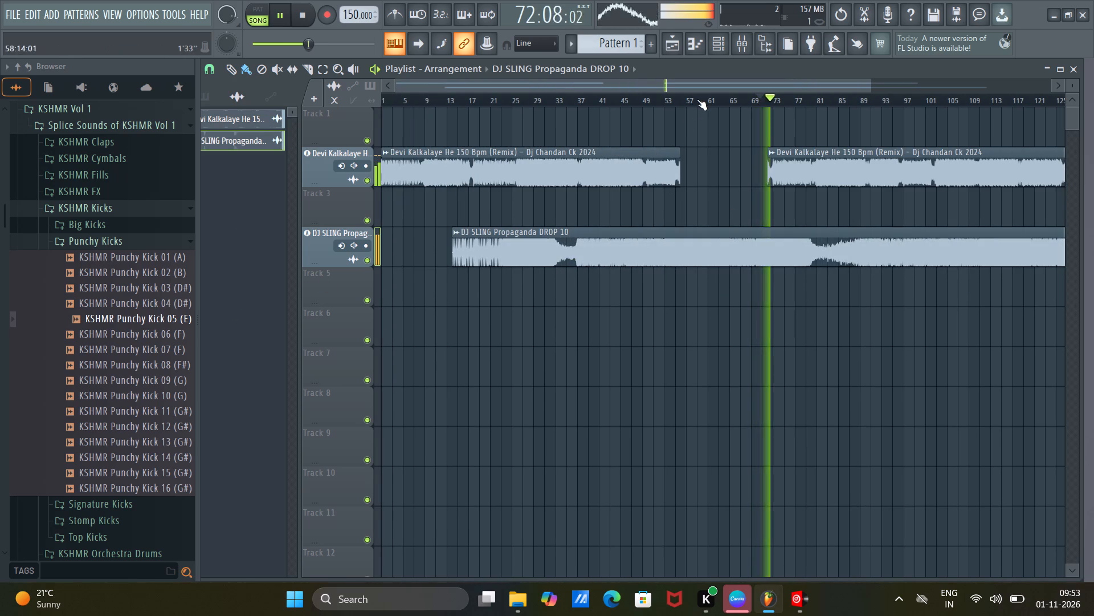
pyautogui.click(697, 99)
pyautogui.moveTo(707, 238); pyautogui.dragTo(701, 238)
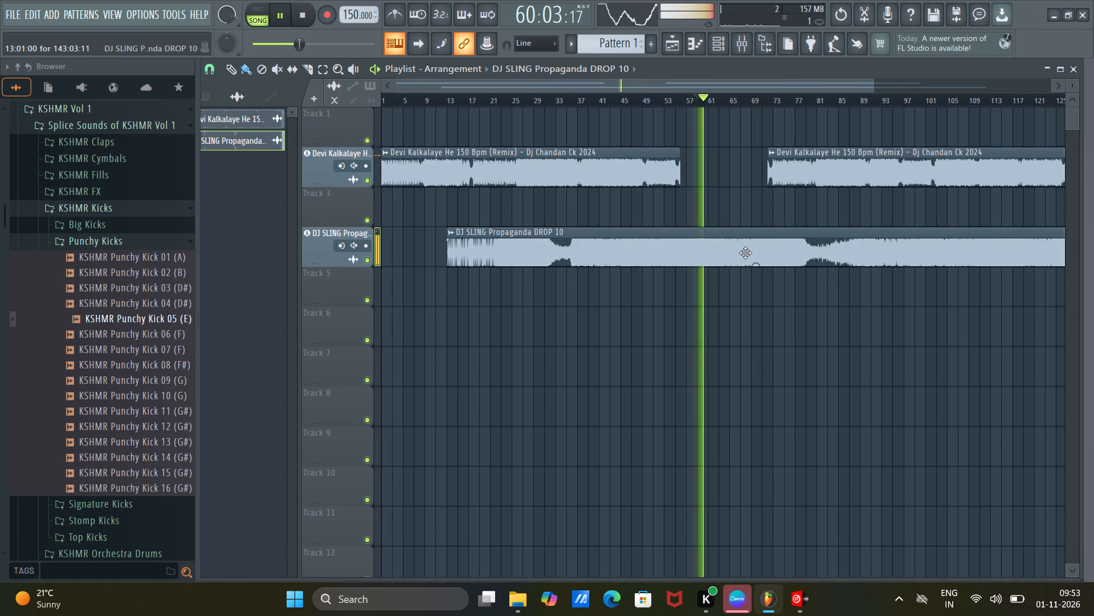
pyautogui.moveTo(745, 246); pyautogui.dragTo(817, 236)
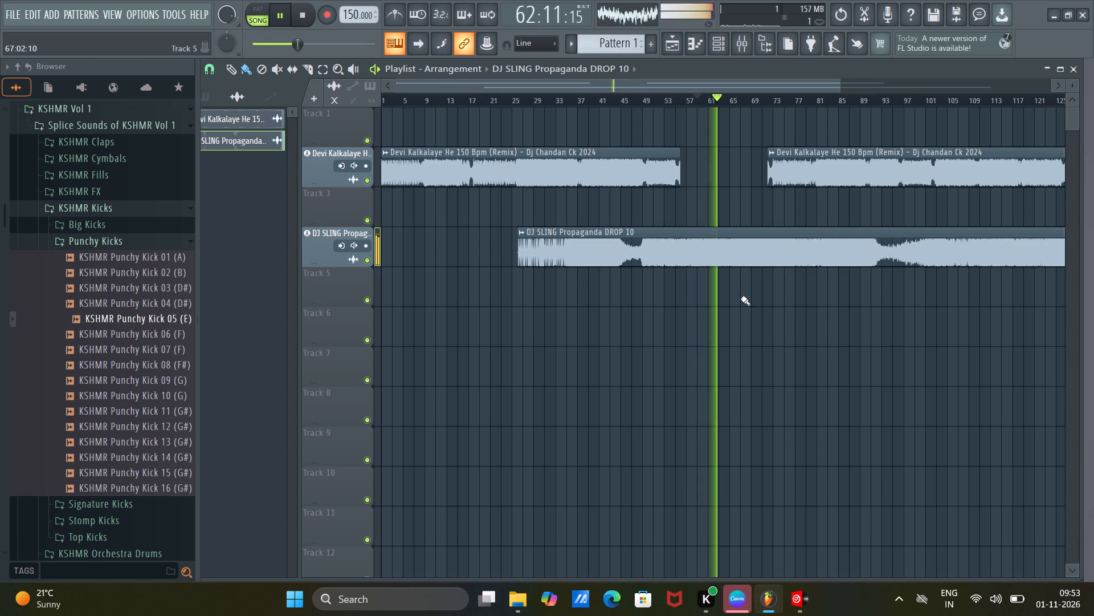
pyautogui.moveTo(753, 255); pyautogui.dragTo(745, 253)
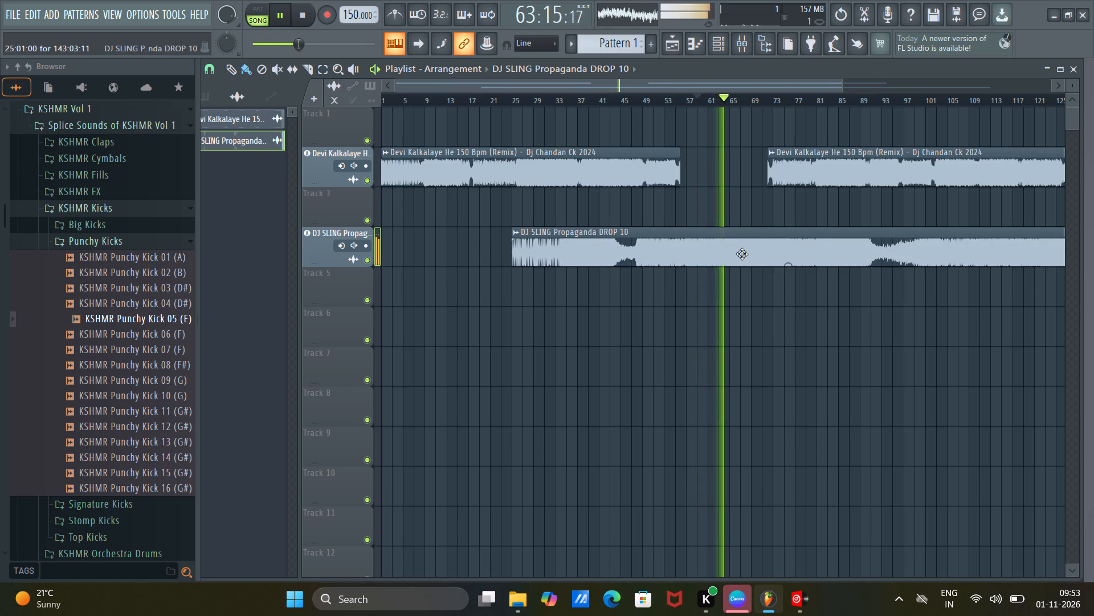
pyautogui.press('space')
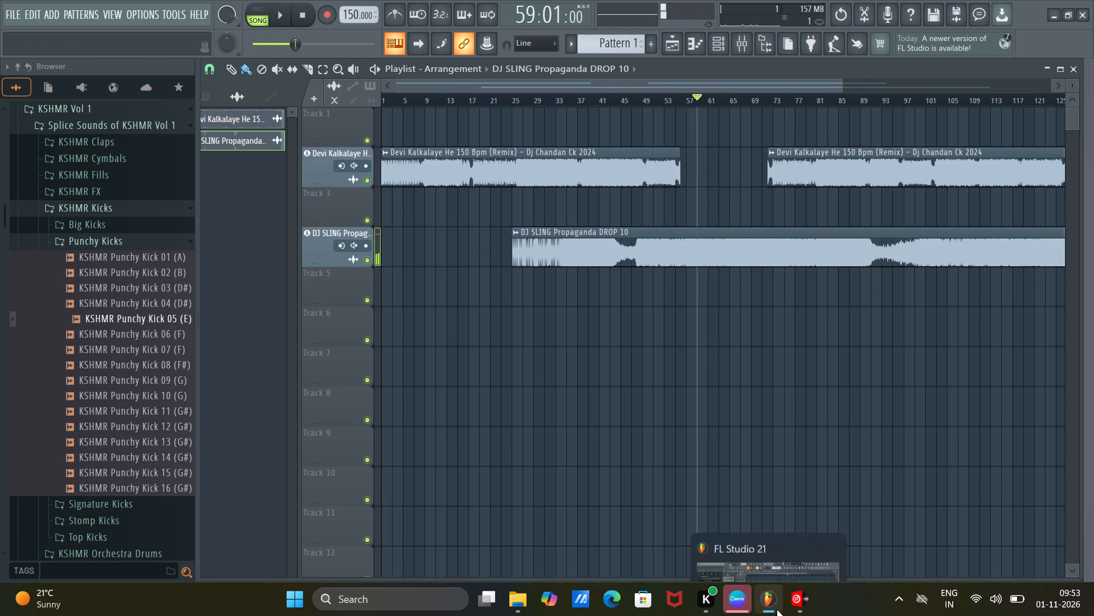
# Switch to VirtualDJ and audition Los Dutis - Barrio DROP 9 on deck 2 around 0:29 and 0:50, pausing at the drop.
pyautogui.click(798, 599)
pyautogui.press('space')
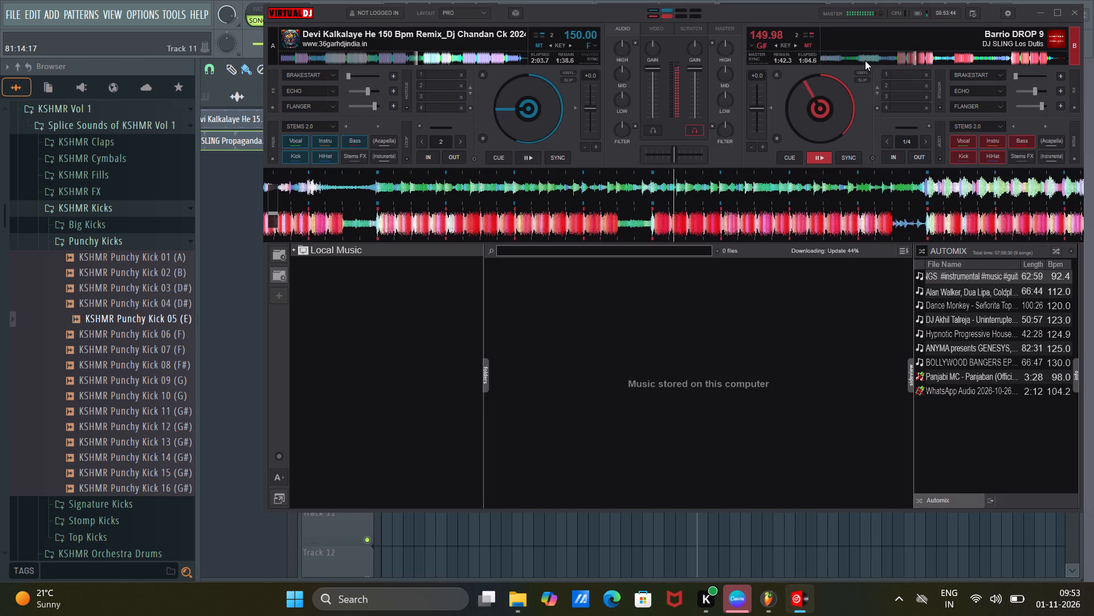
pyautogui.click(864, 60)
pyautogui.click(840, 57)
pyautogui.click(862, 57)
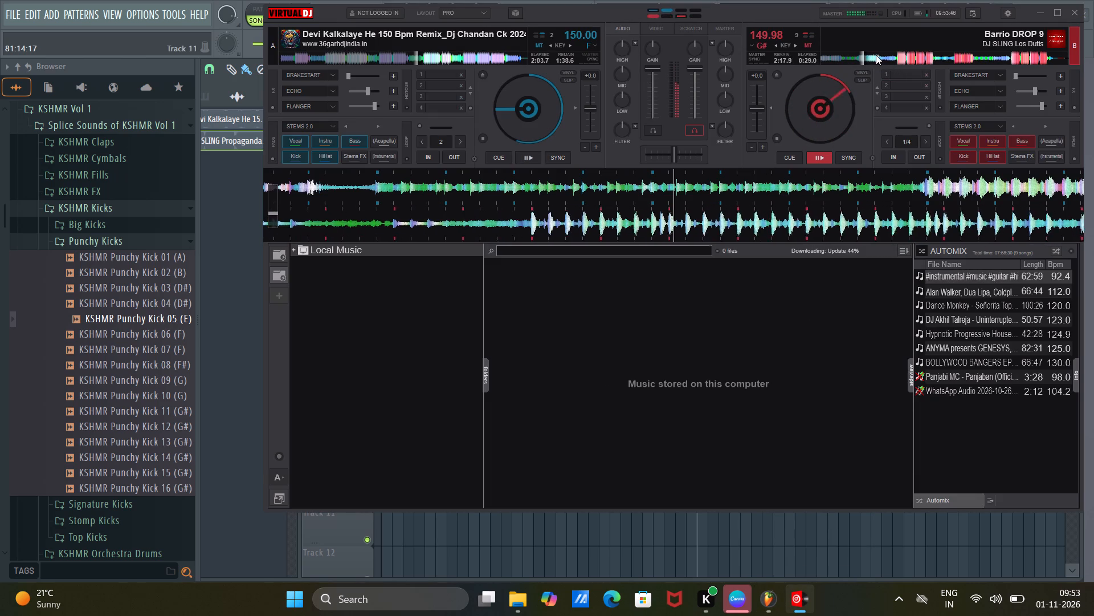
pyautogui.click(878, 55)
pyautogui.click(892, 58)
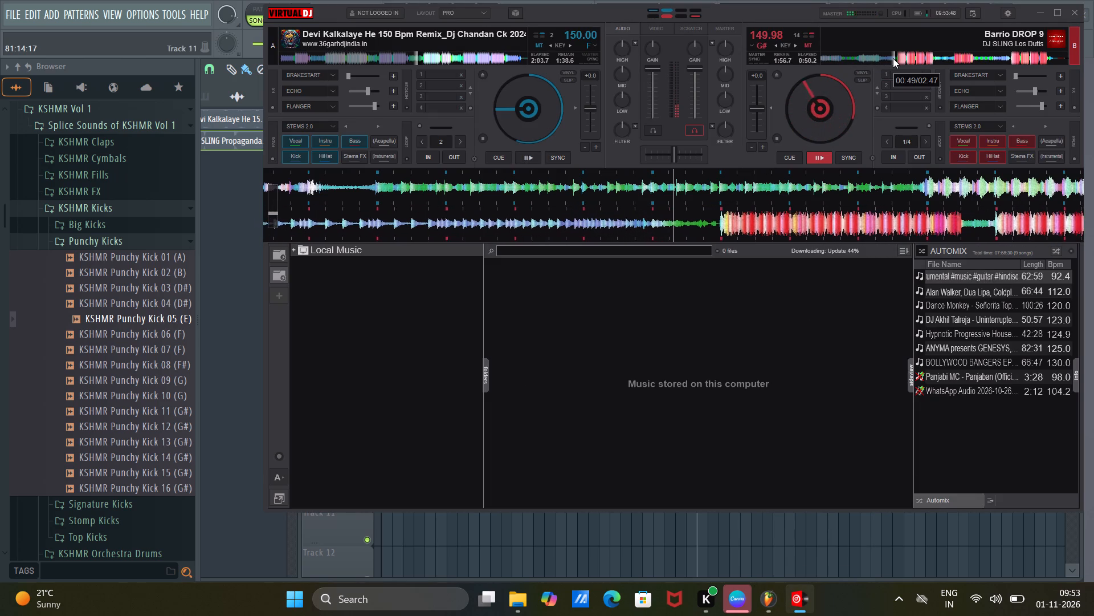
pyautogui.press('space')
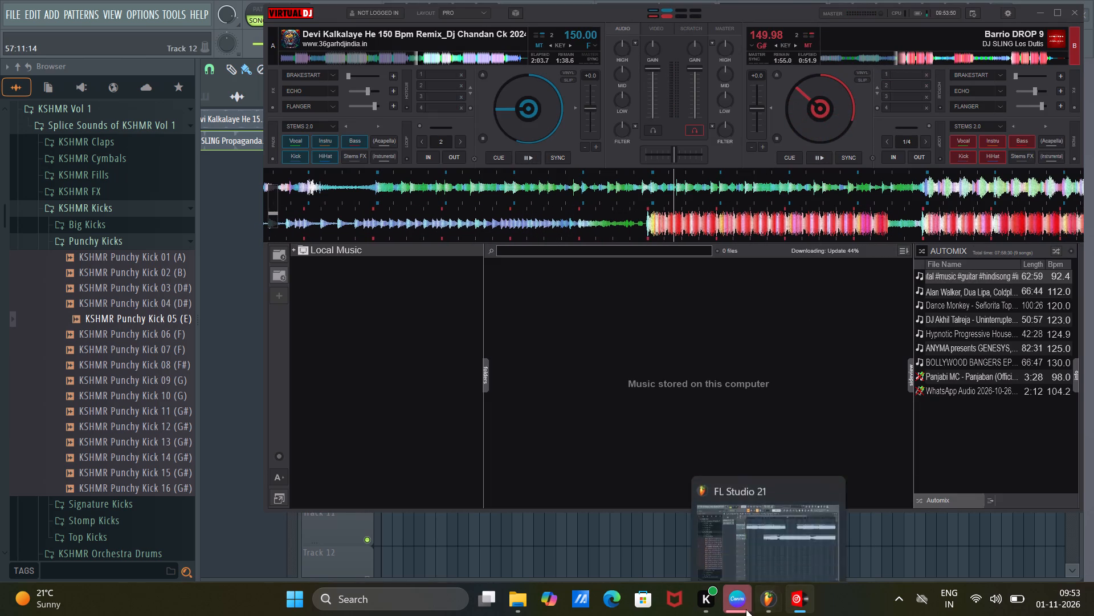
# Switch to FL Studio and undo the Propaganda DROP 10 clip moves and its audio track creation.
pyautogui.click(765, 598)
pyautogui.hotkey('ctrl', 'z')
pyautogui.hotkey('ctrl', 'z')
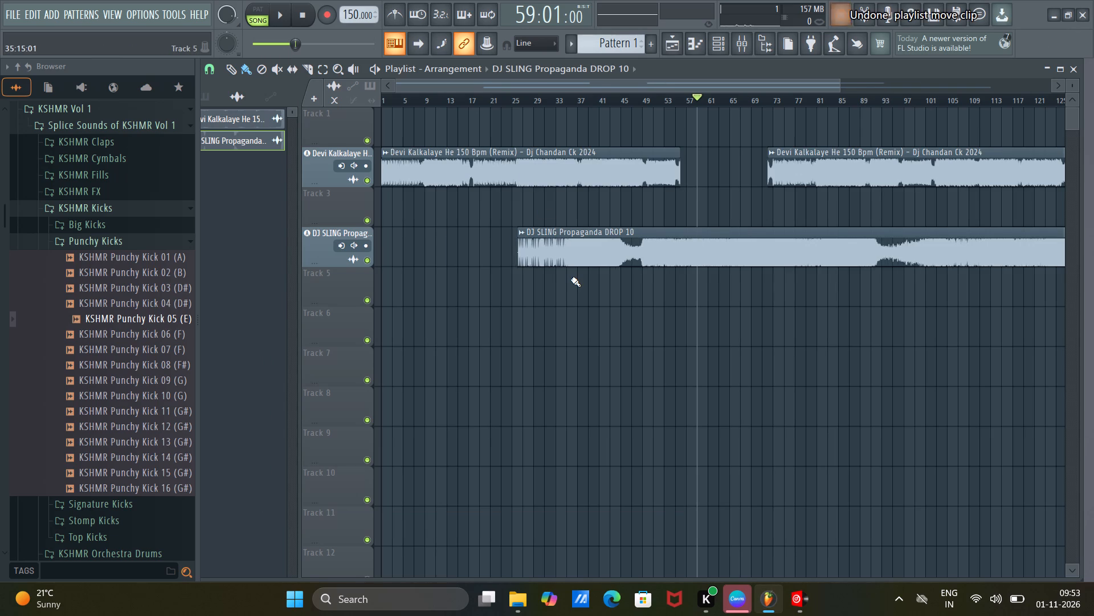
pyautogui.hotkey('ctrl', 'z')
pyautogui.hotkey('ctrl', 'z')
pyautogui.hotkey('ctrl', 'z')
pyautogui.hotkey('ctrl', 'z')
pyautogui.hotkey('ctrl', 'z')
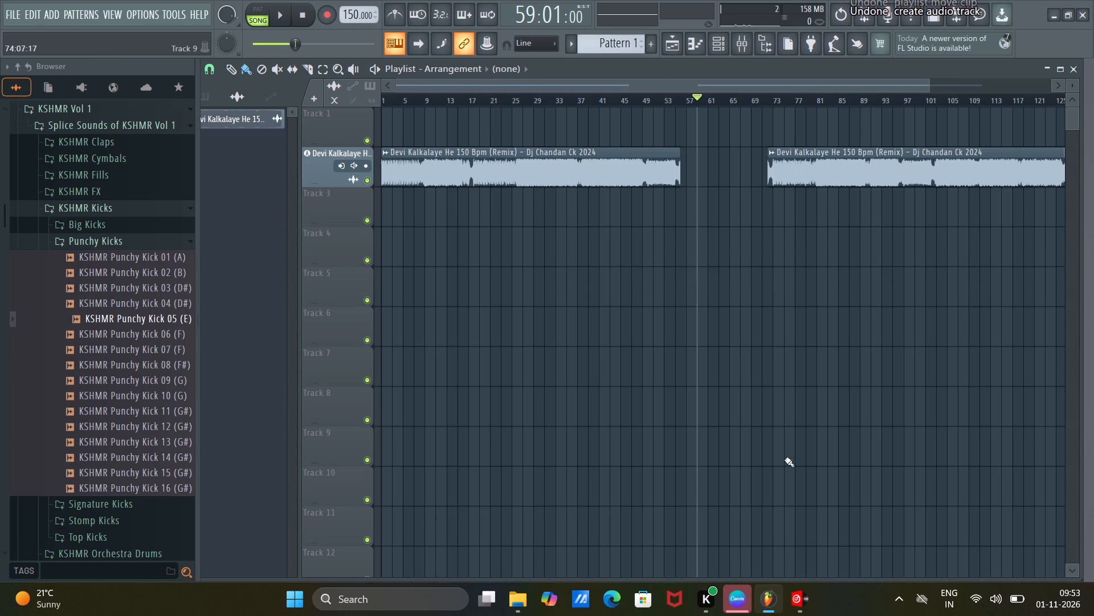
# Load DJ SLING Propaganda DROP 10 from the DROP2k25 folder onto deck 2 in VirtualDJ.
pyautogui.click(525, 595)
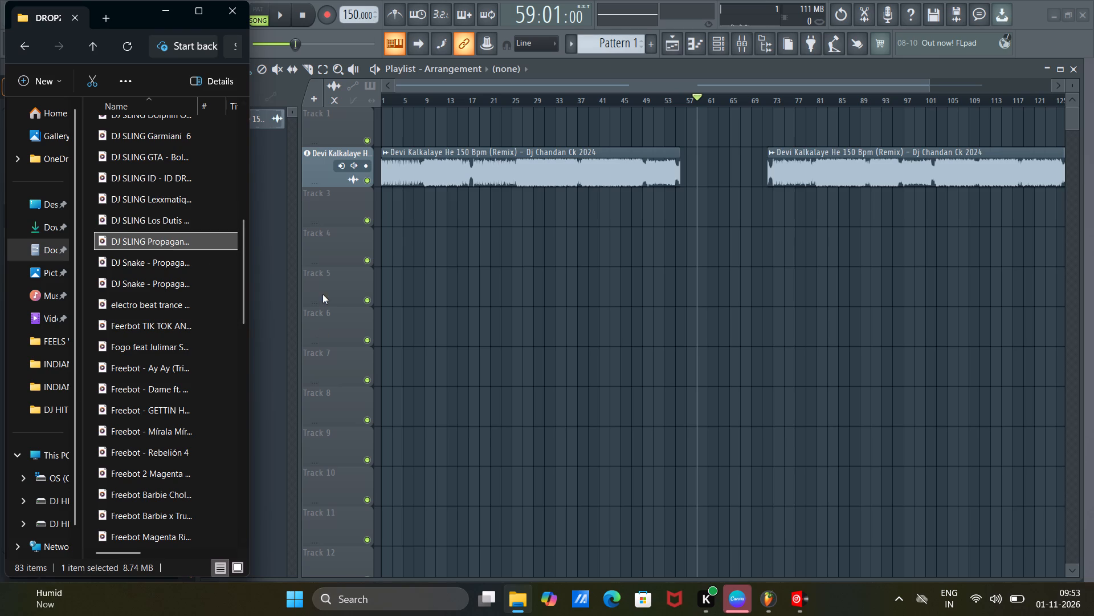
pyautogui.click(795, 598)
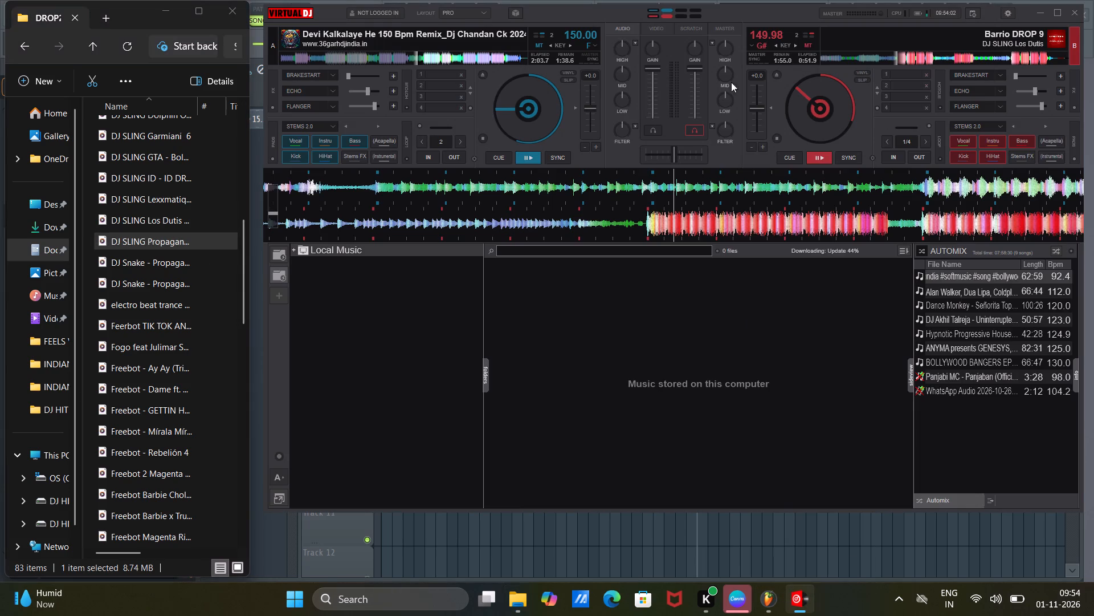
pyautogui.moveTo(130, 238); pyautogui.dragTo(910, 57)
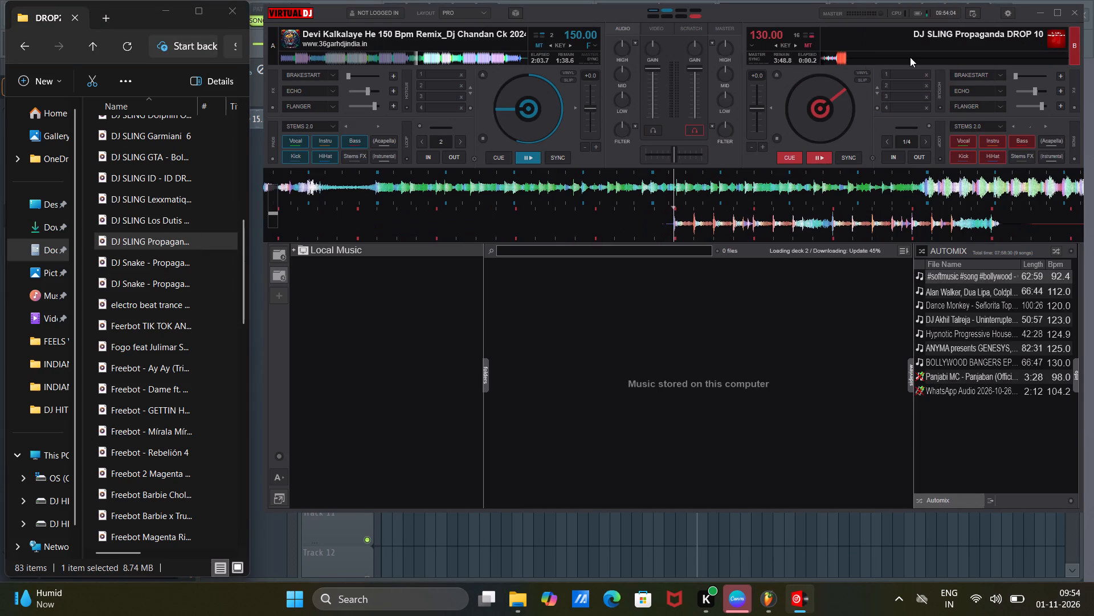
# Load Los Dutis - Barrio DROP 9 back onto deck 2, audition it around 0:39 and 0:50, and pause playback.
pyautogui.moveTo(148, 217); pyautogui.dragTo(895, 94)
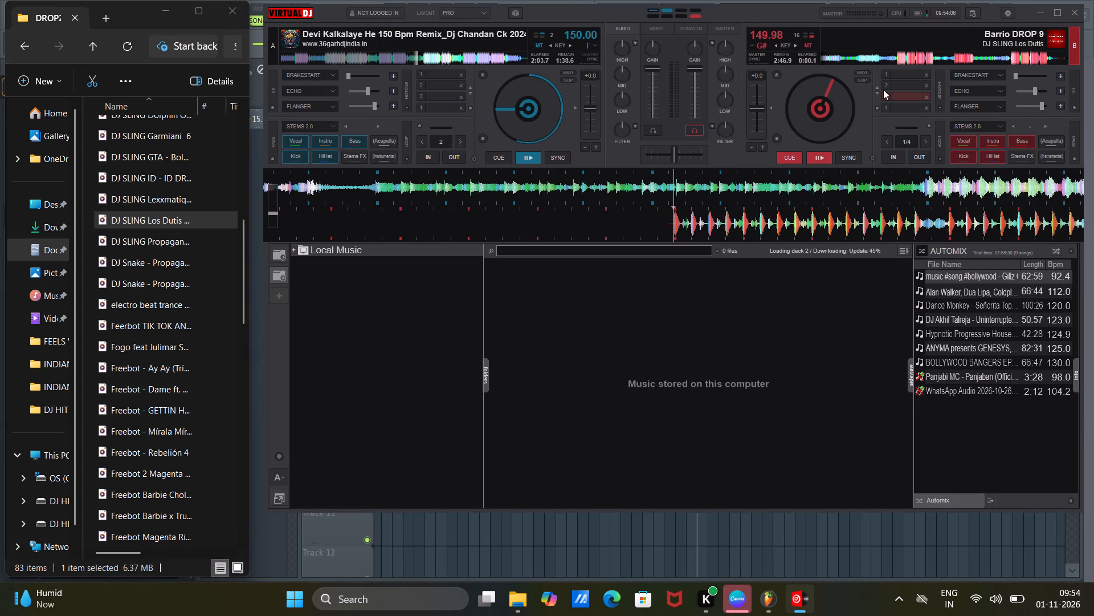
pyautogui.click(821, 161)
pyautogui.click(880, 55)
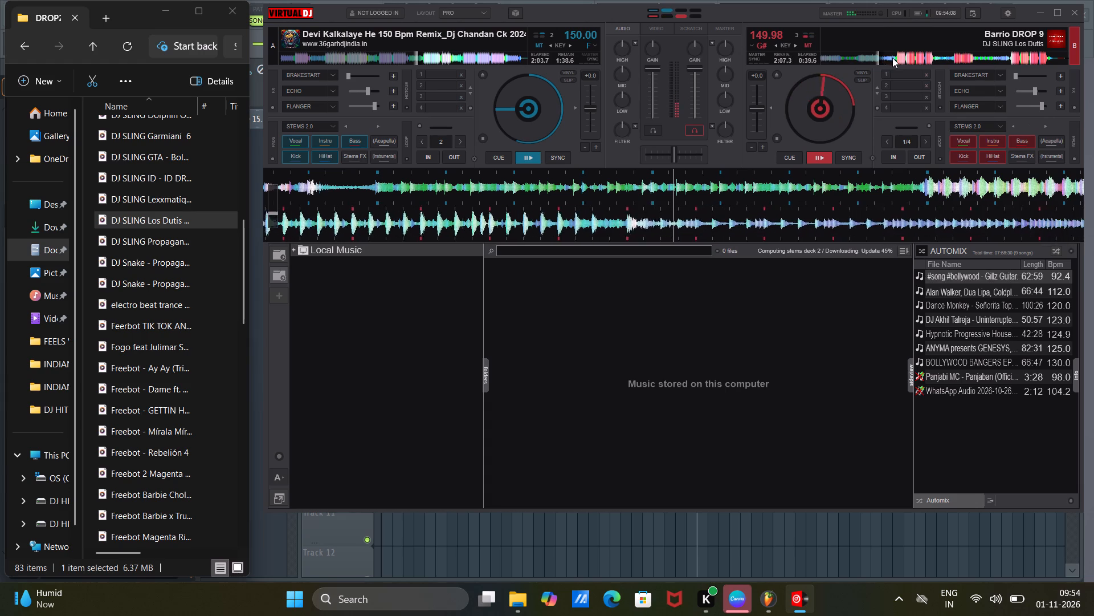
pyautogui.click(892, 58)
pyautogui.press('space')
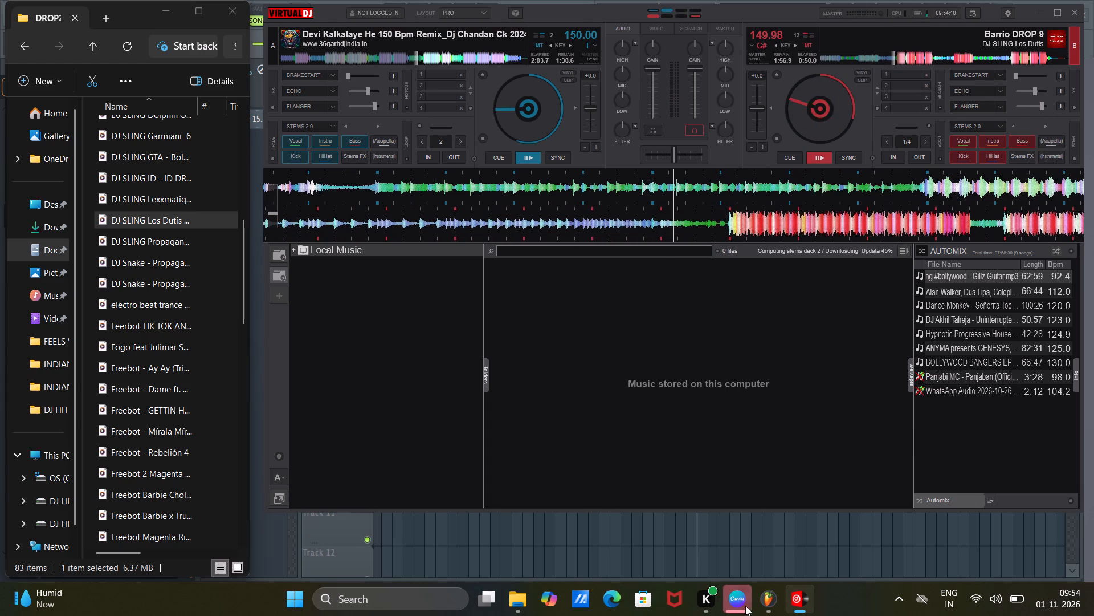
# Switch to FL Studio and import DJ SLING Los Dutis - Barrio DROP 9 onto playlist Track 4 as an audio track.
pyautogui.click(773, 610)
pyautogui.click(510, 607)
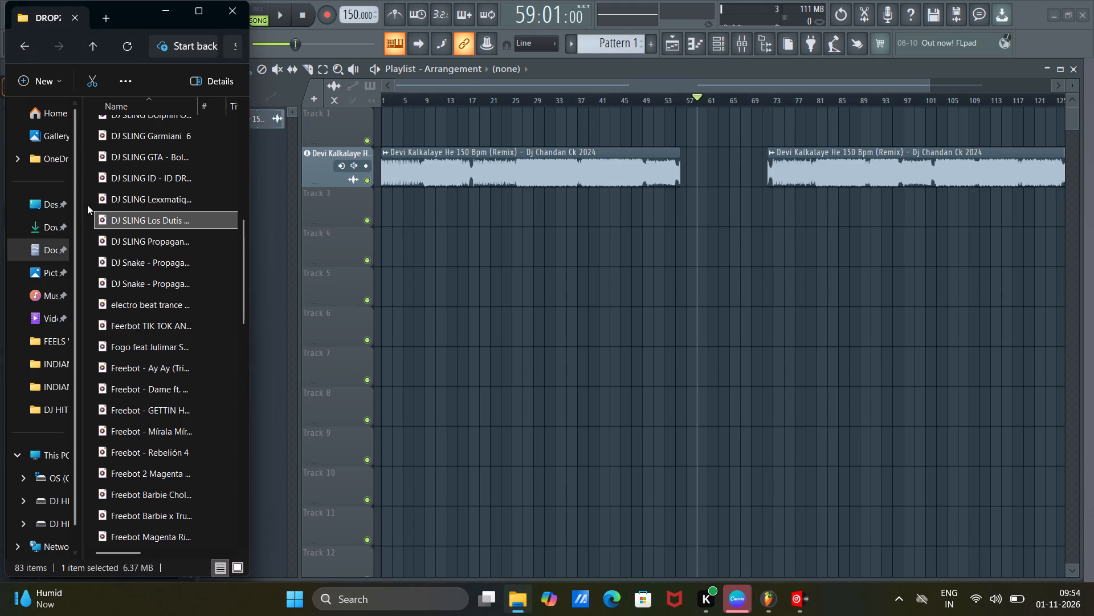
pyautogui.moveTo(123, 220); pyautogui.dragTo(350, 249)
pyautogui.click(519, 336)
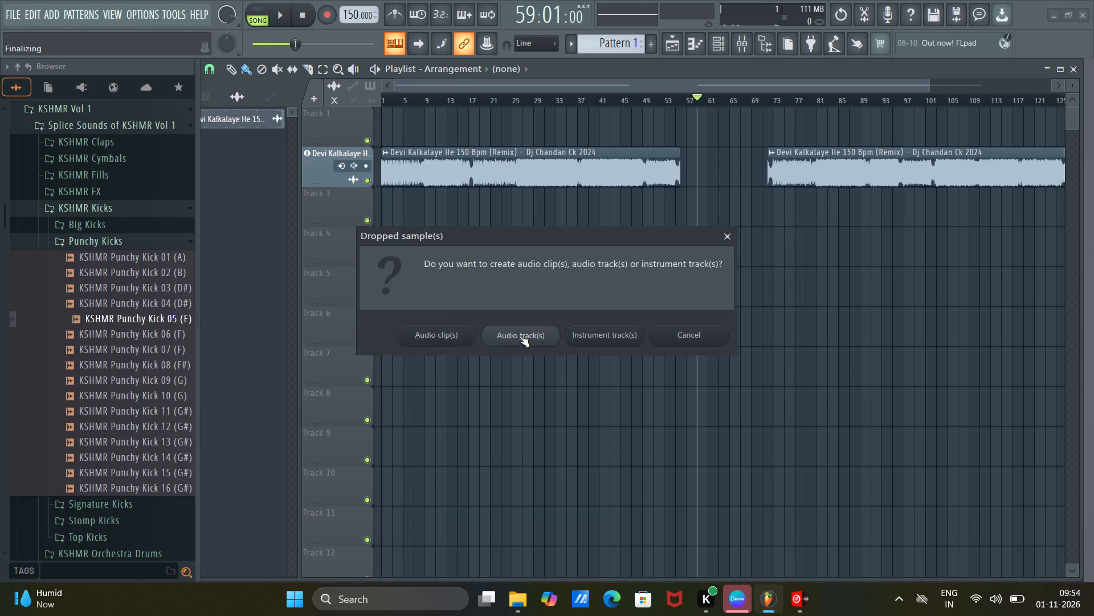
# Shift the Los Dutis - Barrio DROP 9 clip earlier to start at bar 32, auditioning it from about bar 62.
pyautogui.moveTo(803, 249); pyautogui.dragTo(308, 281)
pyautogui.moveTo(658, 262); pyautogui.dragTo(899, 242)
pyautogui.press('space')
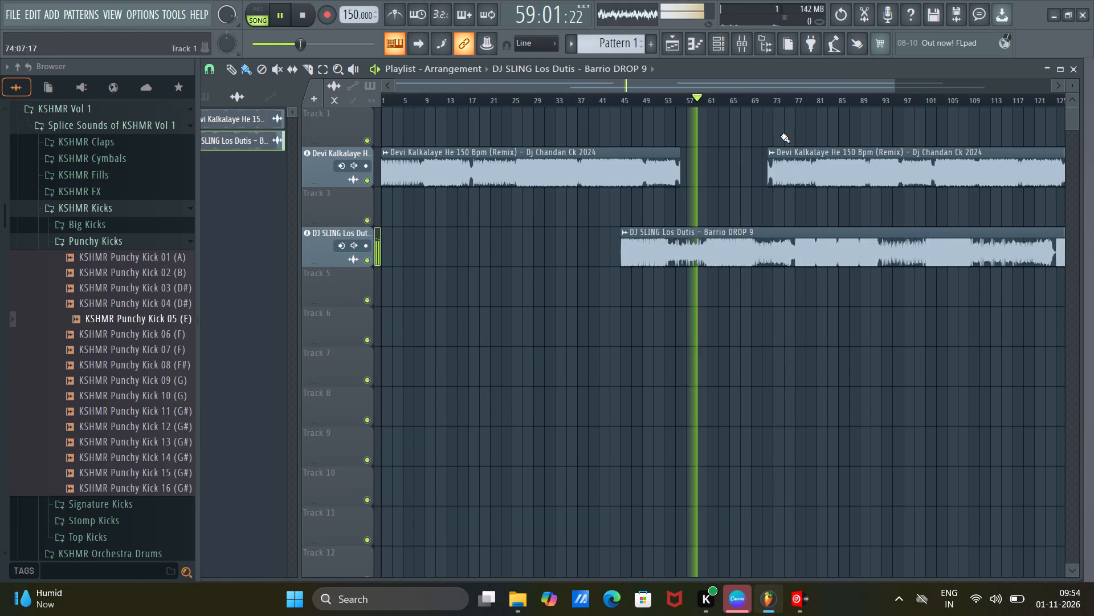
pyautogui.click(712, 99)
pyautogui.moveTo(758, 240); pyautogui.dragTo(685, 250)
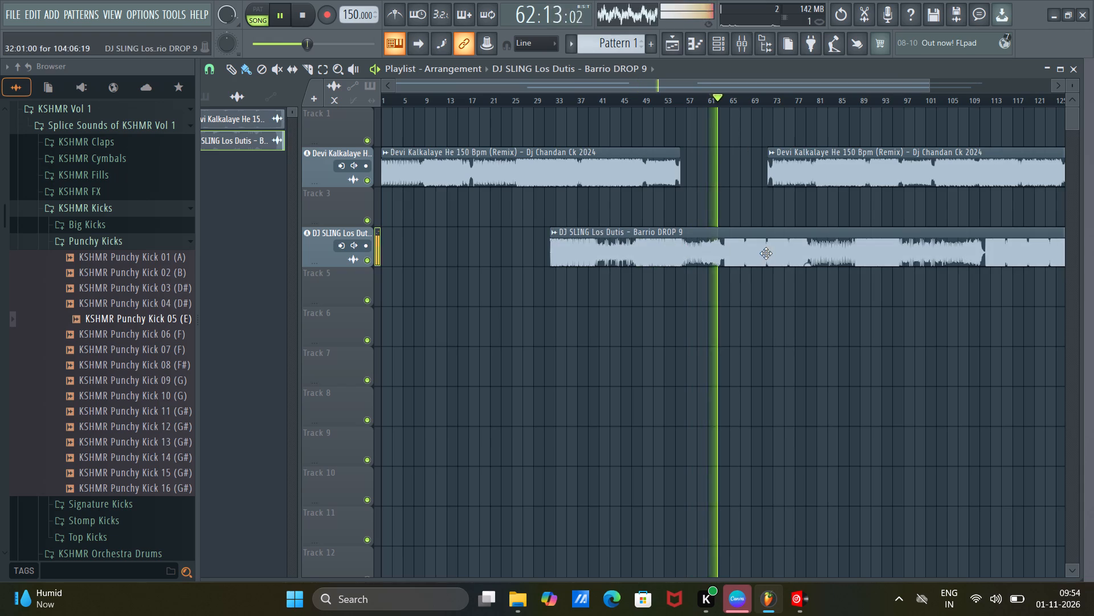
pyautogui.scroll(7, 723, 102)
pyautogui.press('space')
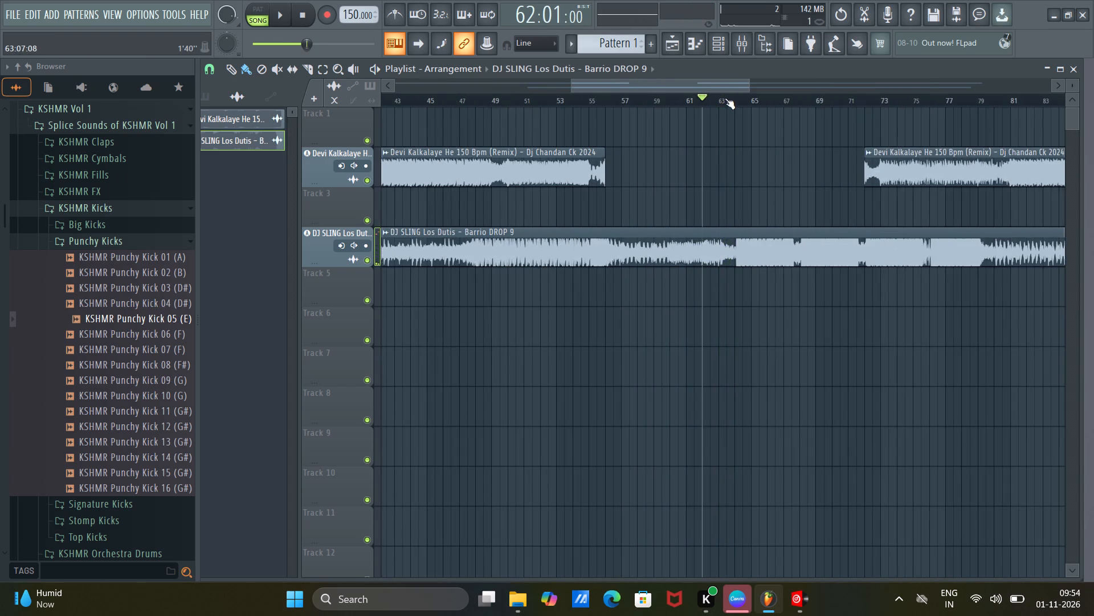
# Nudge the Los Dutis clip earlier in fine increments until its drop's first kick lines up with bar 64.
pyautogui.scroll(16, 725, 98)
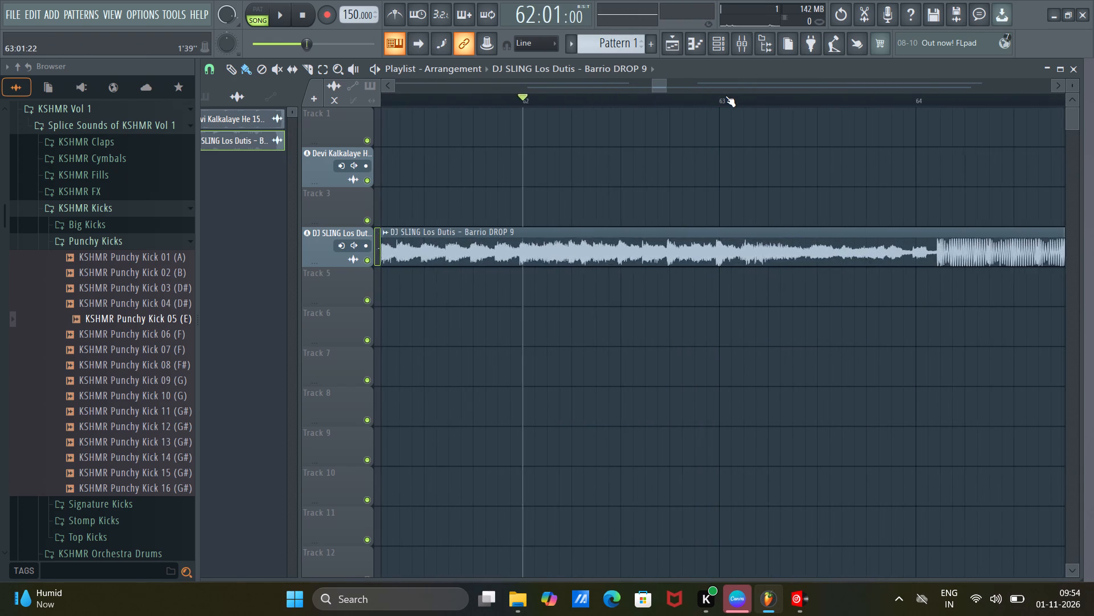
pyautogui.scroll(3, 725, 96)
pyautogui.scroll(-4, 728, 88)
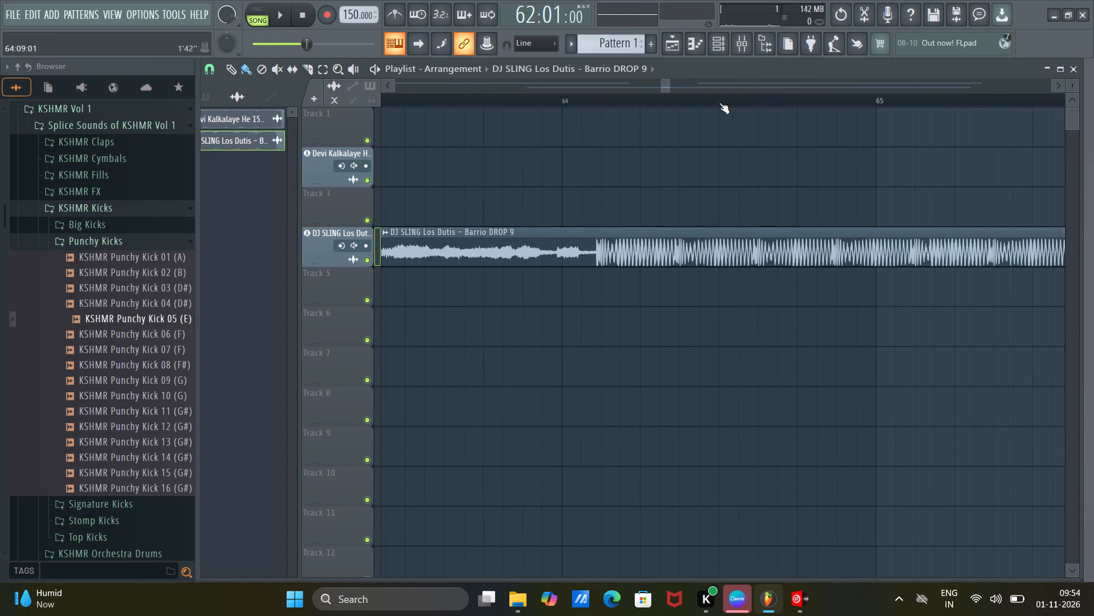
pyautogui.scroll(-7, 719, 103)
pyautogui.moveTo(697, 248); pyautogui.dragTo(686, 246)
pyautogui.scroll(8, 669, 100)
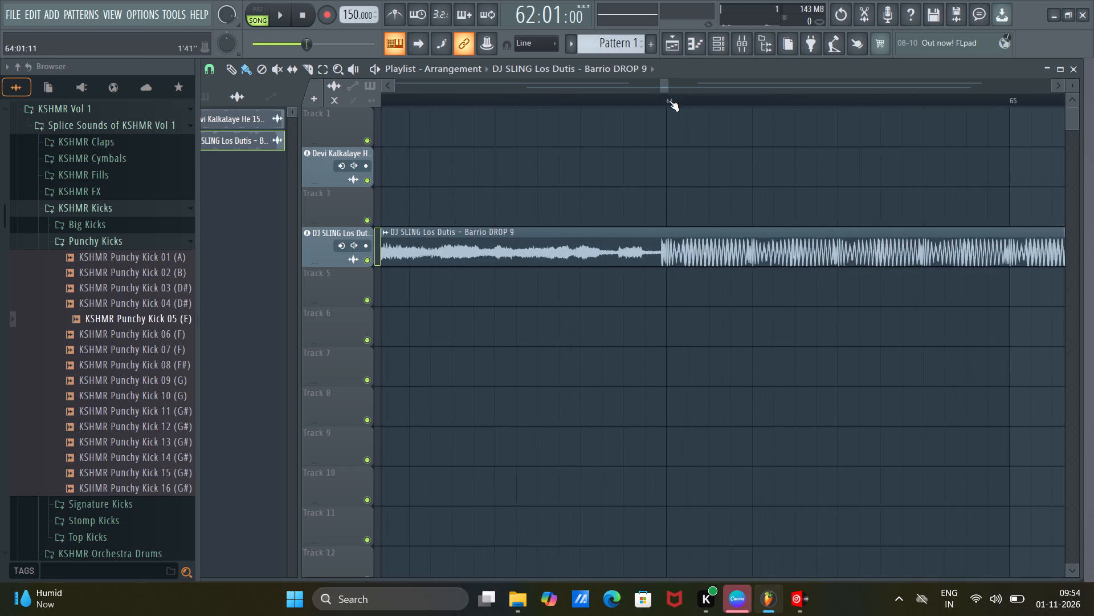
pyautogui.scroll(20, 669, 100)
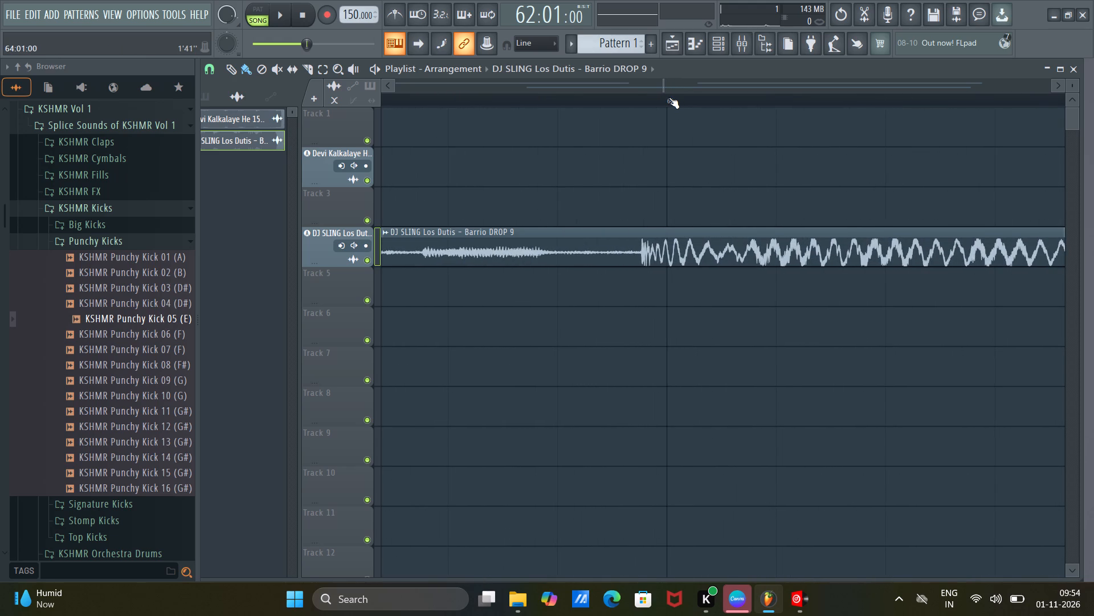
pyautogui.keyDown('alt'); pyautogui.moveTo(685, 242); pyautogui.dragTo(711, 251); pyautogui.keyUp('alt')
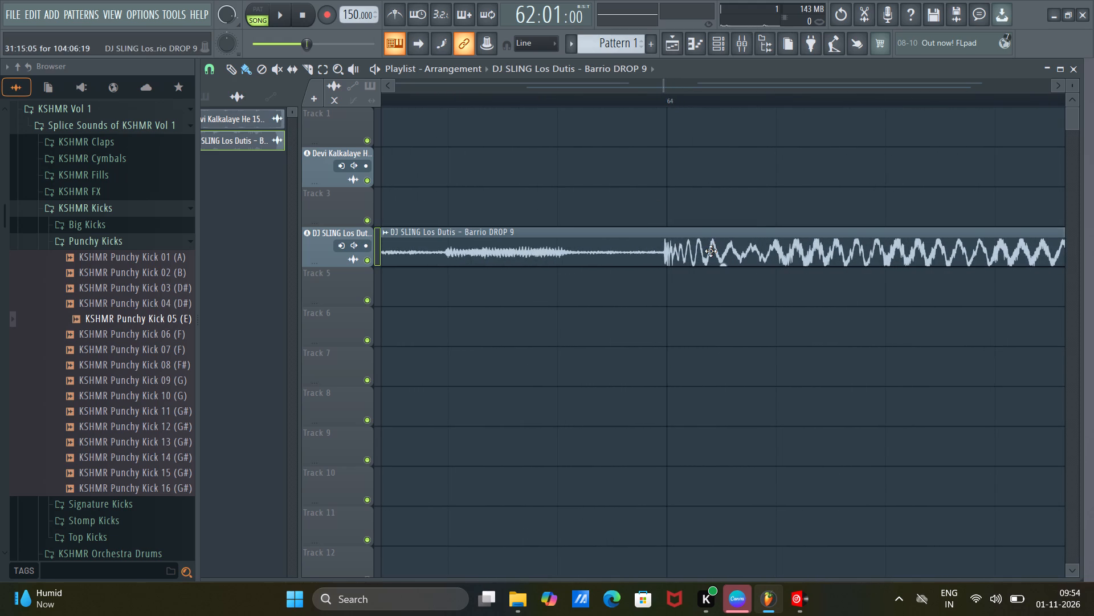
pyautogui.keyDown('alt'); pyautogui.moveTo(711, 251); pyautogui.dragTo(708, 249); pyautogui.keyUp('alt')
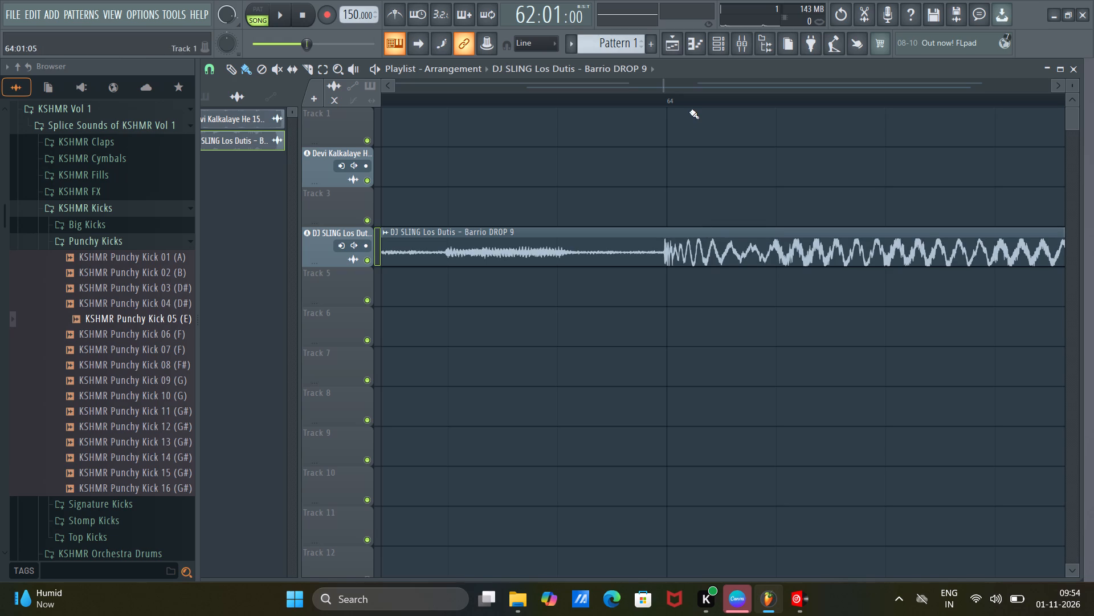
# Examine how the Los Dutis waveform lines up with the grid from bar 64 onward, especially at bar 68.
pyautogui.scroll(-16, 687, 101)
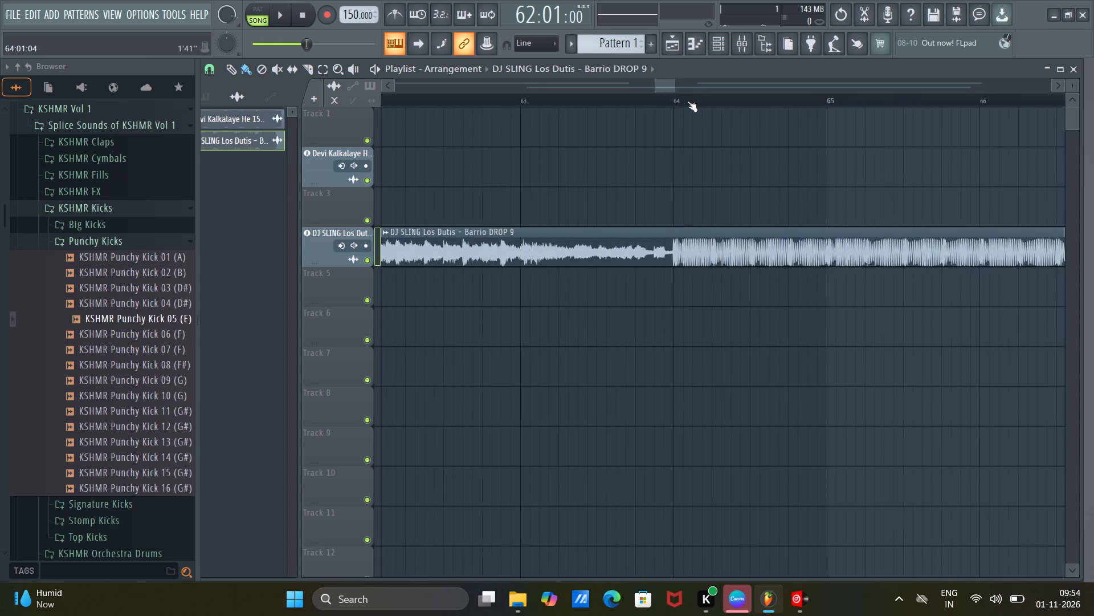
pyautogui.scroll(-3, 687, 101)
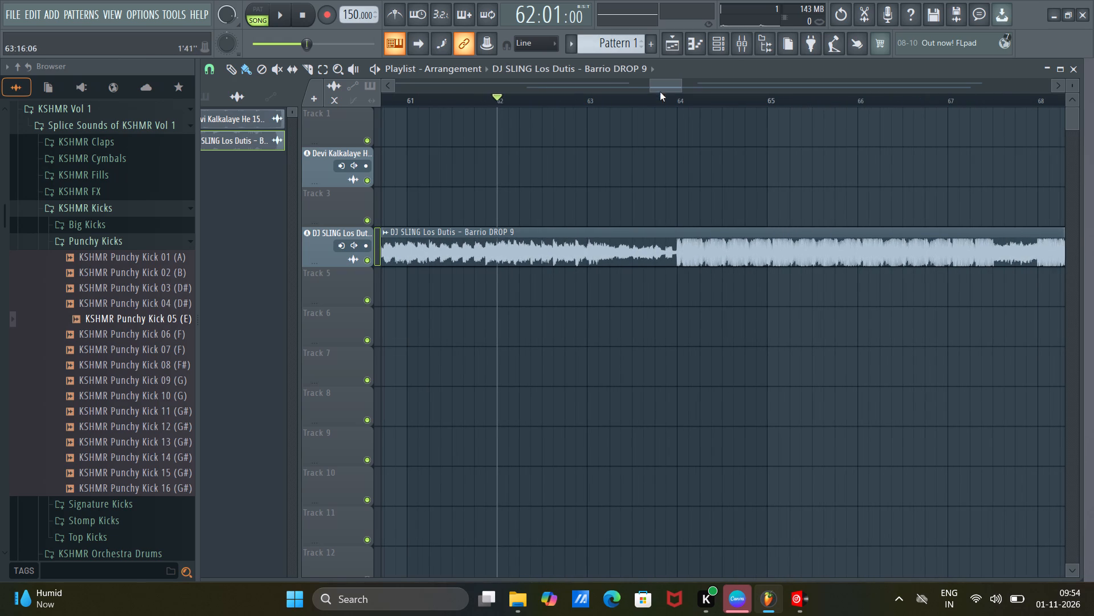
pyautogui.moveTo(668, 84); pyautogui.dragTo(693, 97)
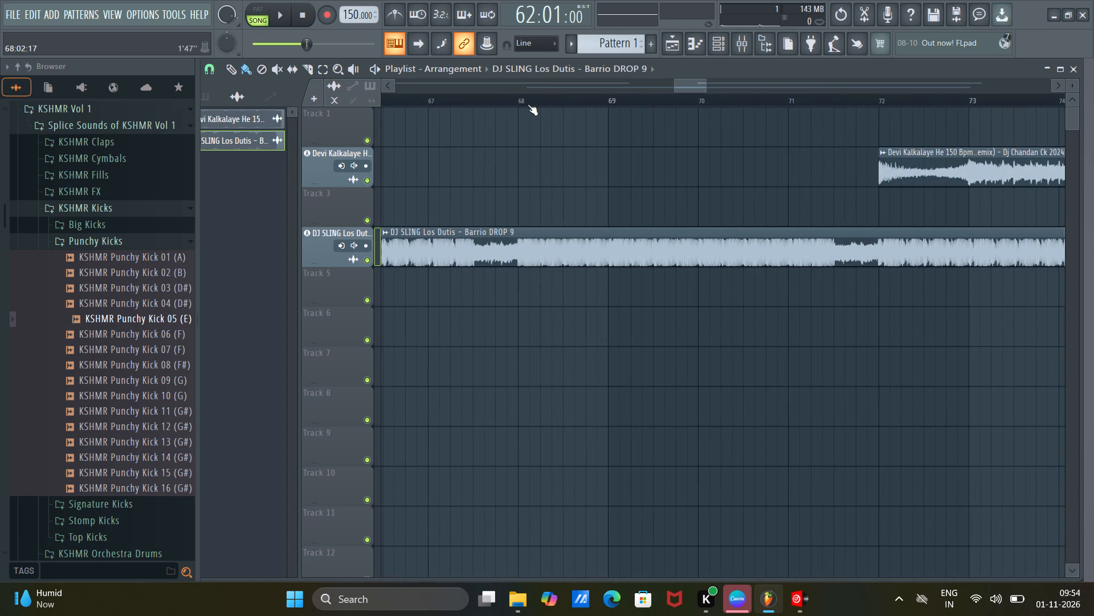
pyautogui.scroll(16, 521, 100)
pyautogui.scroll(-5, 521, 100)
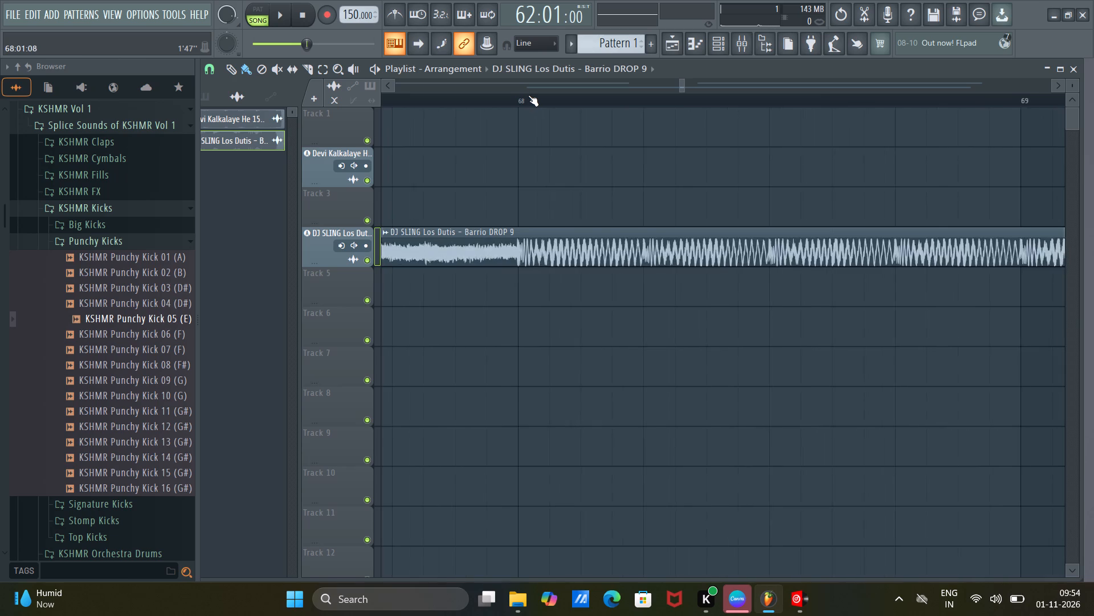
pyautogui.scroll(-4, 528, 95)
pyautogui.scroll(6, 528, 95)
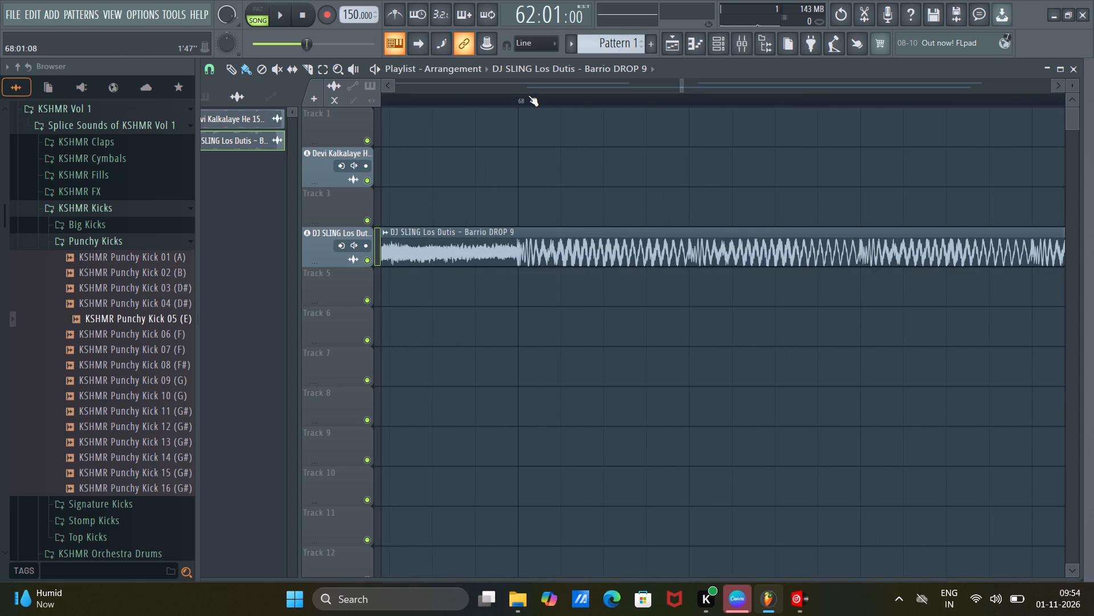
pyautogui.scroll(-18, 528, 95)
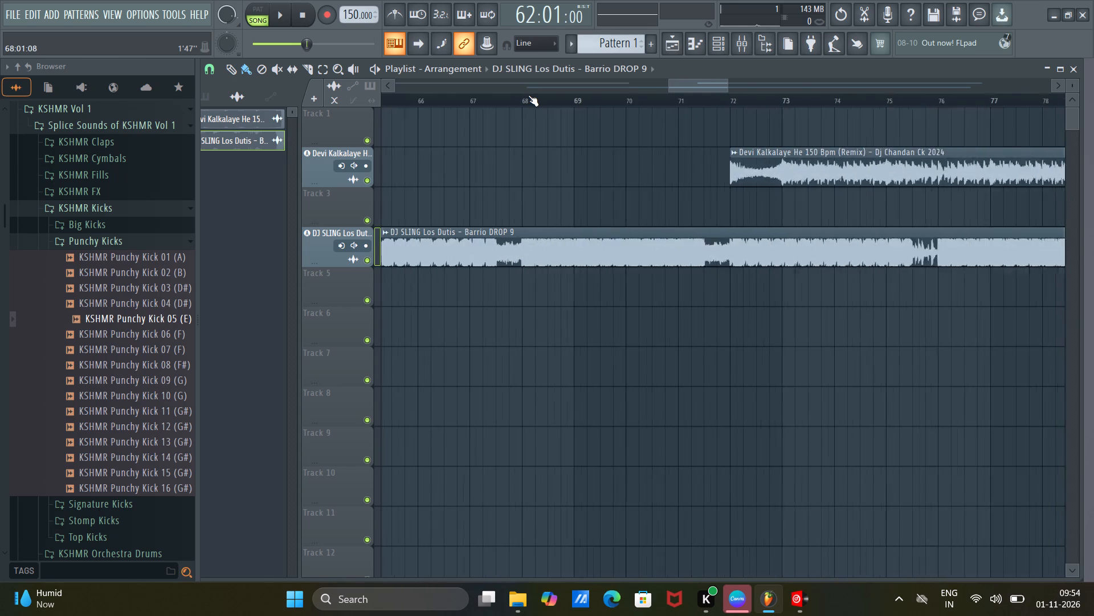
pyautogui.scroll(-1, 528, 95)
# Move the second Devi Kalkalaye He clip on Track 2 to start at bar 80.
pyautogui.moveTo(684, 84); pyautogui.dragTo(650, 92)
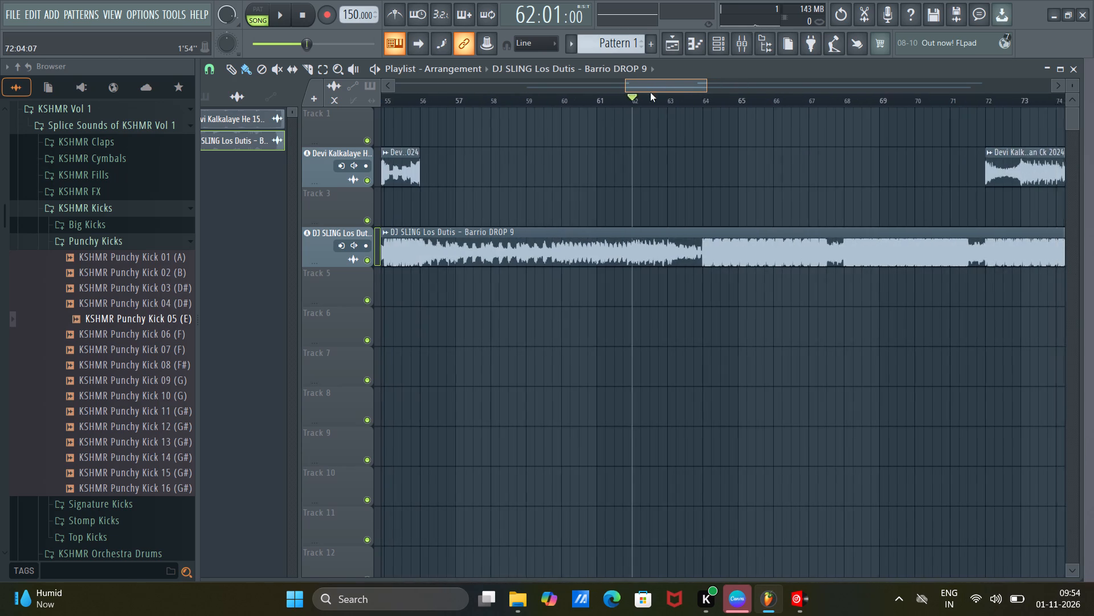
pyautogui.moveTo(650, 92); pyautogui.dragTo(719, 118)
pyautogui.moveTo(591, 169); pyautogui.dragTo(853, 177)
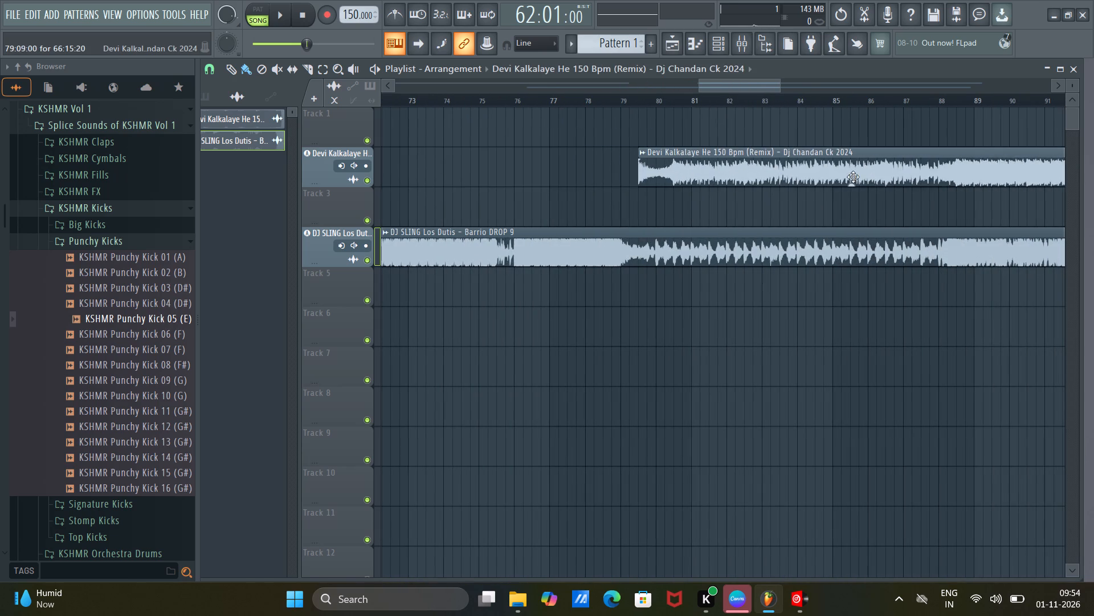
pyautogui.moveTo(853, 177); pyautogui.dragTo(872, 177)
# Slice the Los Dutis clip at bar 80, level with the start of the second Devi Kalkalaye He clip.
pyautogui.scroll(2, 658, 95)
pyautogui.middleClick(658, 95)
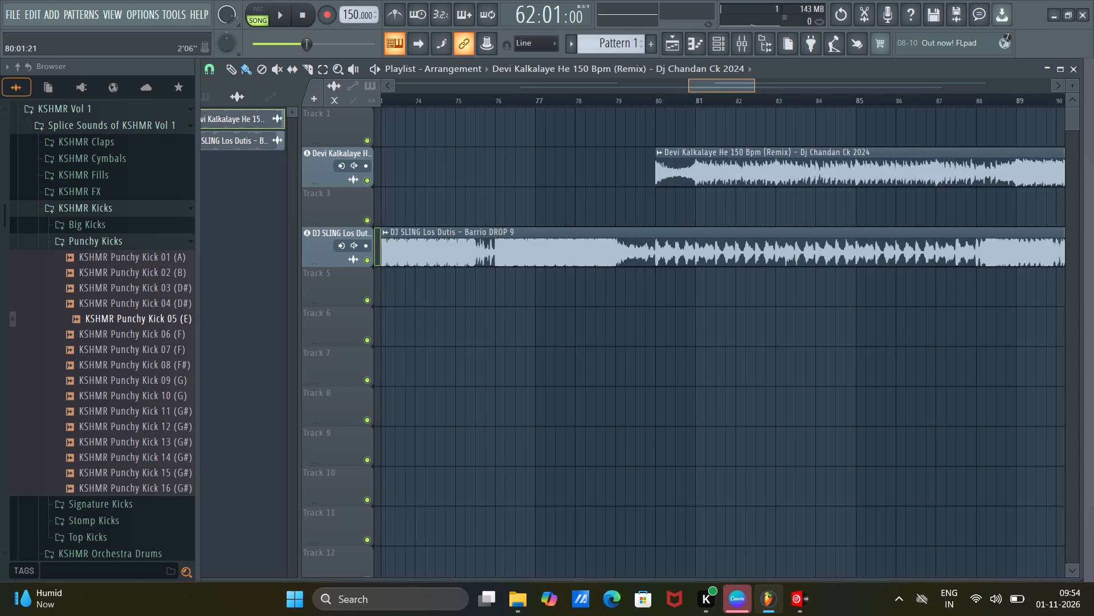
pyautogui.scroll(16, 658, 95)
pyautogui.scroll(-7, 658, 95)
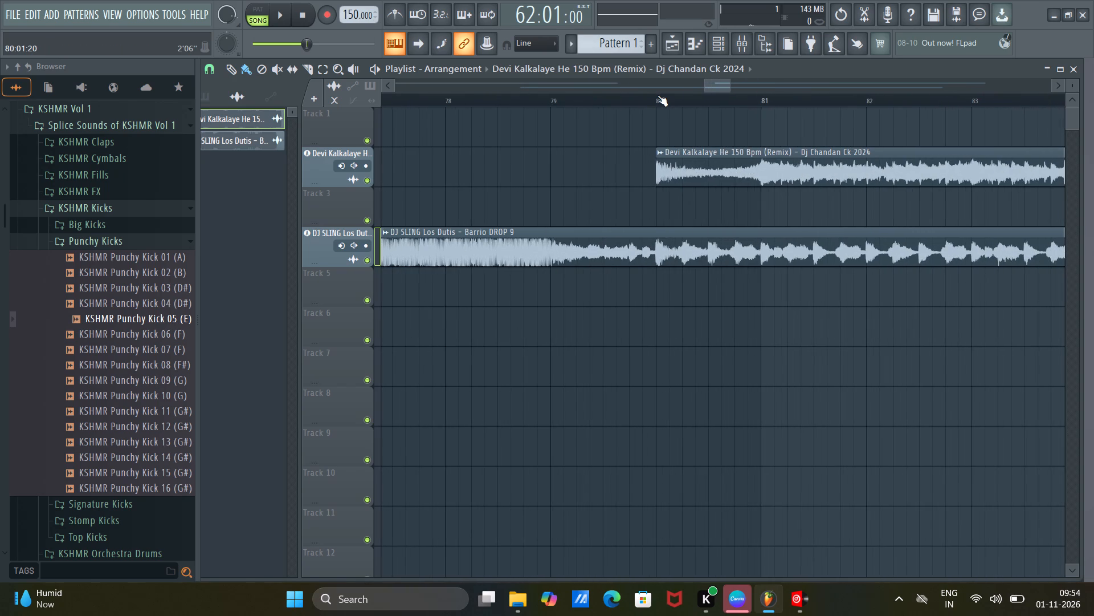
pyautogui.click(305, 68)
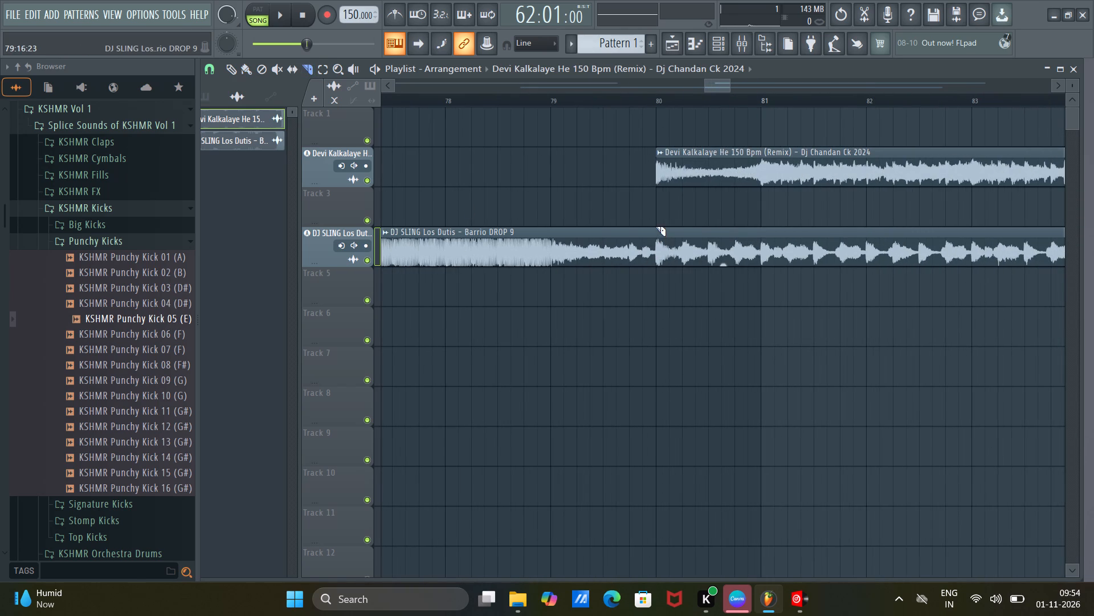
pyautogui.moveTo(655, 226); pyautogui.dragTo(646, 213)
pyautogui.moveTo(656, 229); pyautogui.dragTo(660, 266)
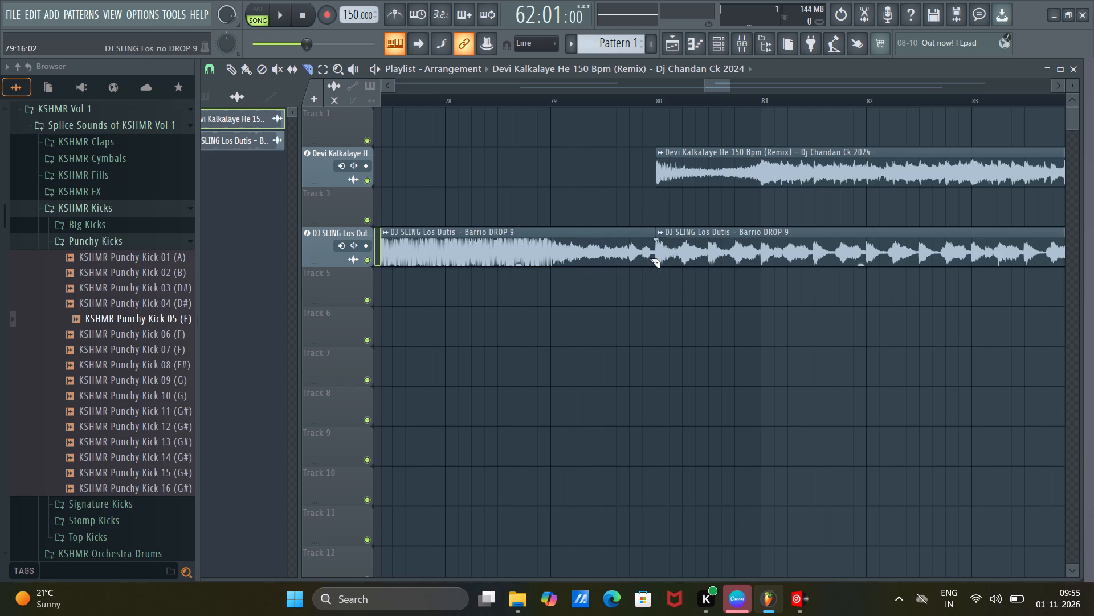
# Move the cut-off second part of the Los Dutis clip out of the way to about bar 115.
pyautogui.scroll(-14, 603, 102)
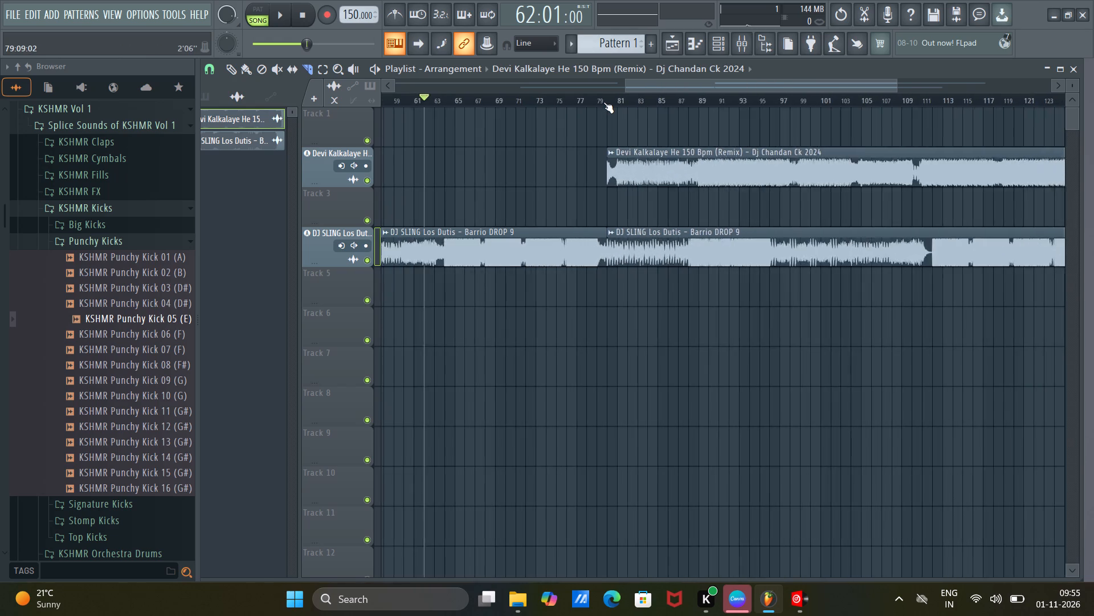
pyautogui.scroll(-6, 603, 102)
pyautogui.click(240, 68)
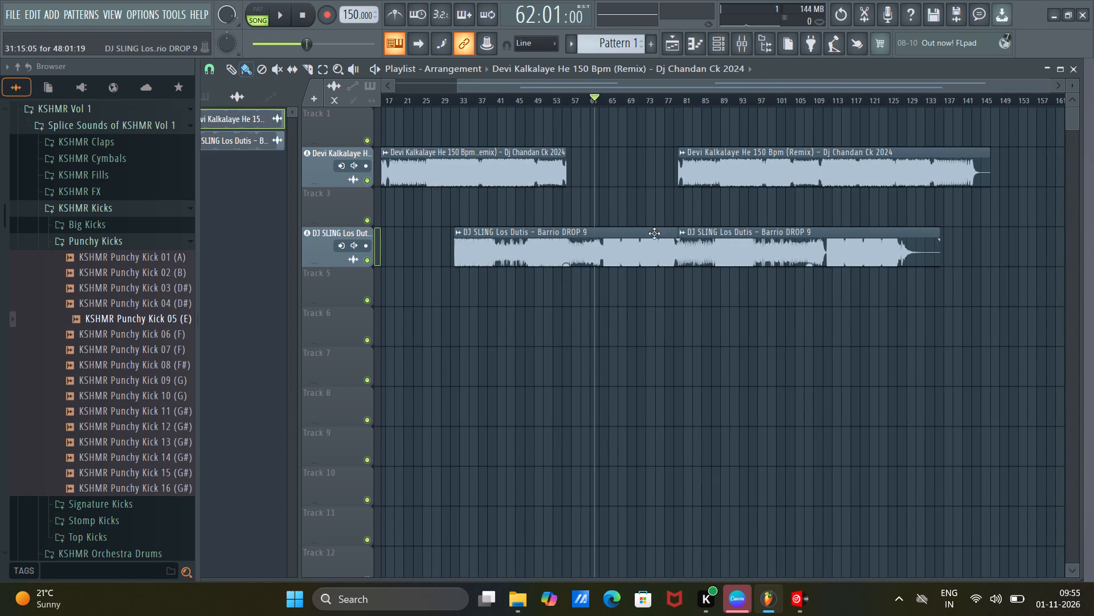
pyautogui.moveTo(722, 246); pyautogui.dragTo(887, 241)
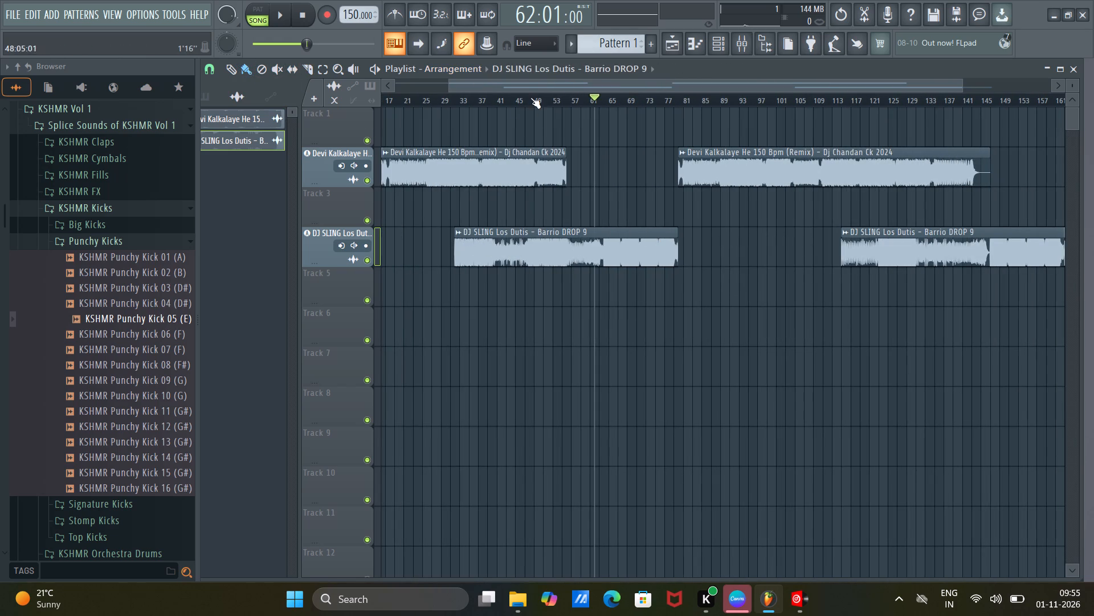
# Move the first Los Dutis clip earlier on Track 4 so its drop starts at about bar 57.
pyautogui.scroll(20, 548, 96)
pyautogui.middleClick(548, 96)
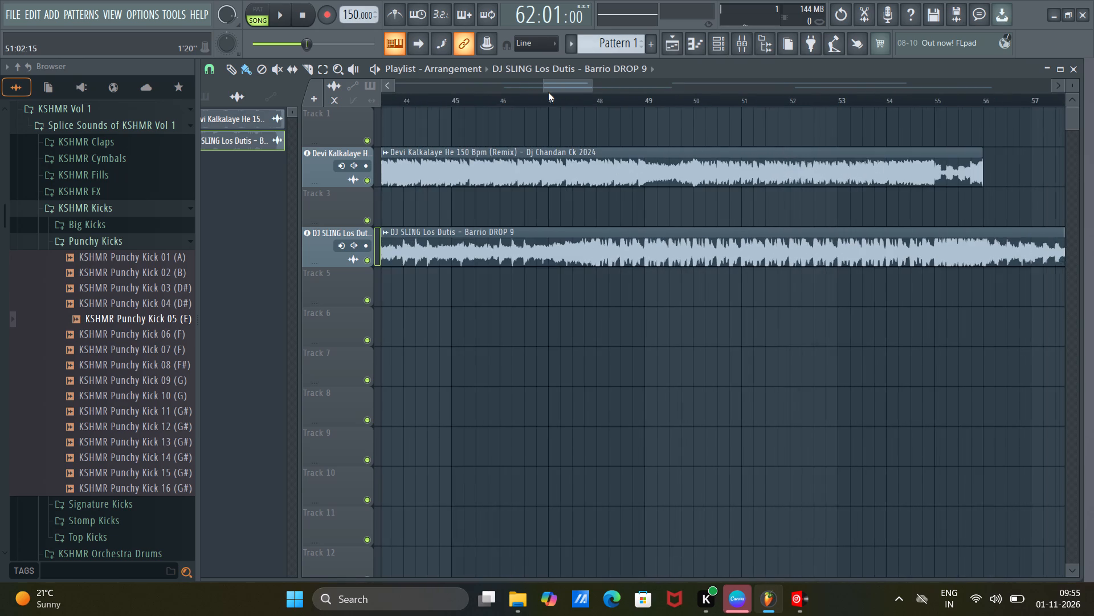
pyautogui.scroll(-3, 548, 91)
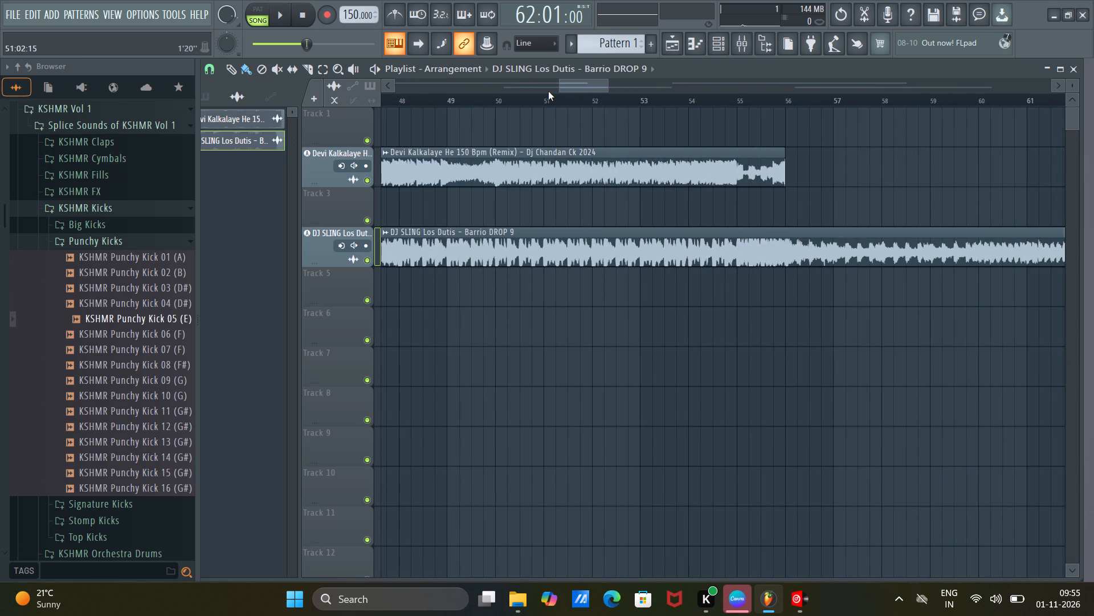
pyautogui.scroll(3, 782, 102)
pyautogui.scroll(-16, 782, 102)
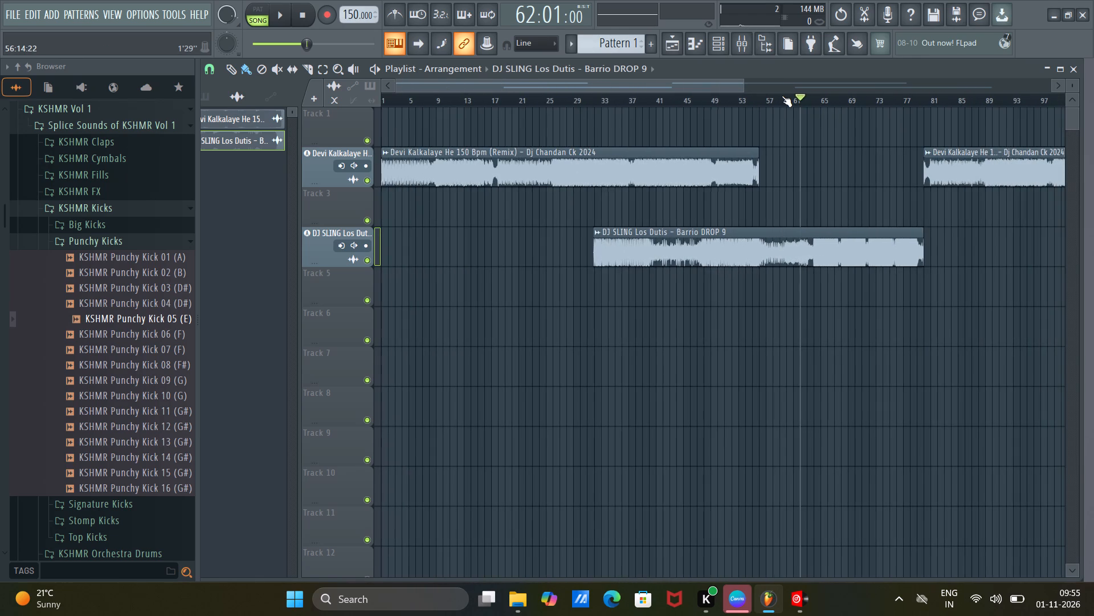
pyautogui.moveTo(814, 243); pyautogui.dragTo(804, 241)
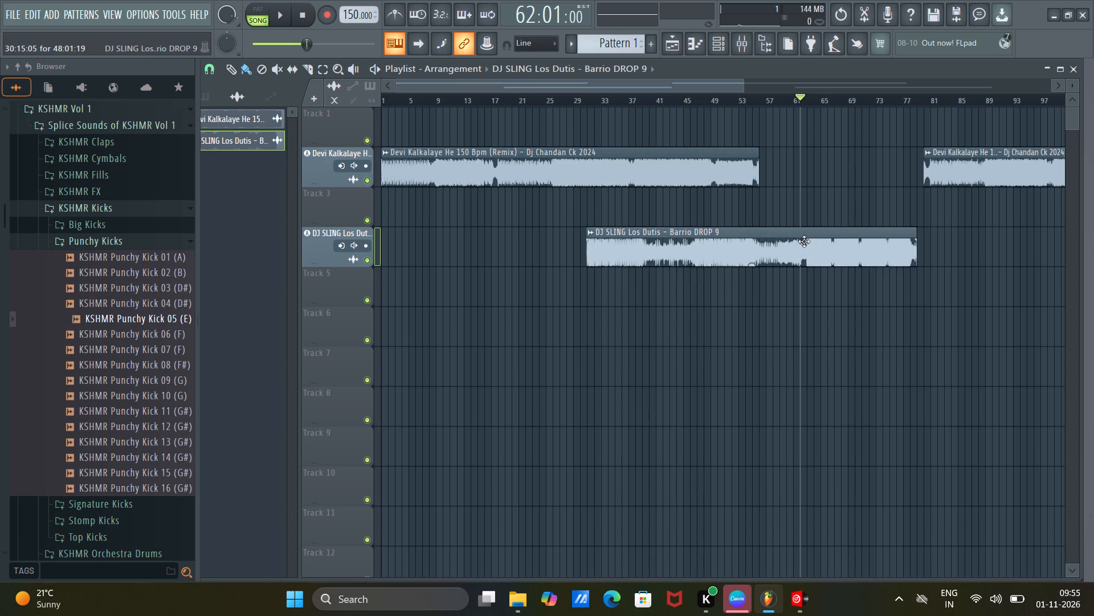
pyautogui.moveTo(804, 241); pyautogui.dragTo(768, 242)
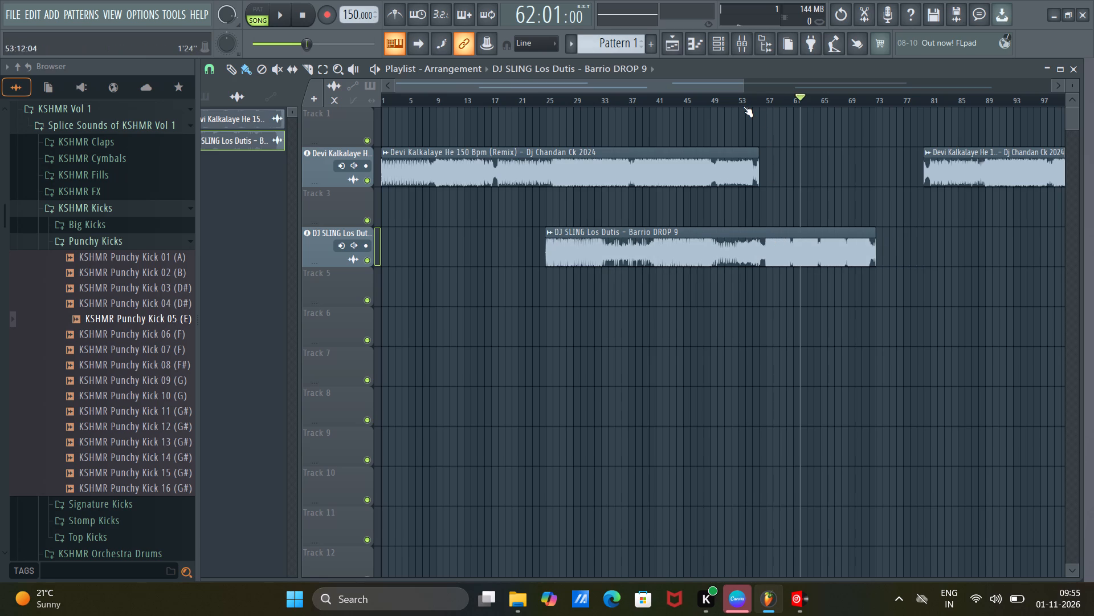
pyautogui.scroll(12, 744, 95)
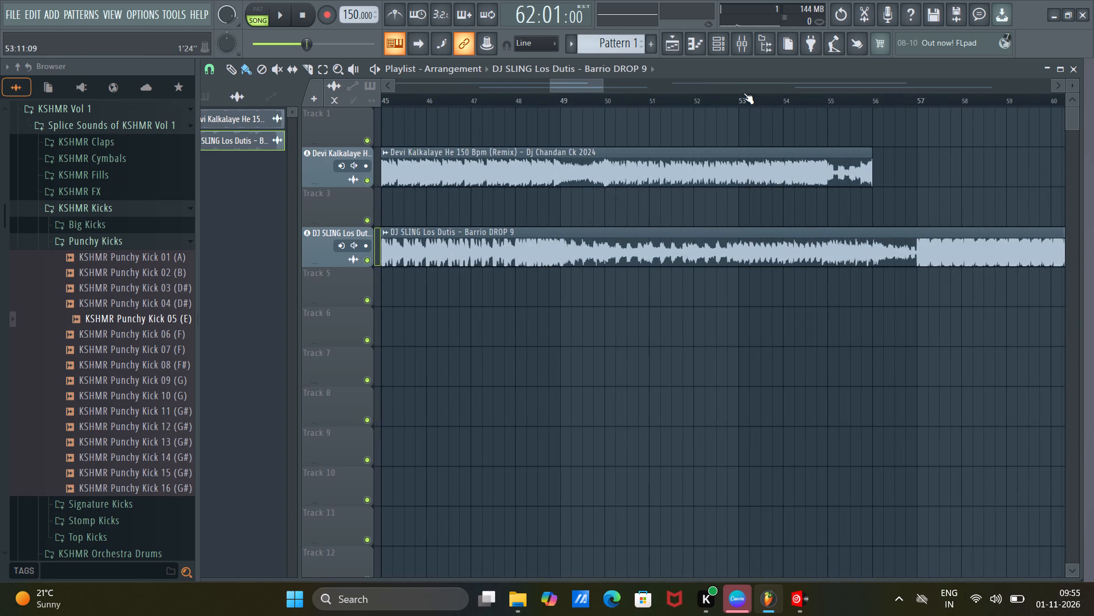
pyautogui.scroll(-8, 744, 93)
# Solo the Los Dutis track and play it from about bar 53.
pyautogui.rightClick(365, 258)
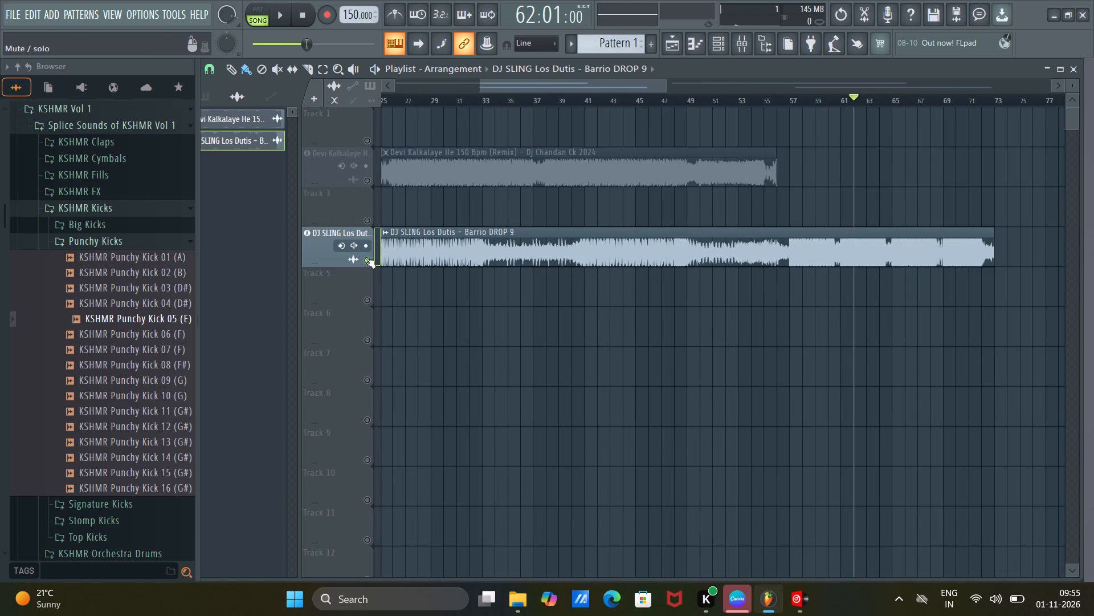
pyautogui.press('space')
pyautogui.click(742, 103)
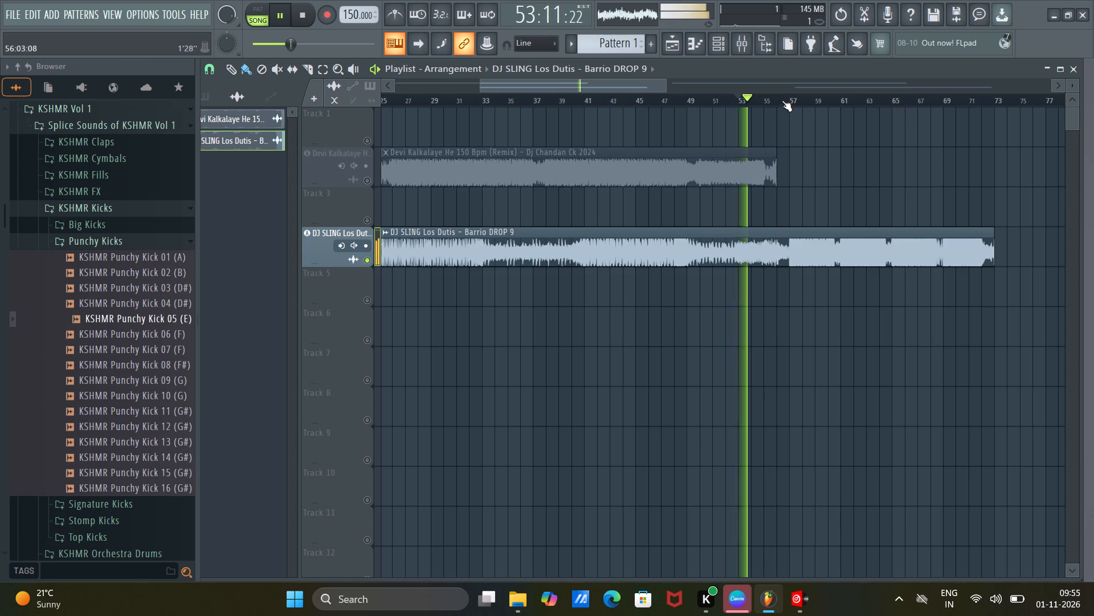
# Move the Los Dutis clip one bar earlier so its drop starts at bar 56, where the first Devi Kalkalaye He clip ends.
pyautogui.scroll(17, 786, 102)
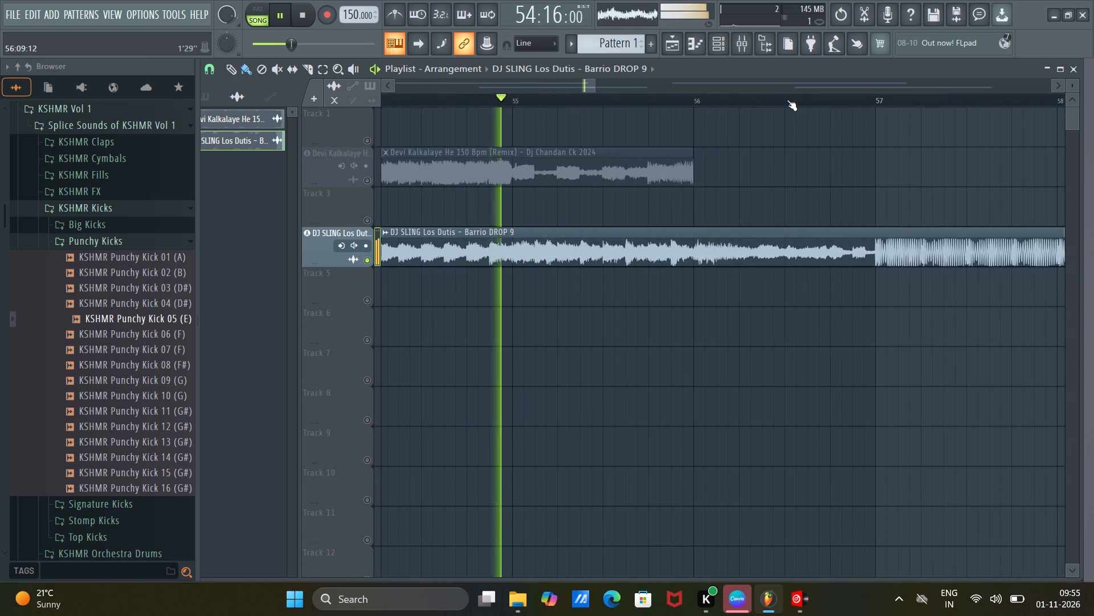
pyautogui.scroll(1, 787, 100)
pyautogui.moveTo(745, 252); pyautogui.dragTo(532, 230)
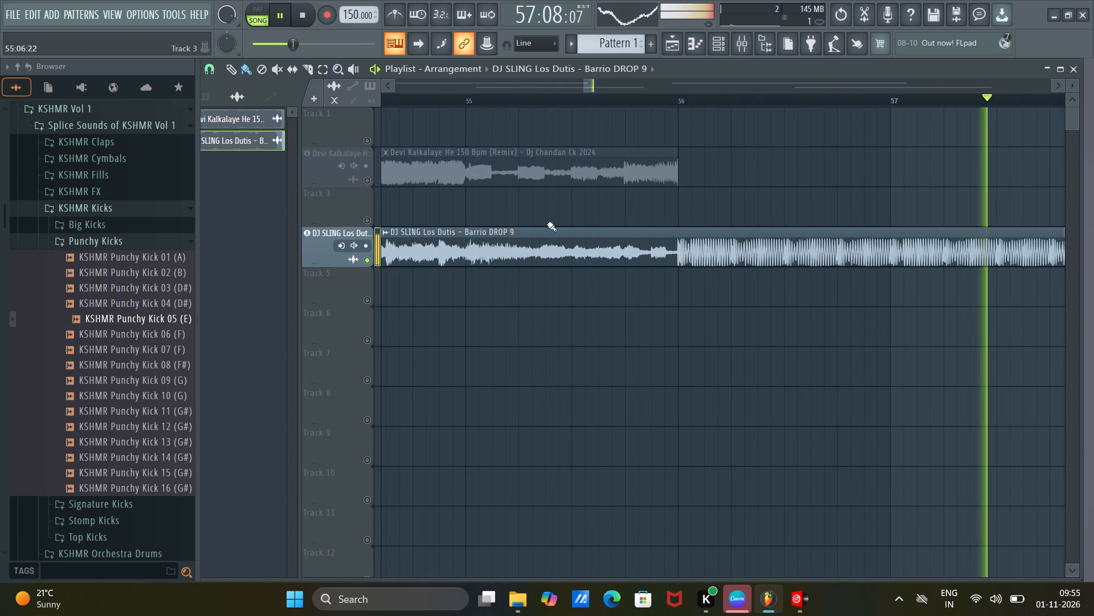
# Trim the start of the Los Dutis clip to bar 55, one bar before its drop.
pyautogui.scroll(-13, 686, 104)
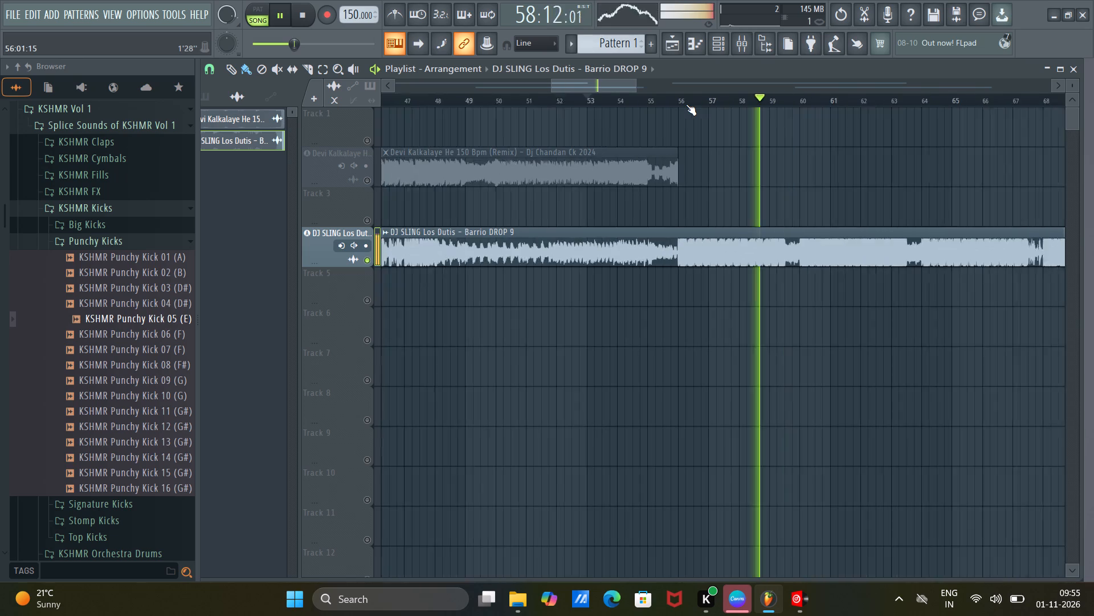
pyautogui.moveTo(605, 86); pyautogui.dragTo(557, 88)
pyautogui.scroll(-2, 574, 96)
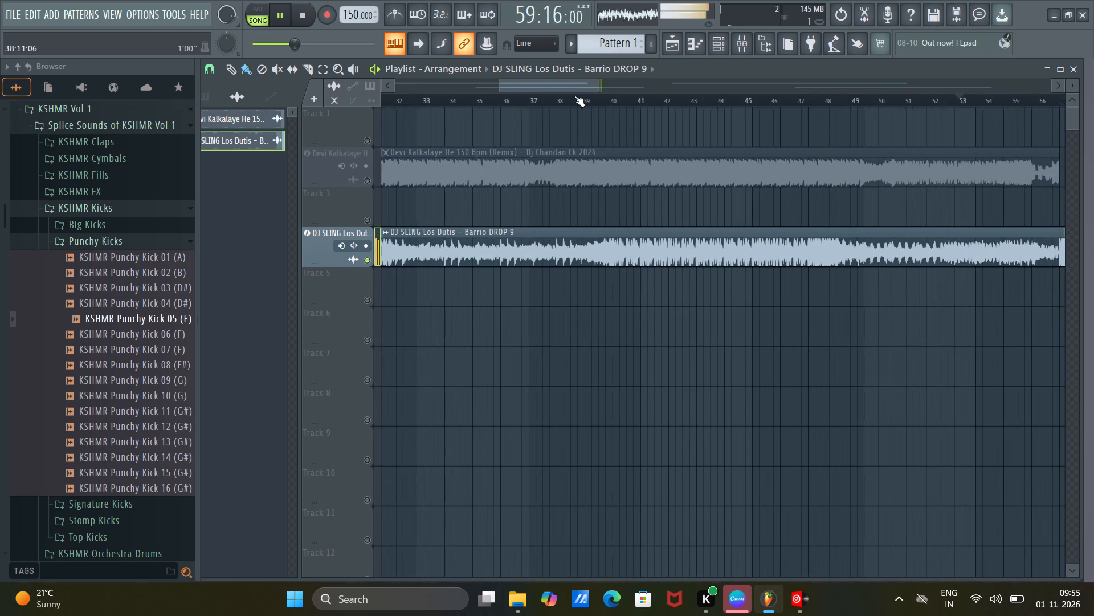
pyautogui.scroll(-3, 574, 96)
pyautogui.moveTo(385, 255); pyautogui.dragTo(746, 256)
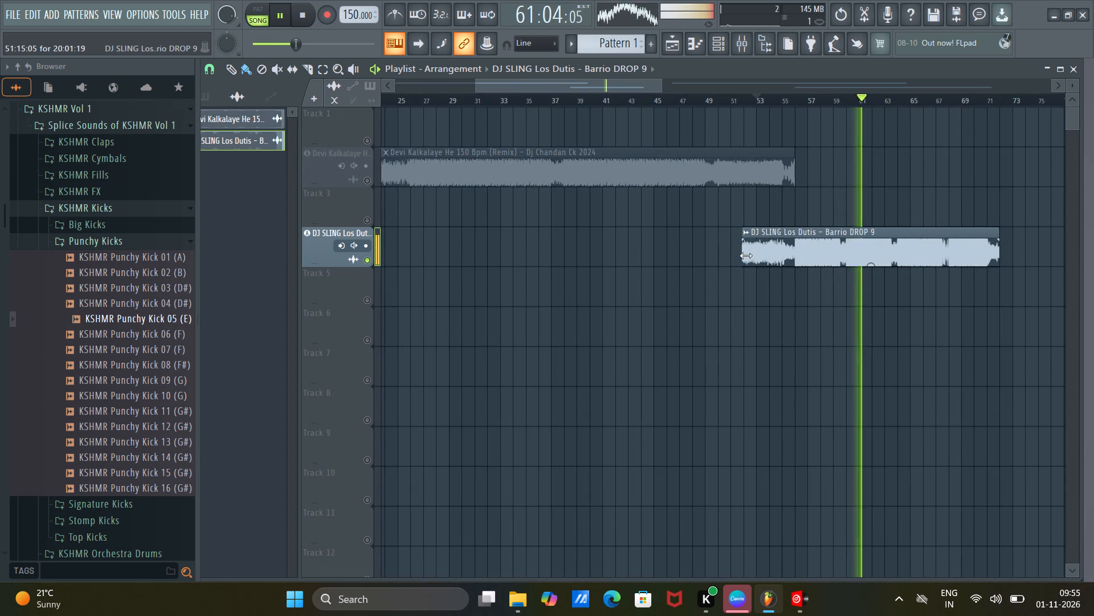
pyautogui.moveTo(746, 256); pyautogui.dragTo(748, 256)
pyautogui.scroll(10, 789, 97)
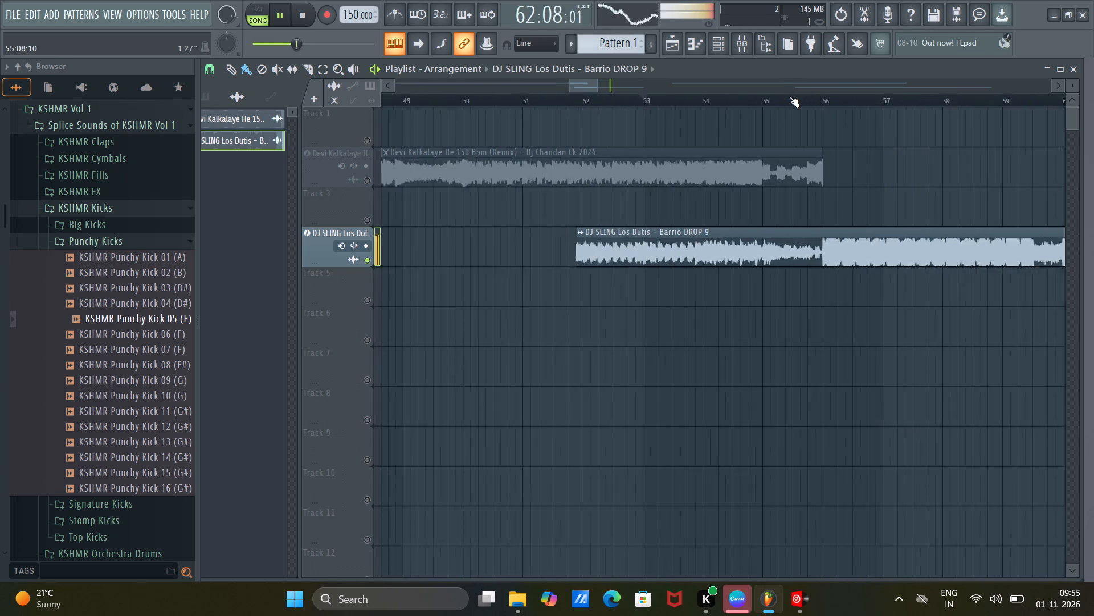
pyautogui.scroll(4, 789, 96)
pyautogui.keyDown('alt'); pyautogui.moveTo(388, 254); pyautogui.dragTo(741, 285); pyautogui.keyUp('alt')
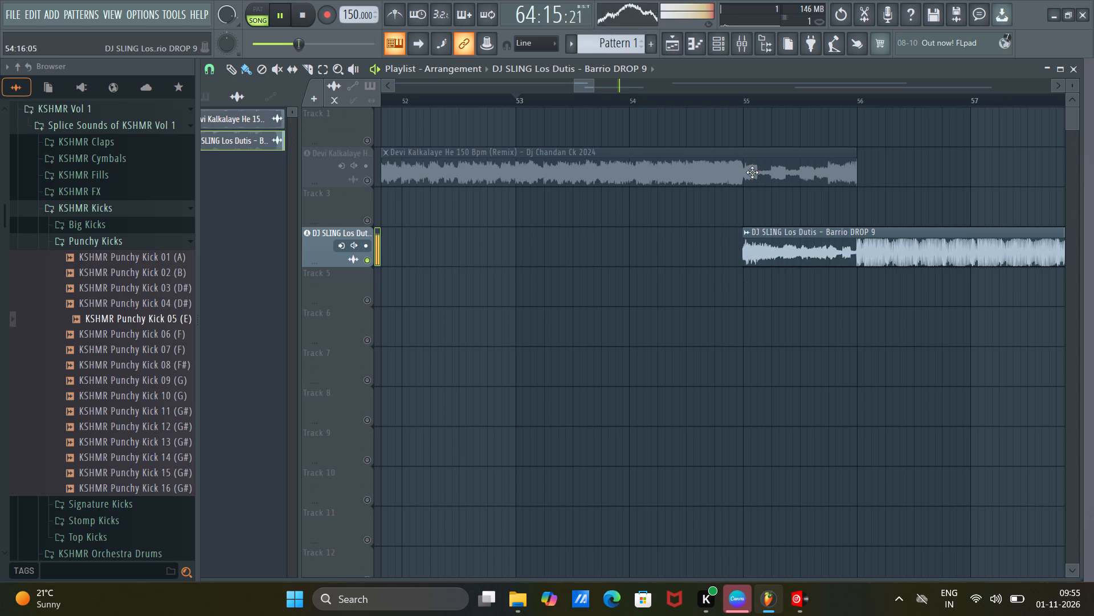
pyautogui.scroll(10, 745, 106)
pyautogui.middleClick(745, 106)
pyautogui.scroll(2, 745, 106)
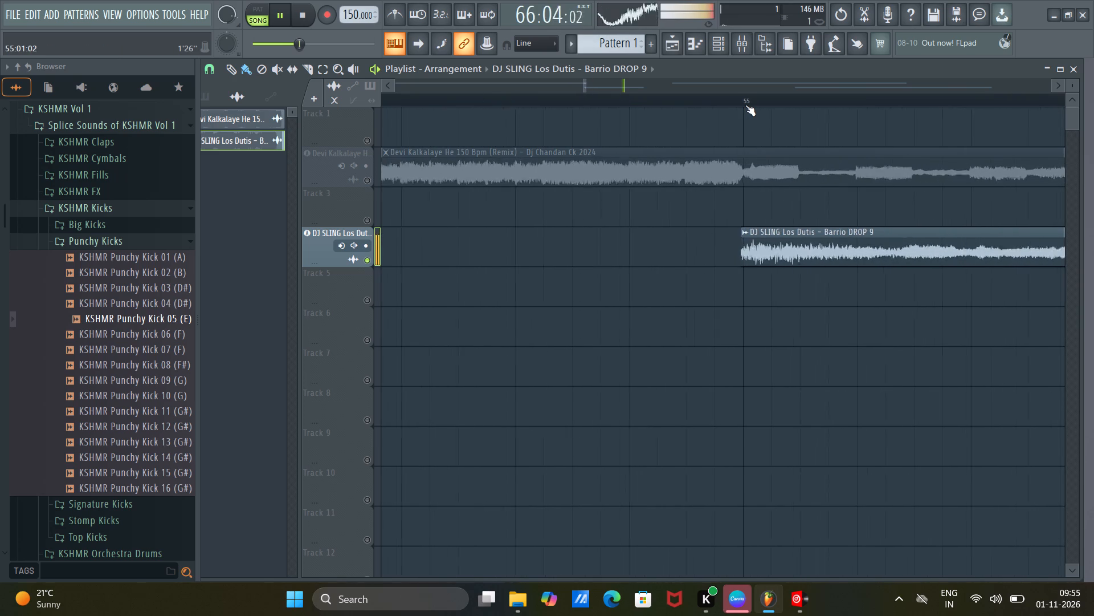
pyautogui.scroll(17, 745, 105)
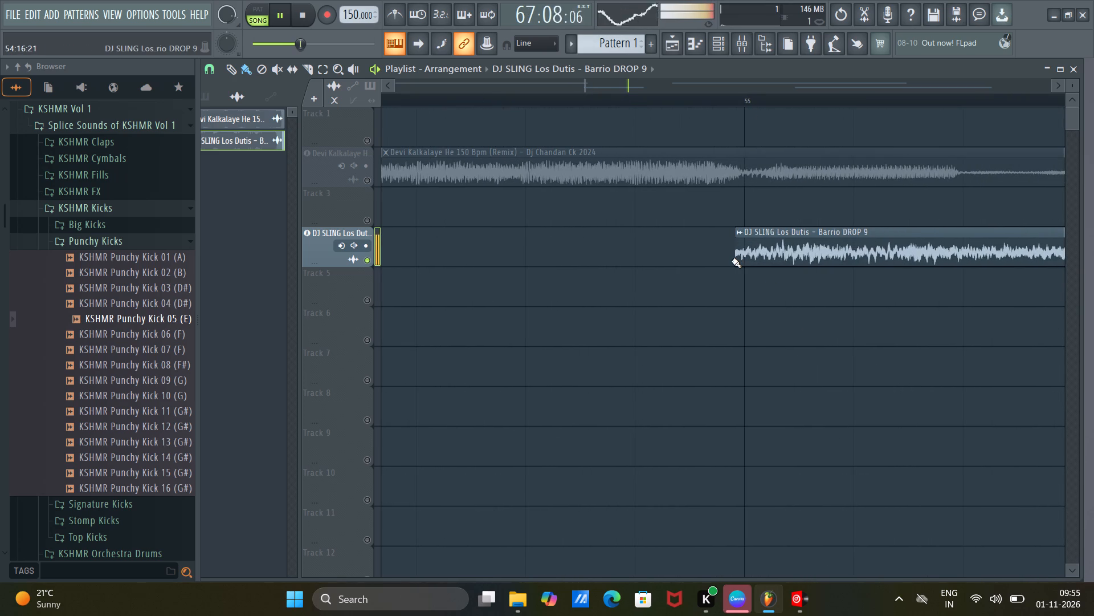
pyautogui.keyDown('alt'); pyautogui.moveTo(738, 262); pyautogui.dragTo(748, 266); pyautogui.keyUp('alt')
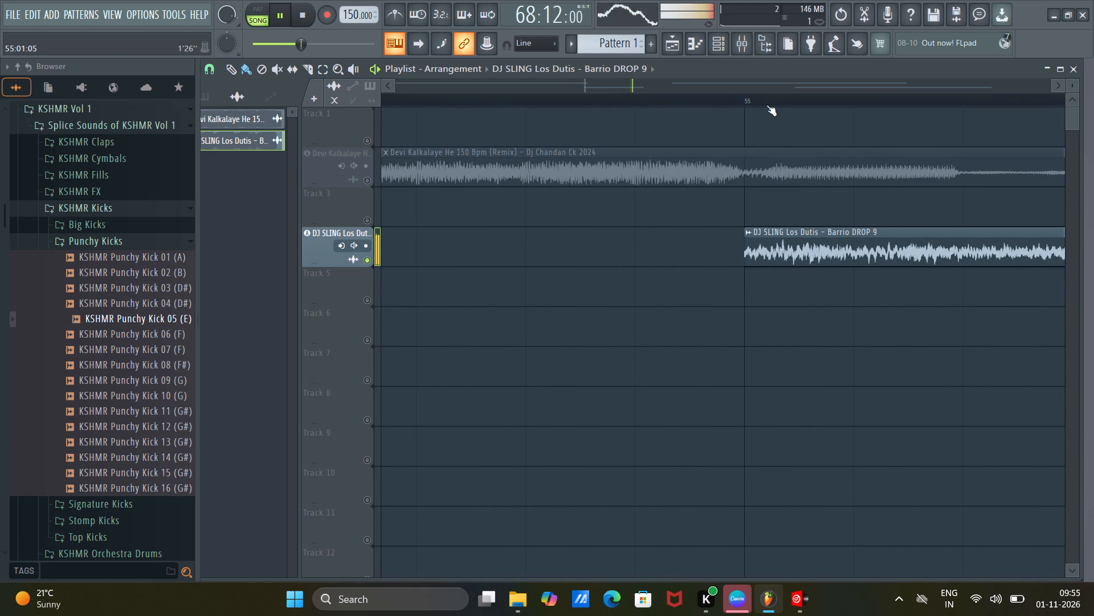
# Turn off the solo on the Los Dutis track so the Devi Kalkalaye He track also plays.
pyautogui.scroll(-20, 765, 102)
pyautogui.scroll(-1, 765, 102)
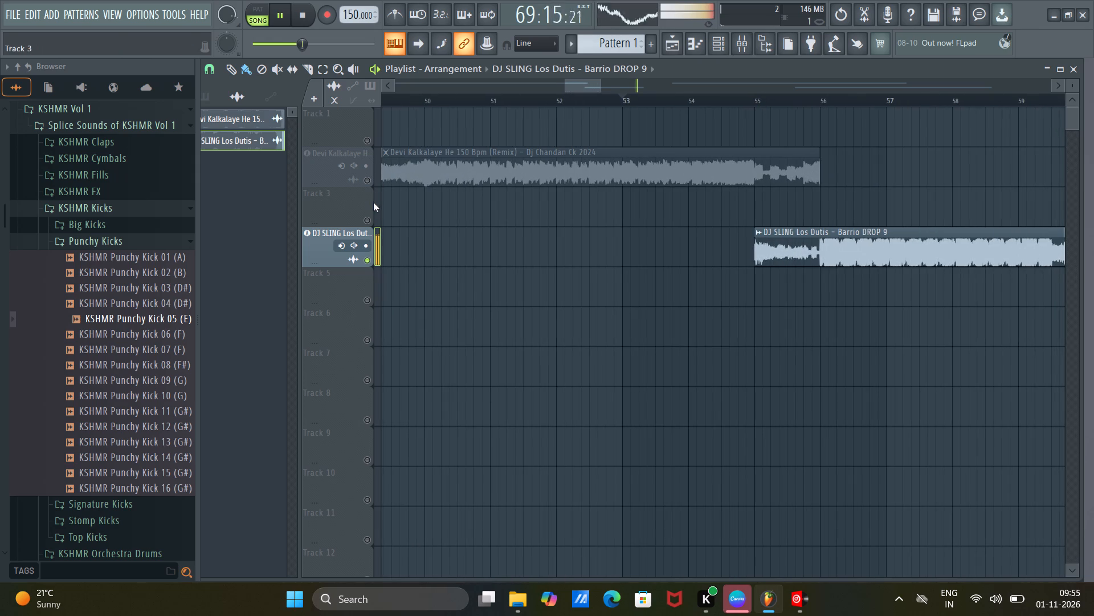
pyautogui.rightClick(370, 177)
pyautogui.rightClick(370, 177)
# Play the transition from about bar 53 with both tracks and check the overlap leading into the drop at bar 56.
pyautogui.click(664, 104)
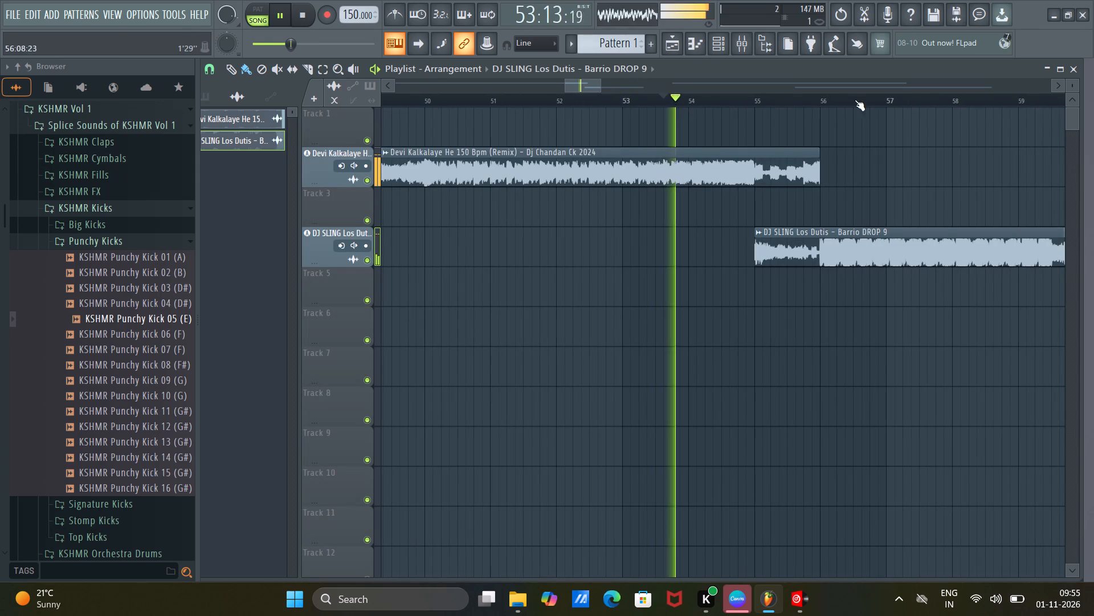
pyautogui.scroll(7, 790, 97)
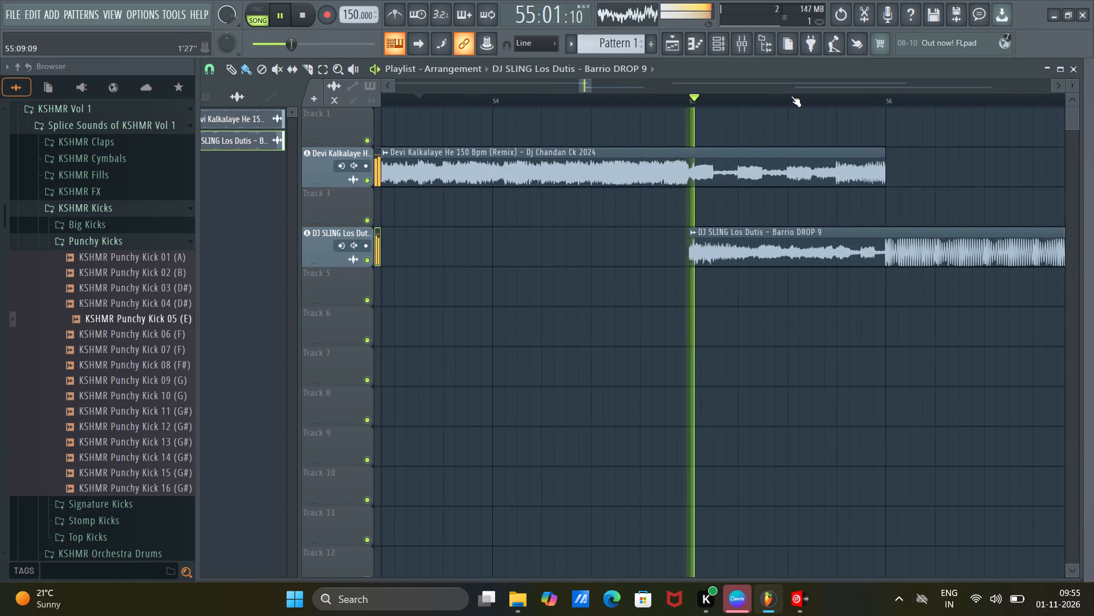
pyautogui.scroll(-5, 791, 96)
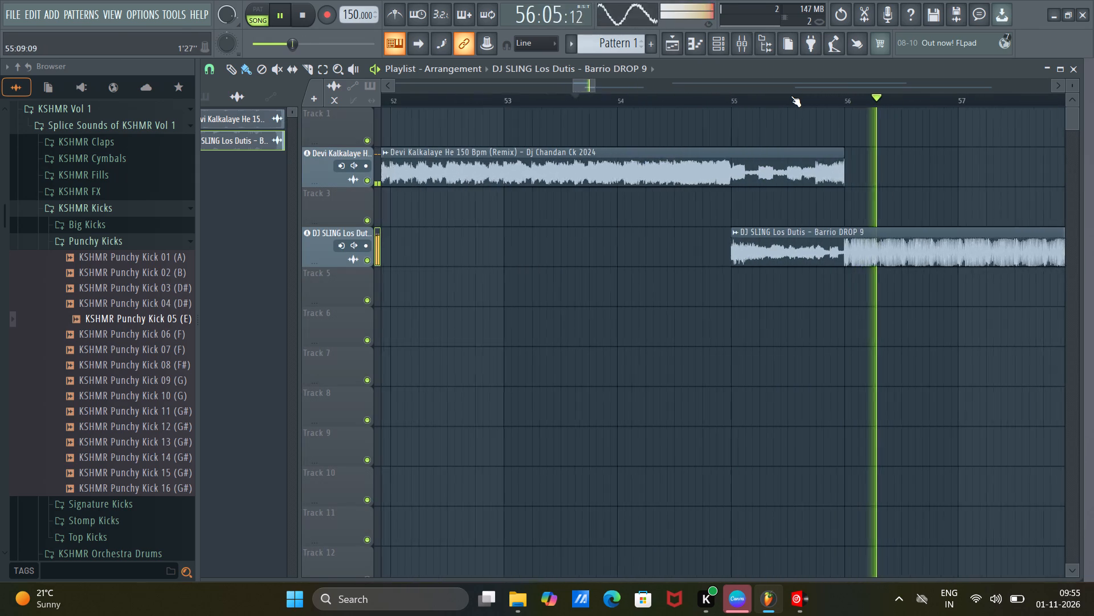
pyautogui.scroll(-4, 791, 96)
pyautogui.click(669, 101)
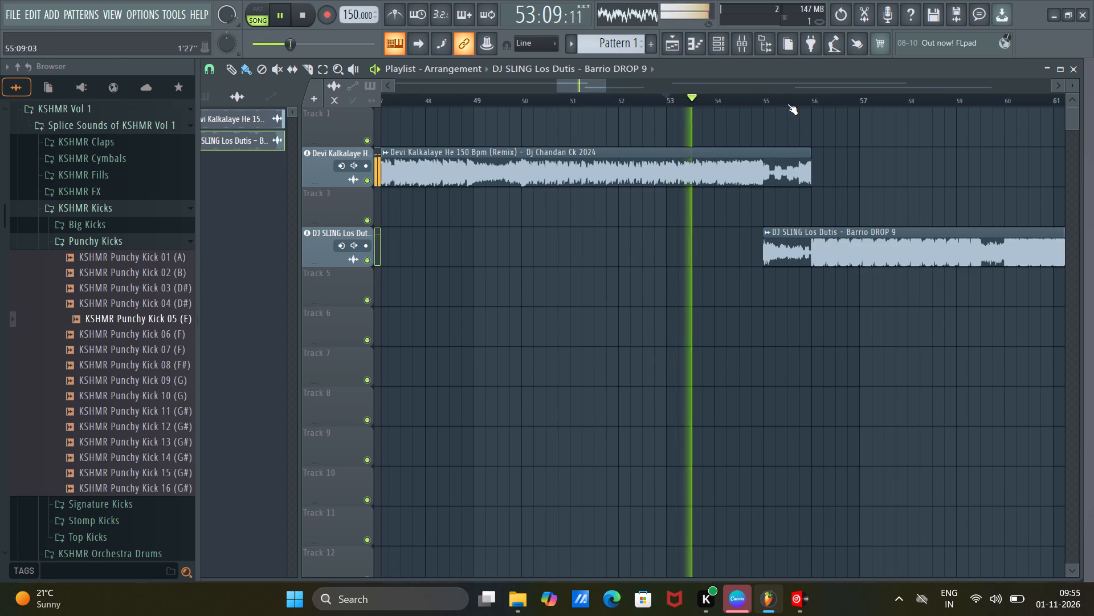
pyautogui.scroll(14, 787, 101)
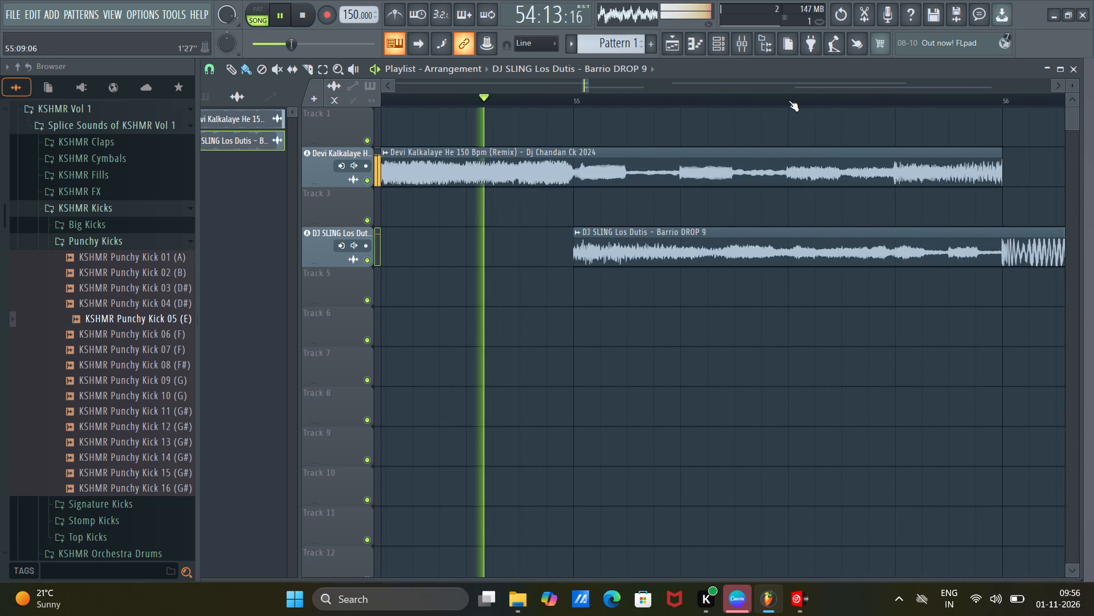
pyautogui.scroll(-3, 789, 100)
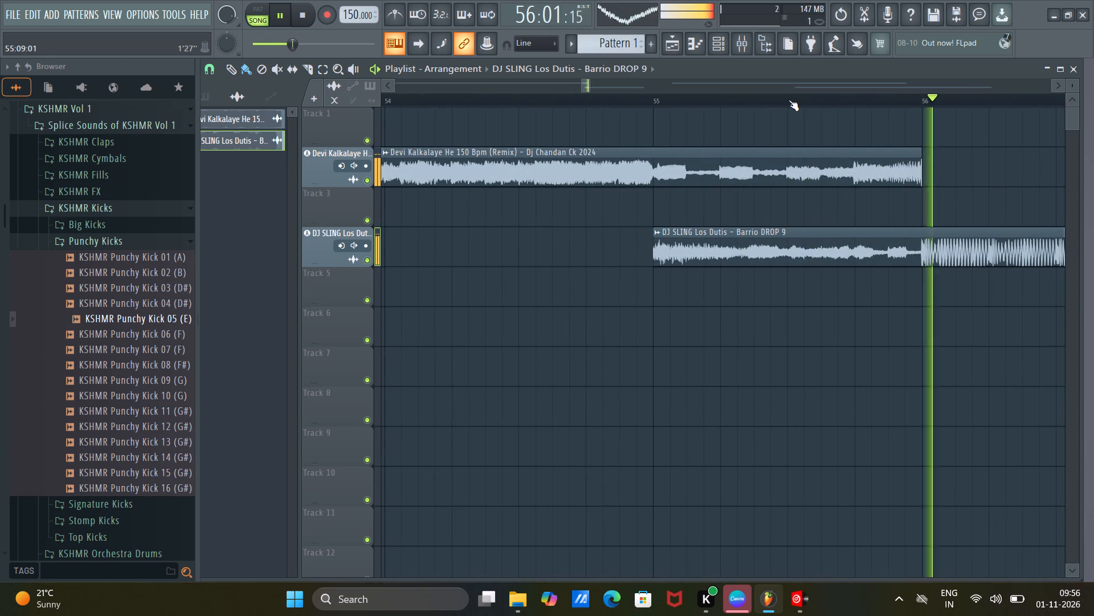
pyautogui.scroll(-7, 789, 100)
# Trim the start of the Los Dutis clip to bar 56 so it begins directly on the drop.
pyautogui.scroll(3, 789, 100)
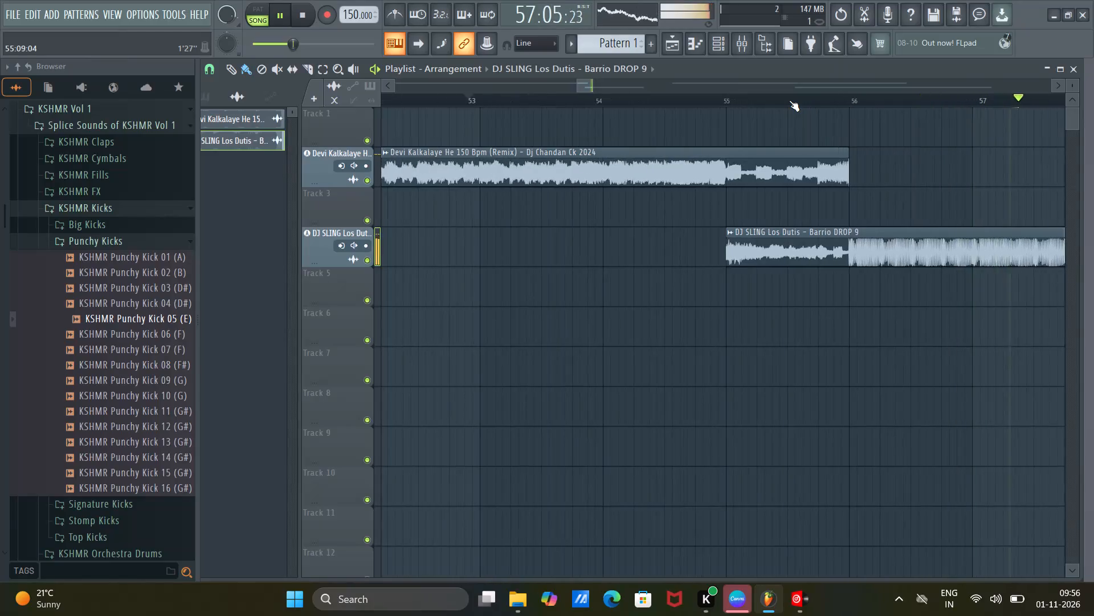
pyautogui.scroll(1, 789, 100)
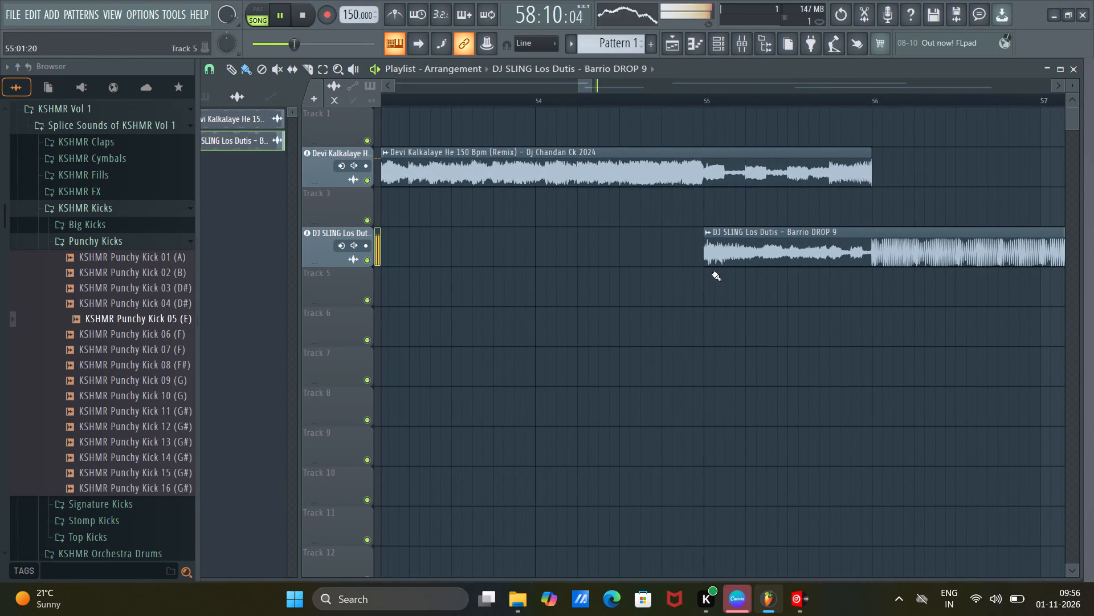
pyautogui.moveTo(704, 257); pyautogui.dragTo(870, 259)
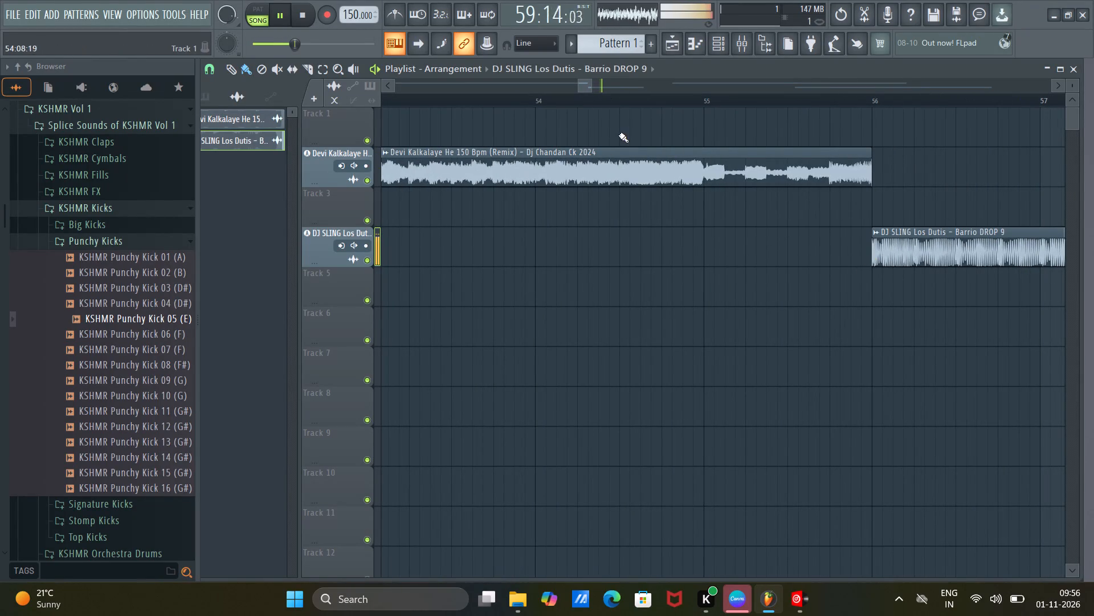
# Play the trimmed transition from about bar 54 and again from about bar 49 into the drop at bar 56.
pyautogui.click(621, 103)
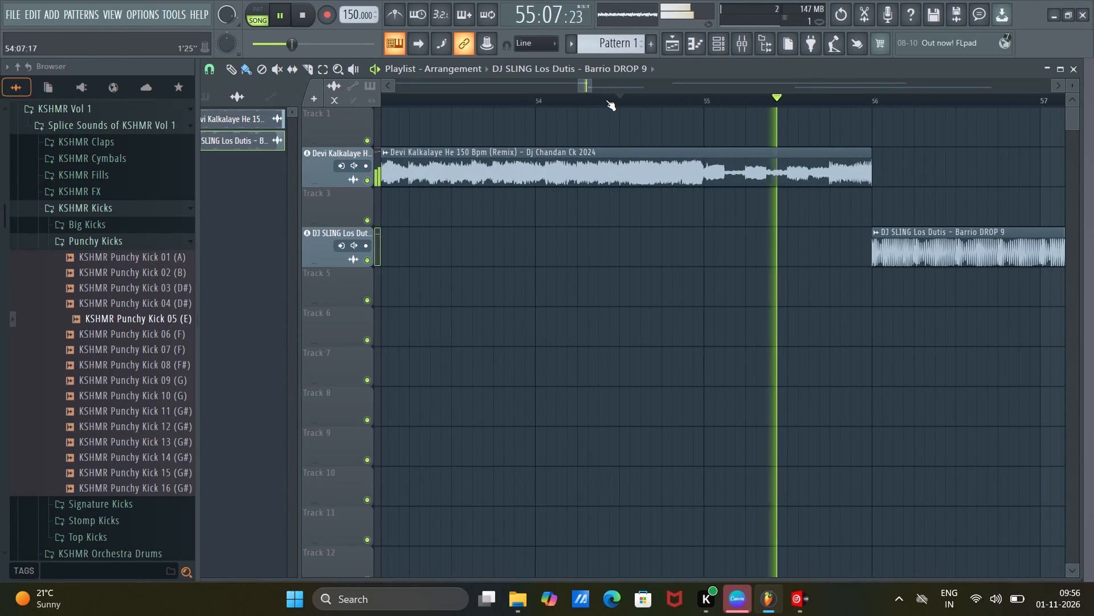
pyautogui.scroll(-10, 606, 100)
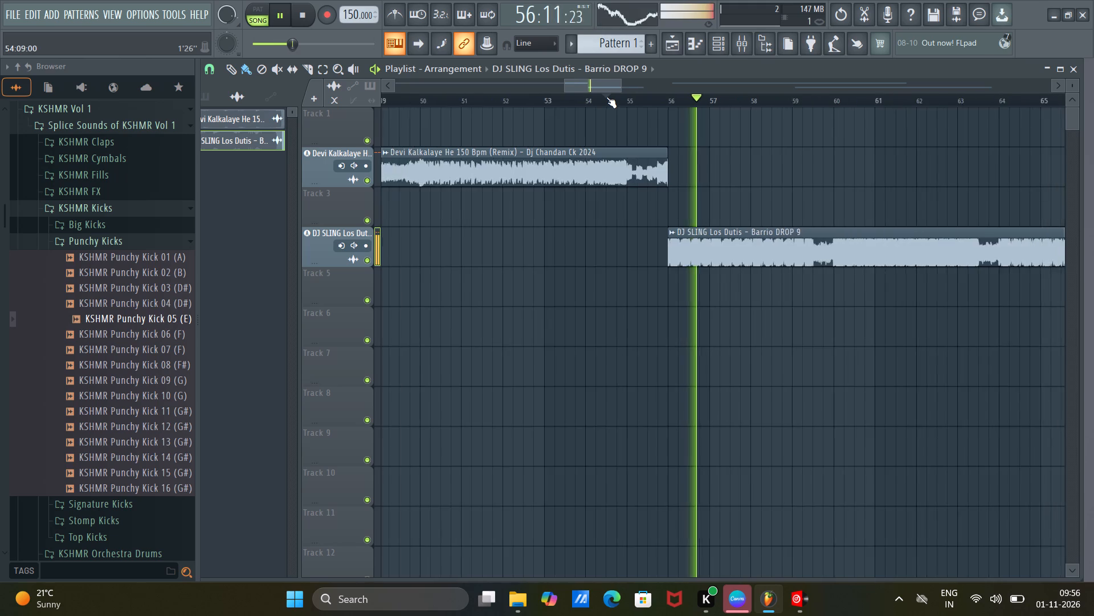
pyautogui.scroll(-2, 606, 97)
pyautogui.moveTo(612, 89); pyautogui.dragTo(596, 87)
pyautogui.click(601, 101)
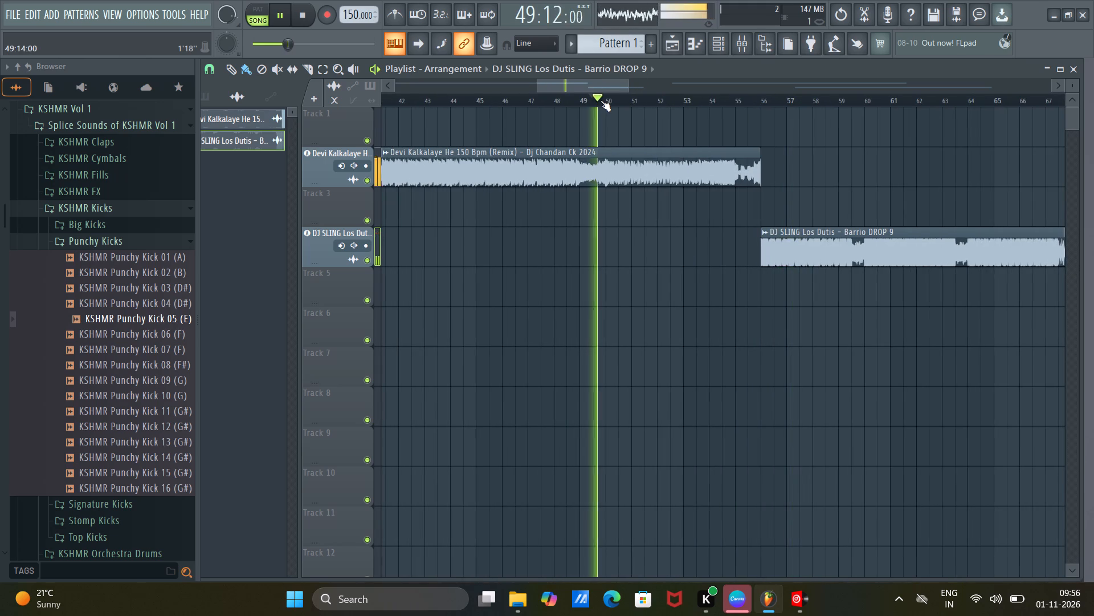
pyautogui.moveTo(578, 84); pyautogui.dragTo(602, 94)
pyautogui.moveTo(601, 94); pyautogui.dragTo(585, 91)
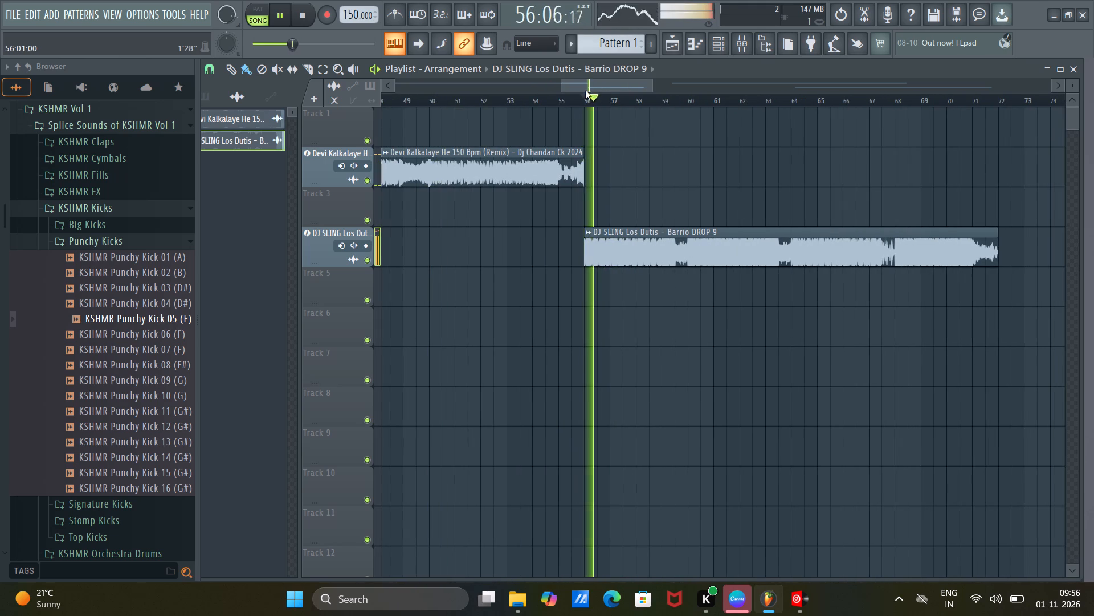
pyautogui.moveTo(587, 90); pyautogui.dragTo(564, 90)
# Play the first Devi Kalkalaye He clip from about bars 18, 24, 36 and 49, listening through into the Los Dutis drop.
pyautogui.moveTo(546, 84); pyautogui.dragTo(461, 80)
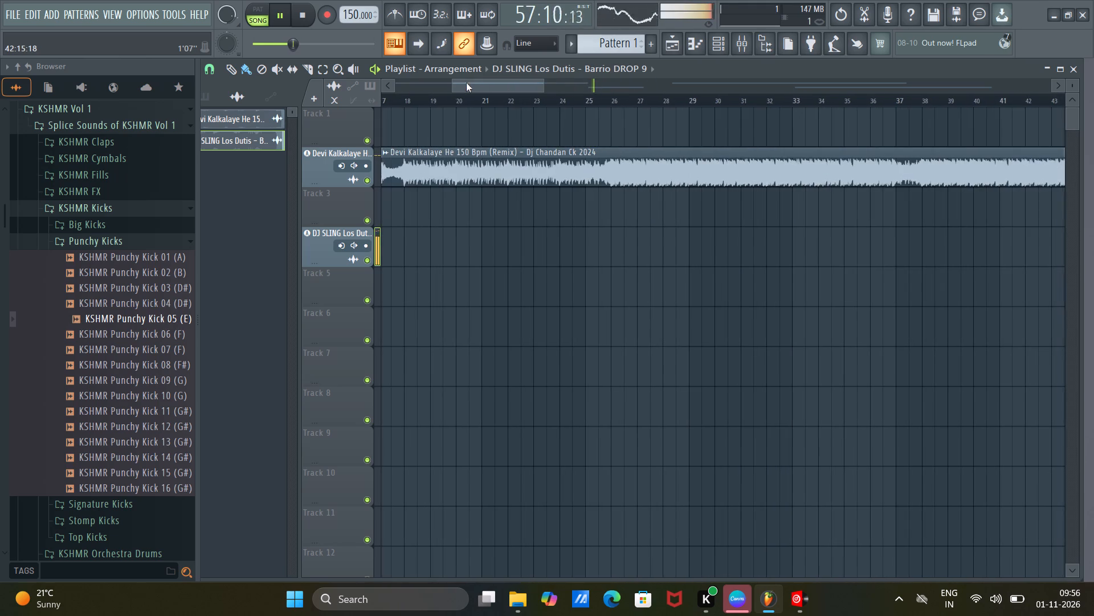
pyautogui.click(419, 102)
pyautogui.moveTo(496, 90); pyautogui.dragTo(505, 92)
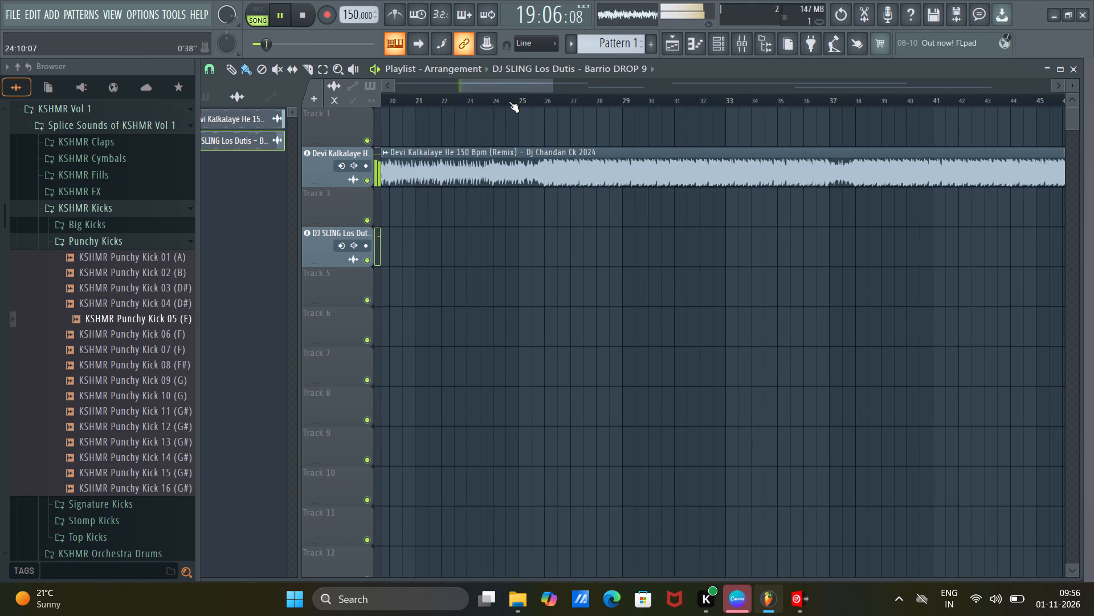
pyautogui.click(511, 102)
pyautogui.moveTo(505, 87); pyautogui.dragTo(516, 91)
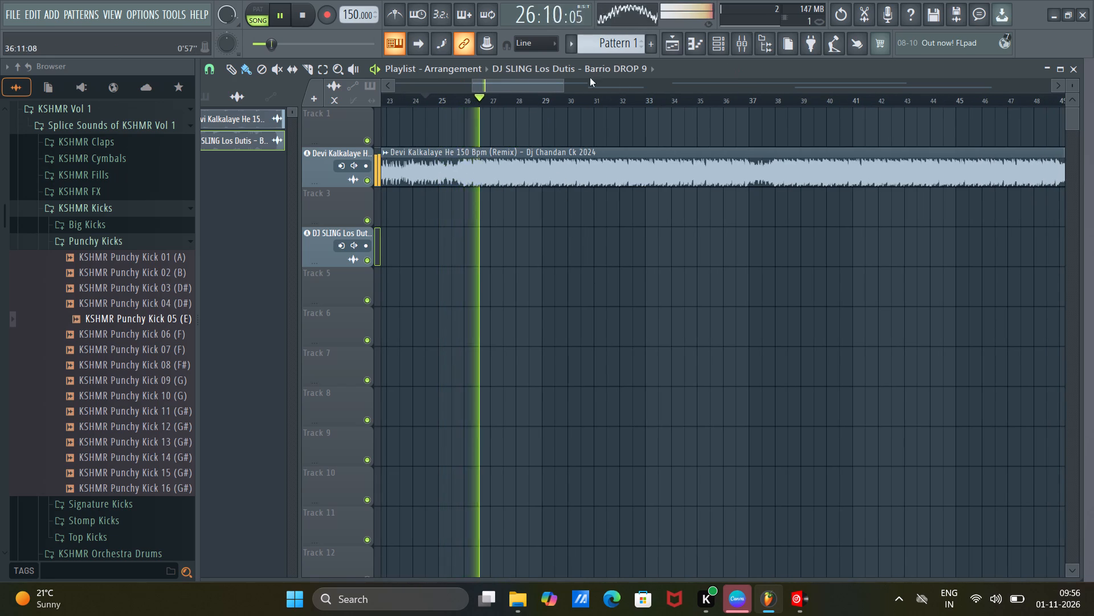
pyautogui.moveTo(549, 87); pyautogui.dragTo(570, 92)
pyautogui.moveTo(562, 91); pyautogui.dragTo(577, 96)
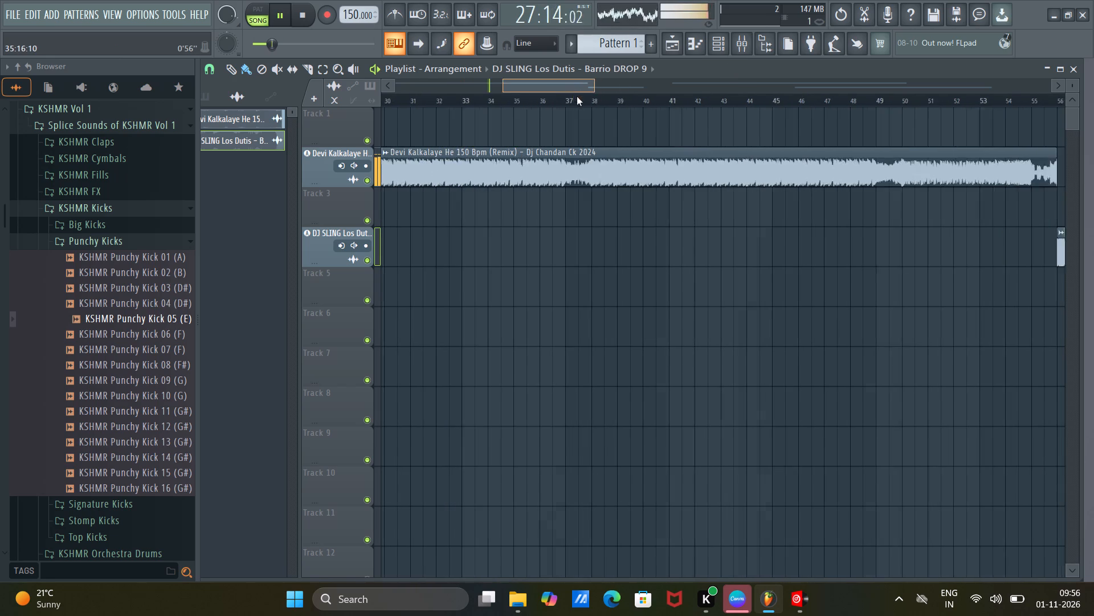
pyautogui.moveTo(577, 96); pyautogui.dragTo(578, 96)
pyautogui.click(475, 98)
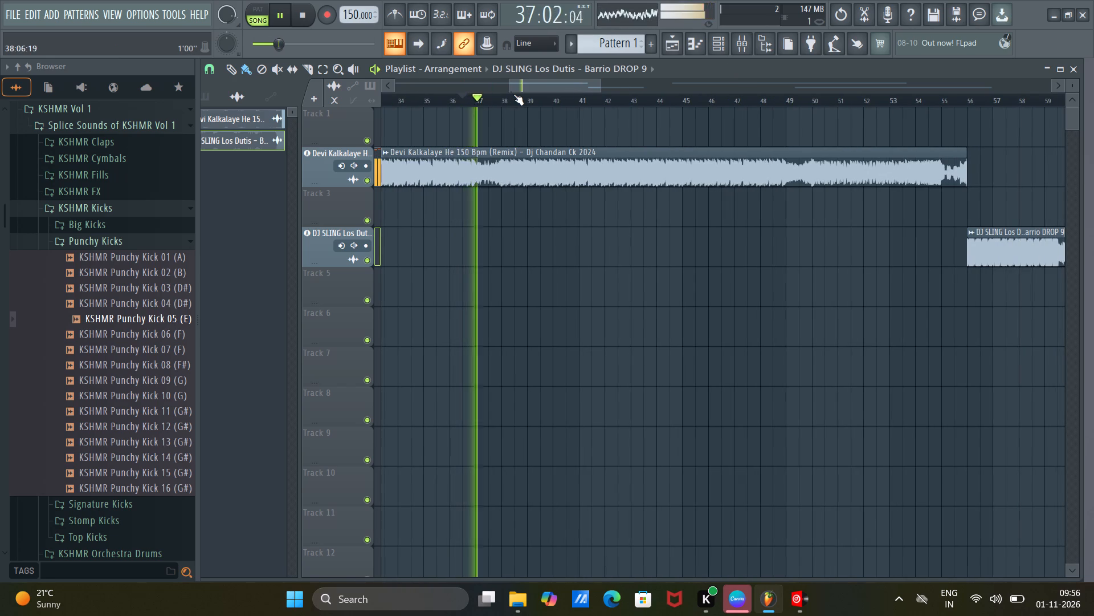
pyautogui.moveTo(525, 90); pyautogui.dragTo(556, 97)
pyautogui.click(556, 100)
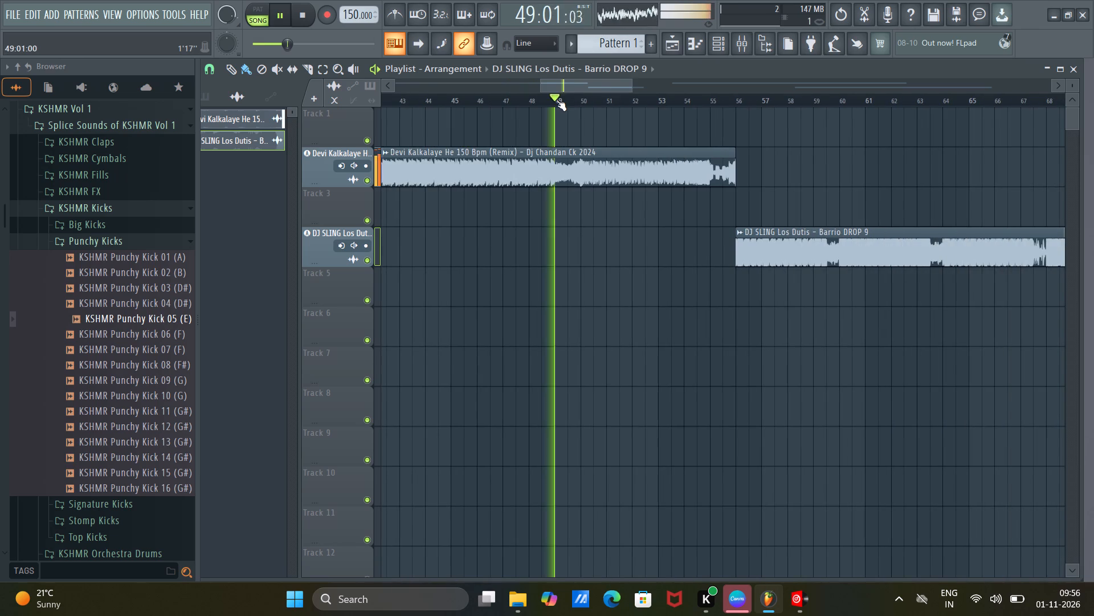
pyautogui.moveTo(570, 91); pyautogui.dragTo(587, 97)
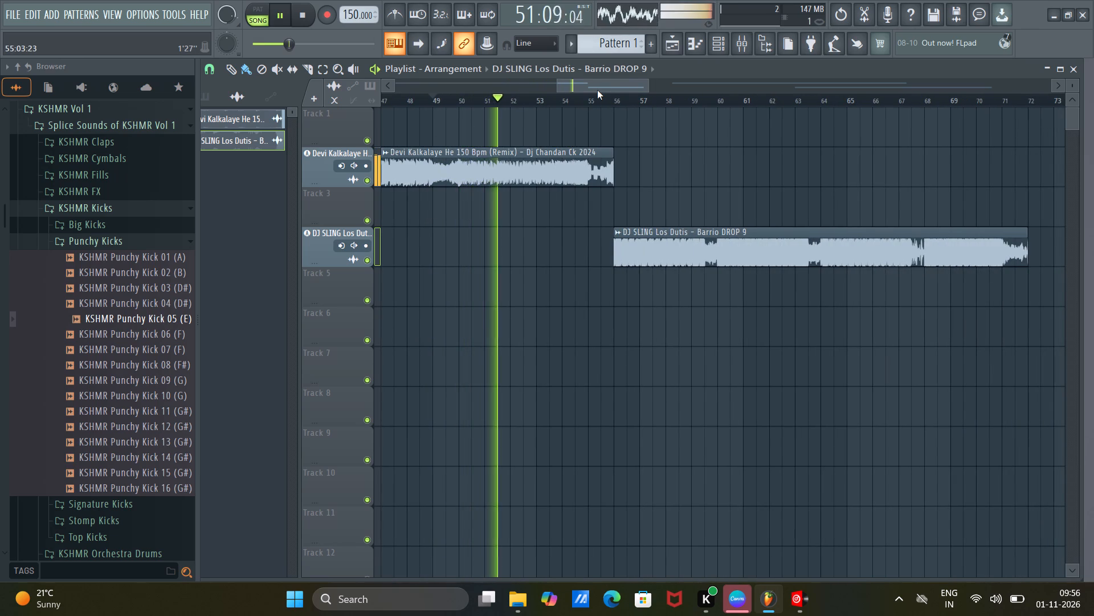
pyautogui.moveTo(597, 91); pyautogui.dragTo(587, 89)
pyautogui.scroll(2, 662, 100)
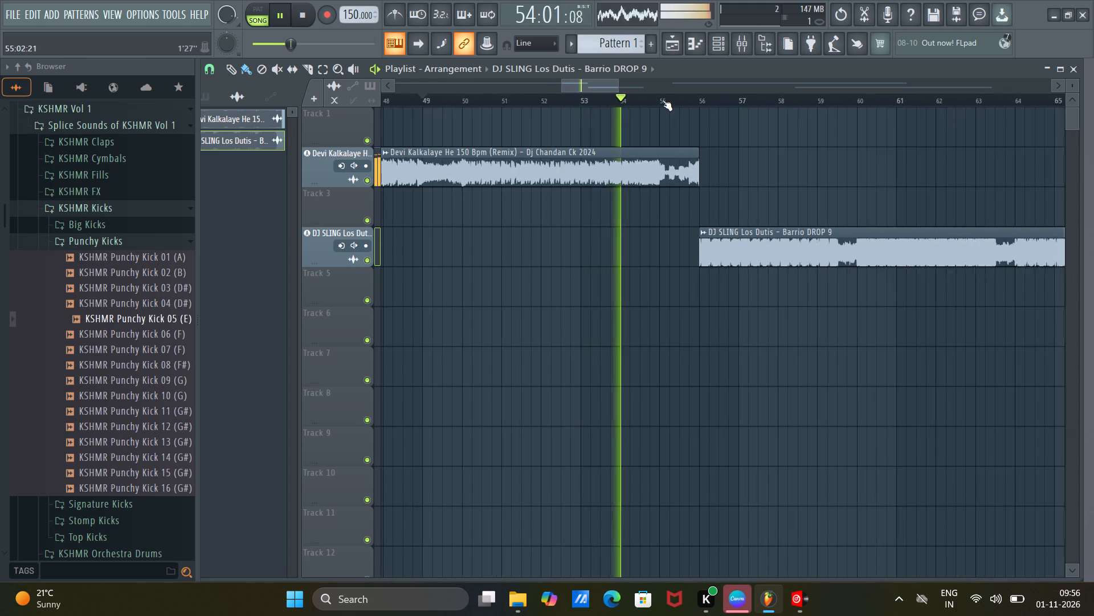
pyautogui.scroll(15, 662, 100)
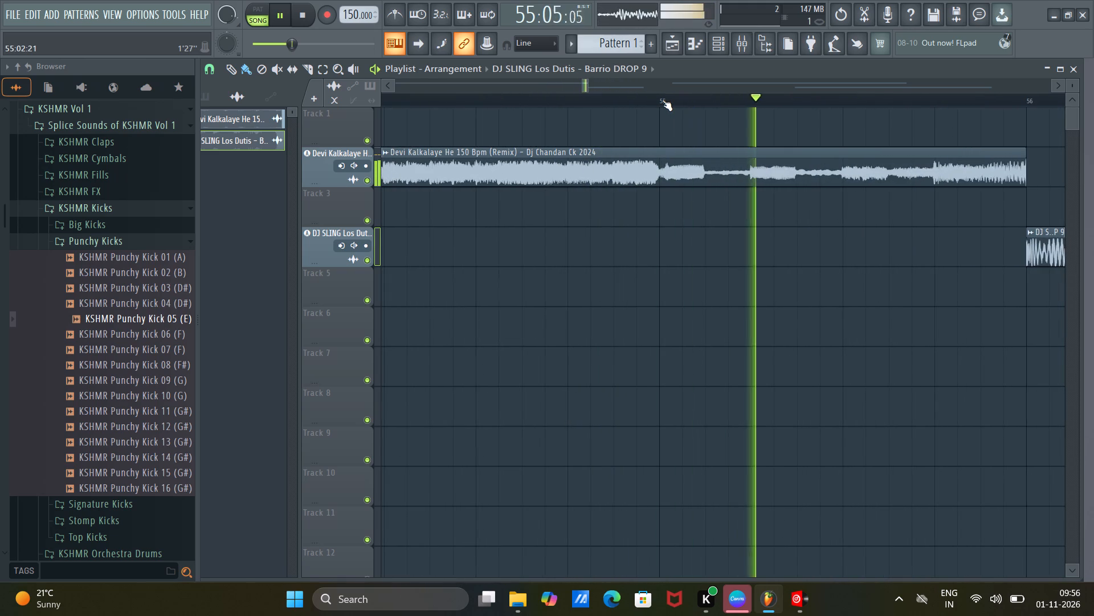
pyautogui.scroll(-9, 662, 100)
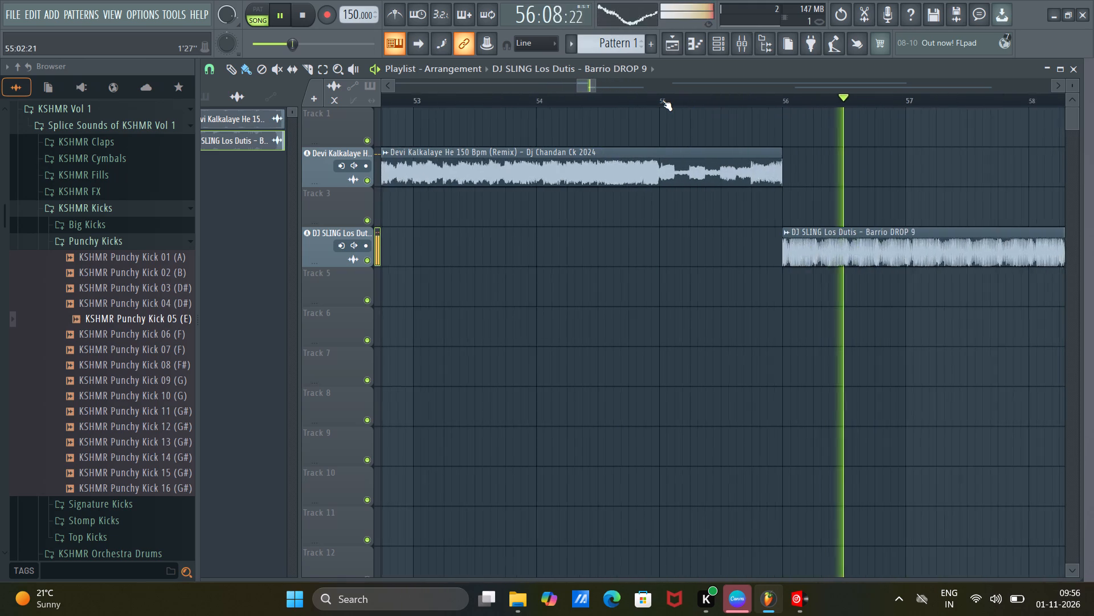
pyautogui.scroll(-8, 662, 100)
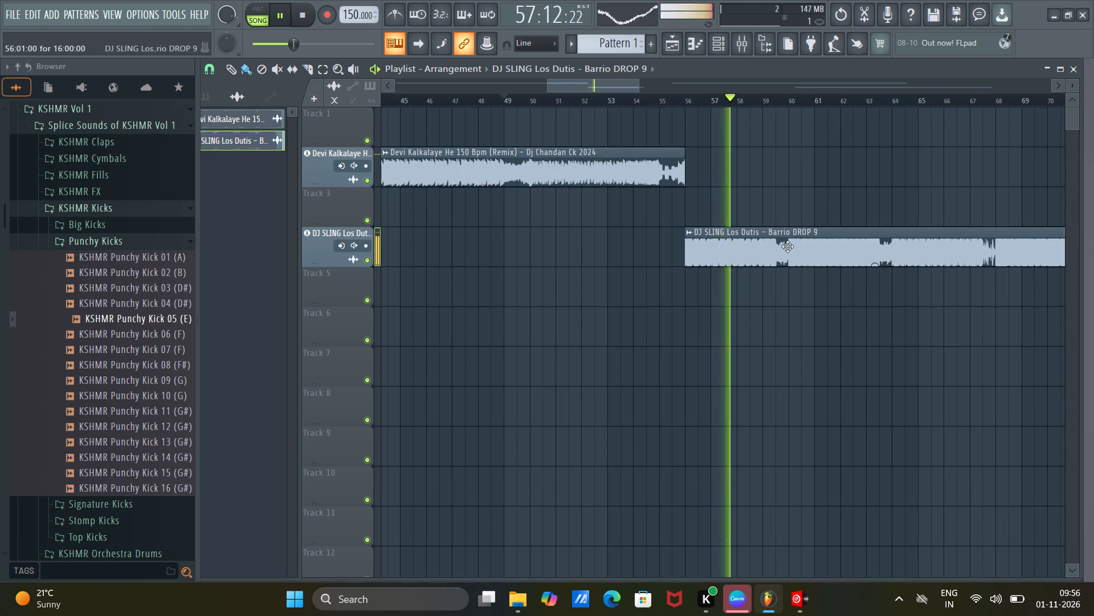
# Add Maximus to the first effect slot of the Los Dutis mixer track and load its Clear master RMS preset.
pyautogui.doubleClick(787, 246)
pyautogui.click(605, 118)
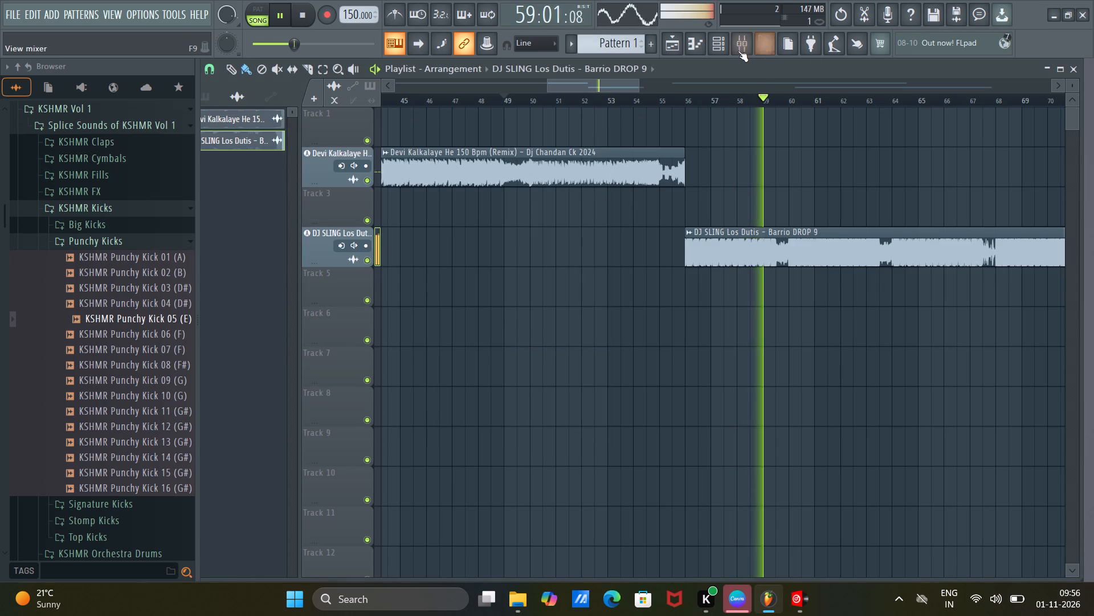
pyautogui.click(737, 51)
pyautogui.press('space')
pyautogui.press('space')
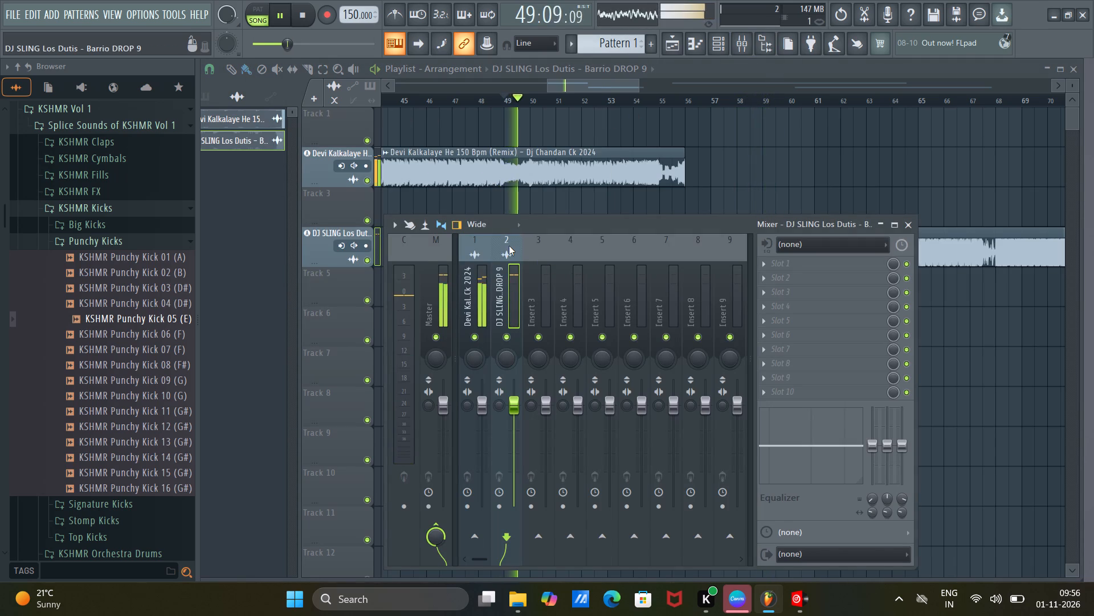
pyautogui.click(509, 246)
pyautogui.click(781, 261)
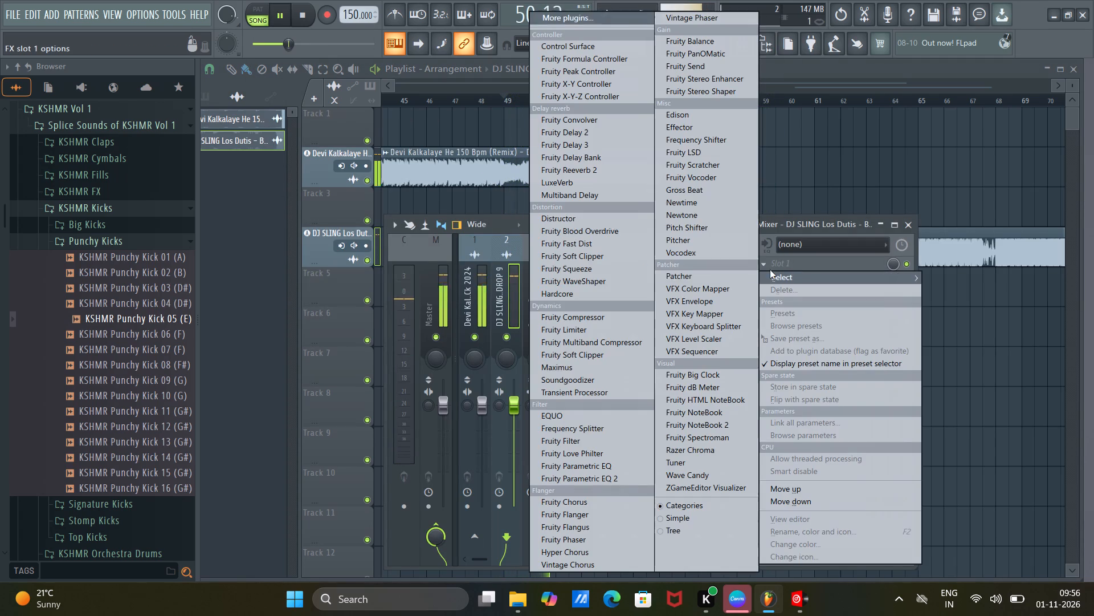
pyautogui.click(565, 368)
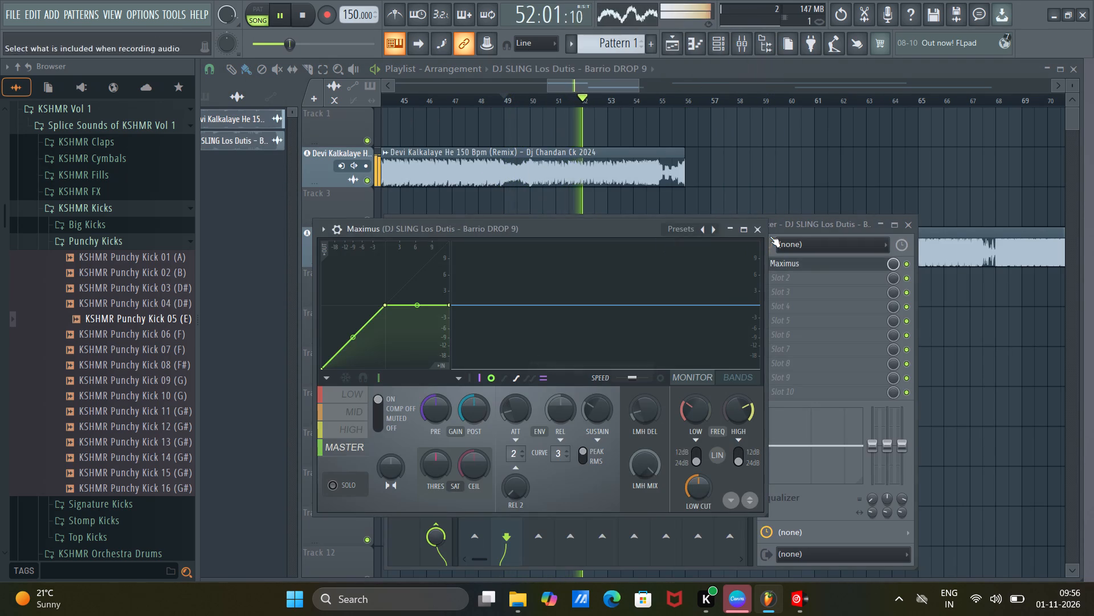
pyautogui.rightClick(715, 229)
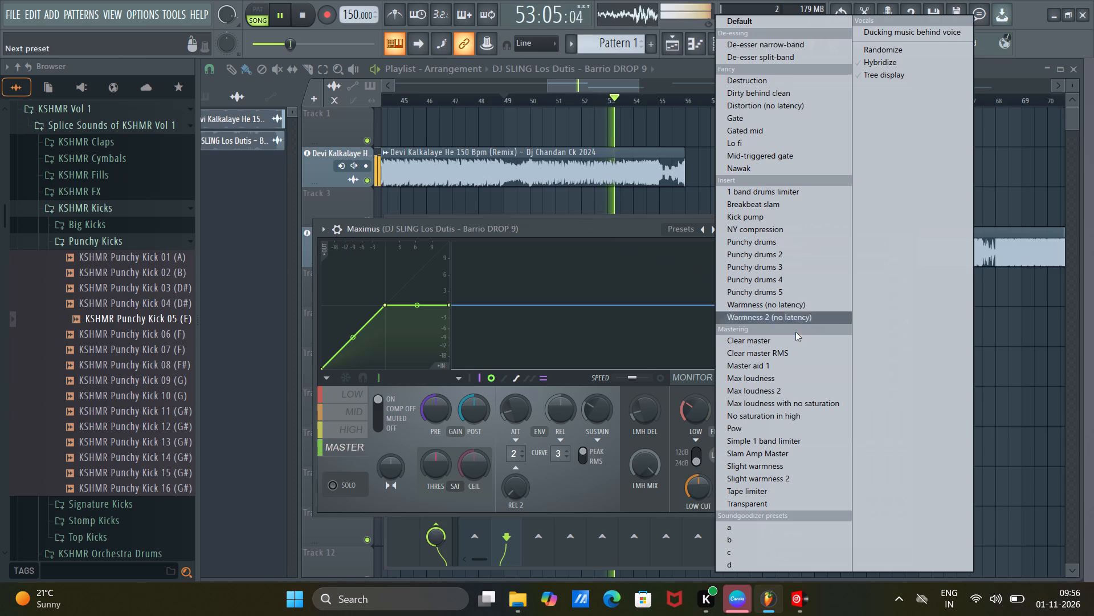
pyautogui.click(765, 354)
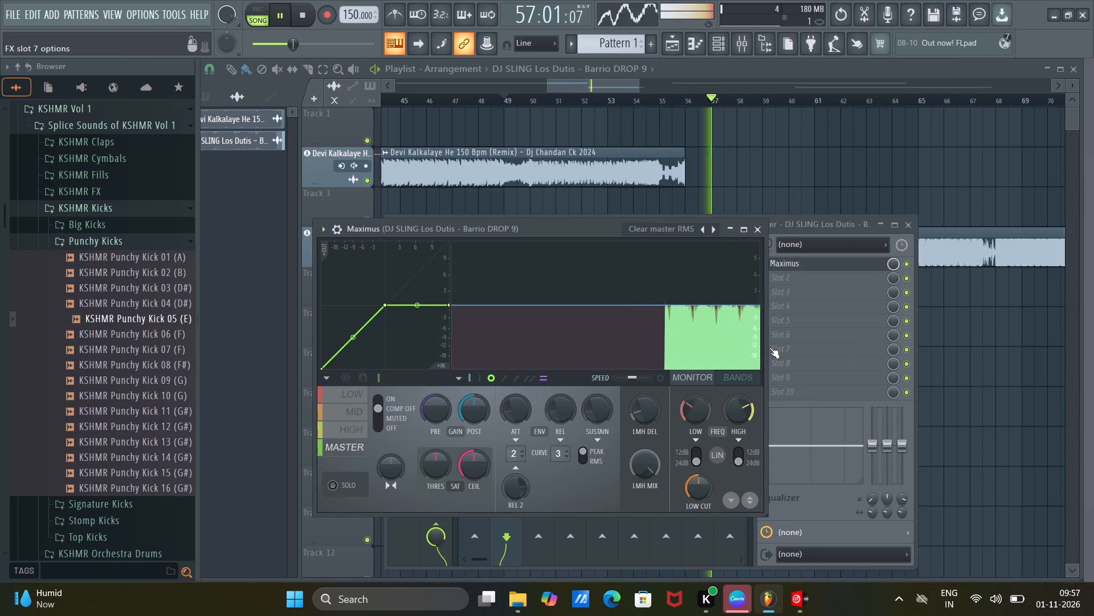
# Set the Maximus LMH mix to 50%.
pyautogui.rightClick(643, 469)
pyautogui.click(684, 550)
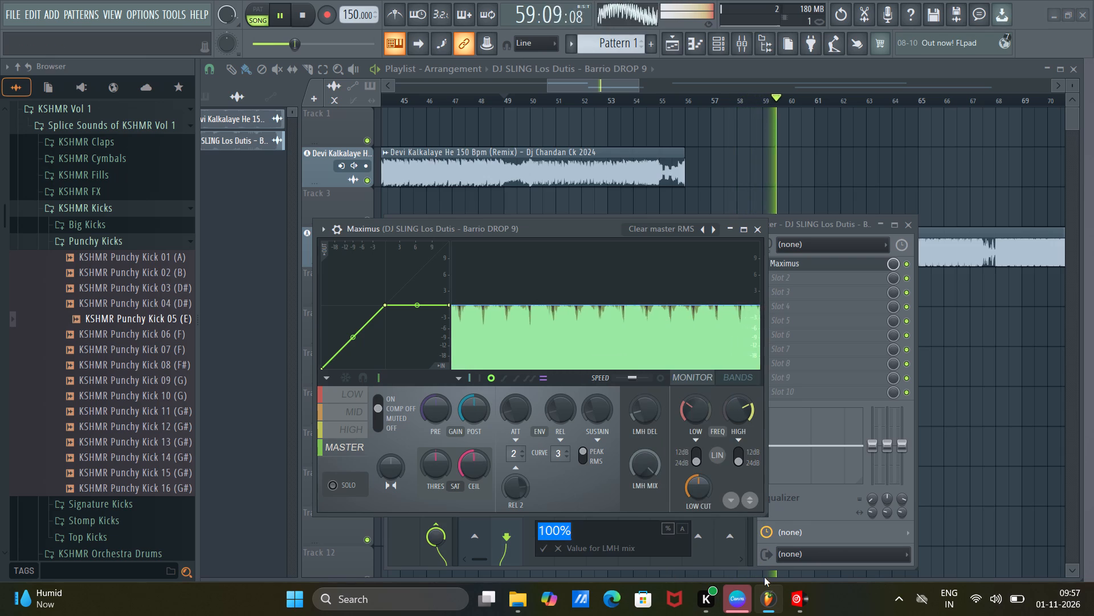
pyautogui.write('50')
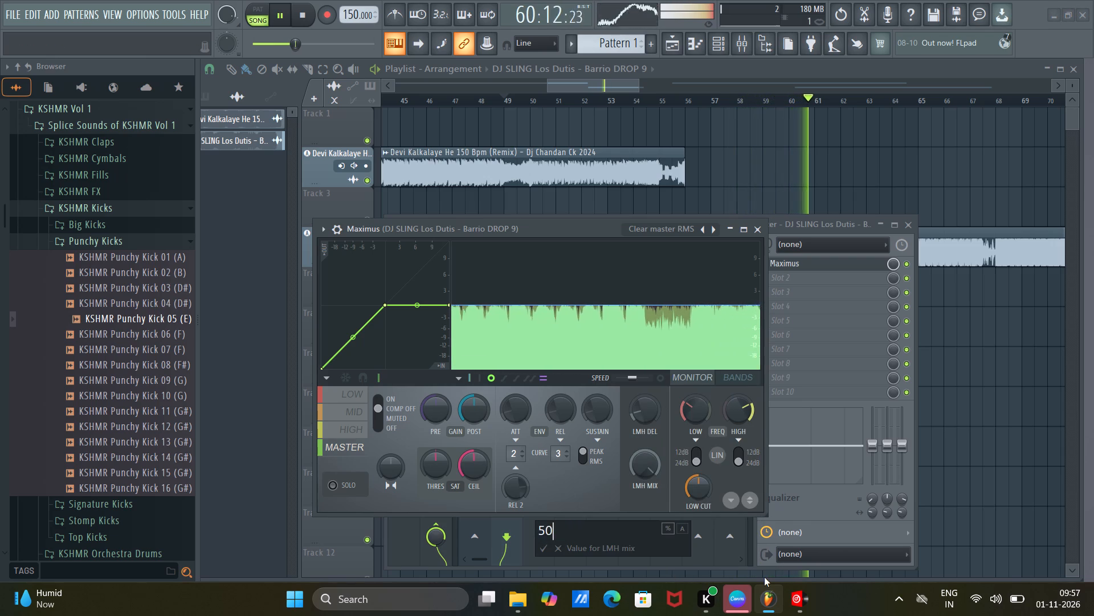
pyautogui.press('Return')
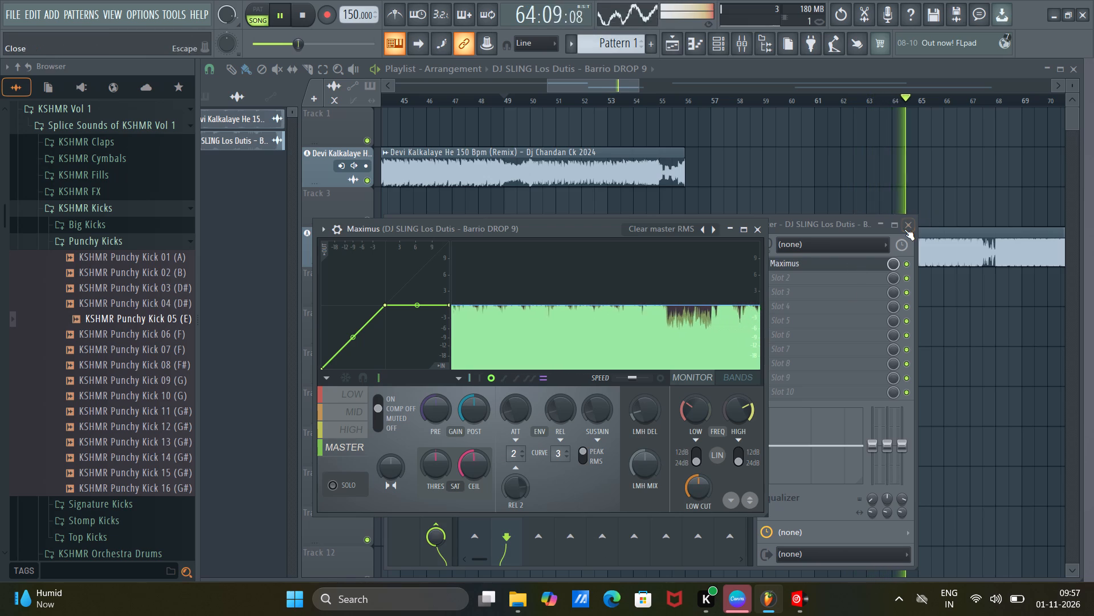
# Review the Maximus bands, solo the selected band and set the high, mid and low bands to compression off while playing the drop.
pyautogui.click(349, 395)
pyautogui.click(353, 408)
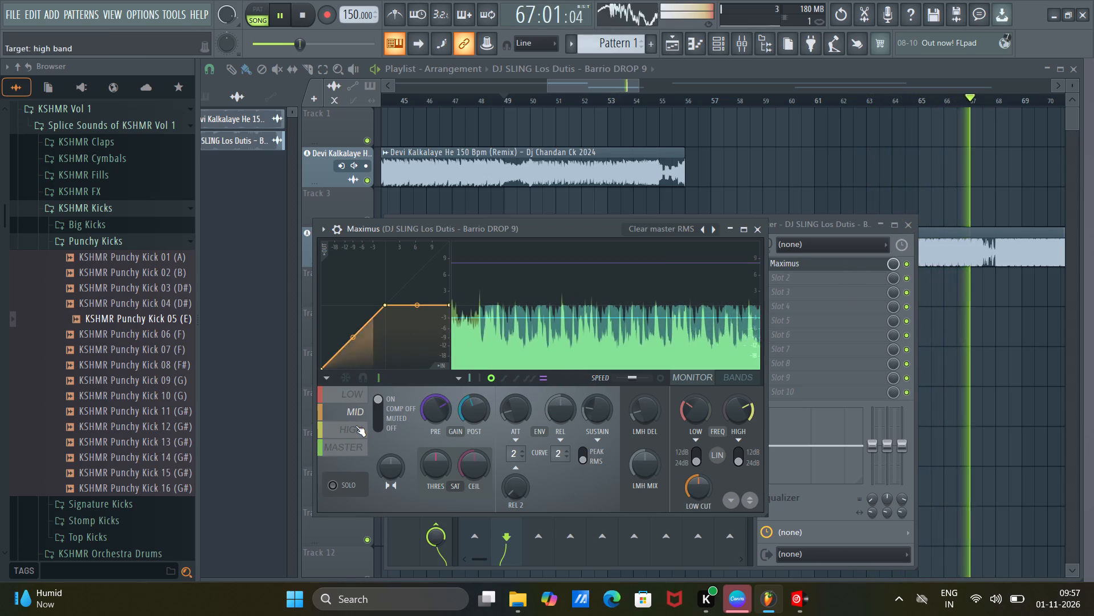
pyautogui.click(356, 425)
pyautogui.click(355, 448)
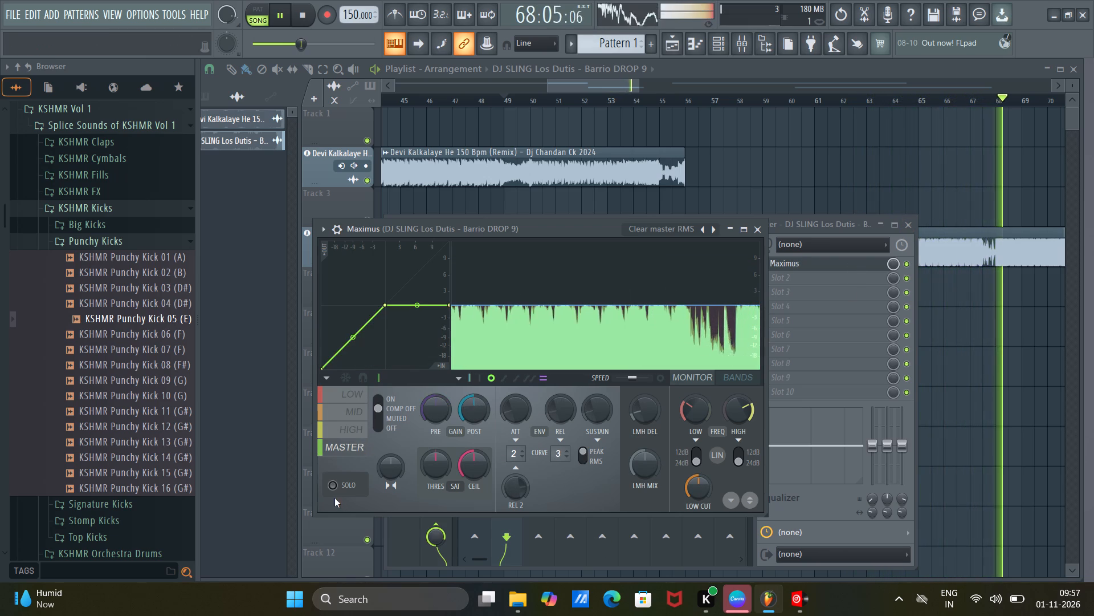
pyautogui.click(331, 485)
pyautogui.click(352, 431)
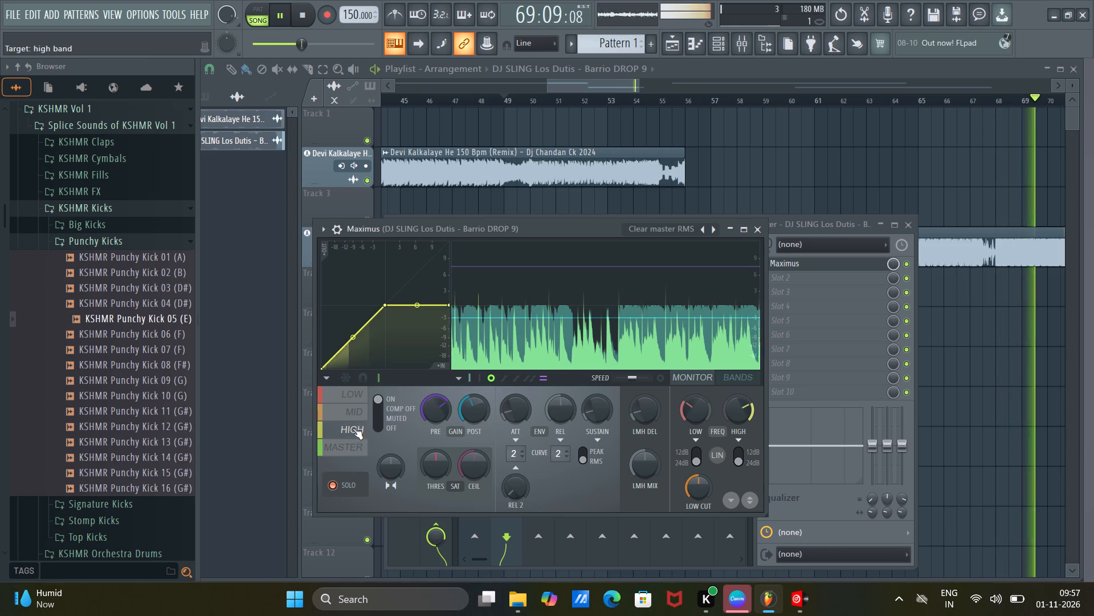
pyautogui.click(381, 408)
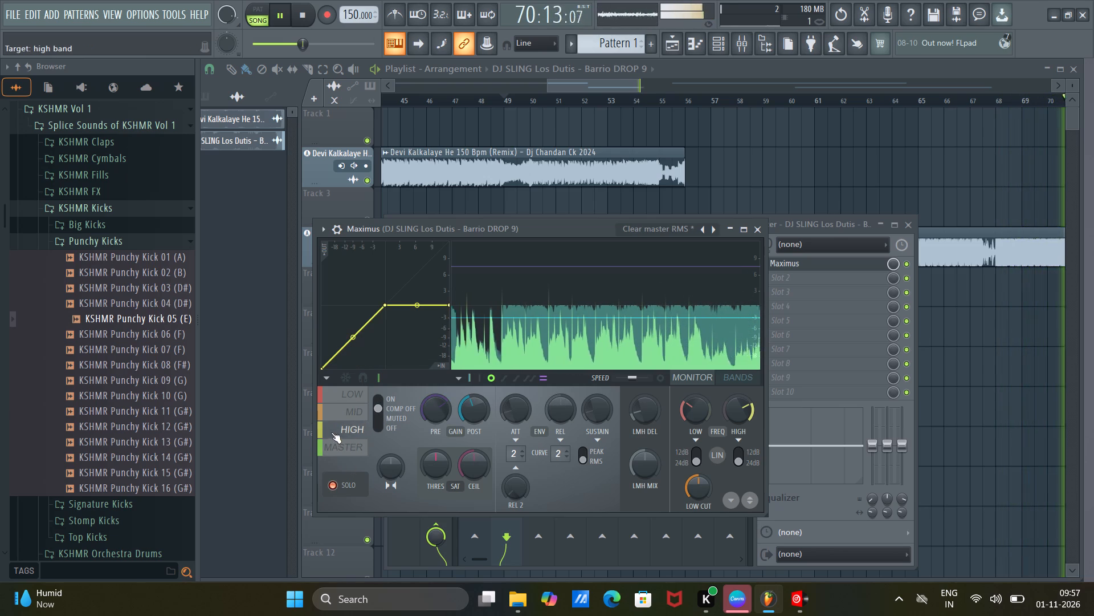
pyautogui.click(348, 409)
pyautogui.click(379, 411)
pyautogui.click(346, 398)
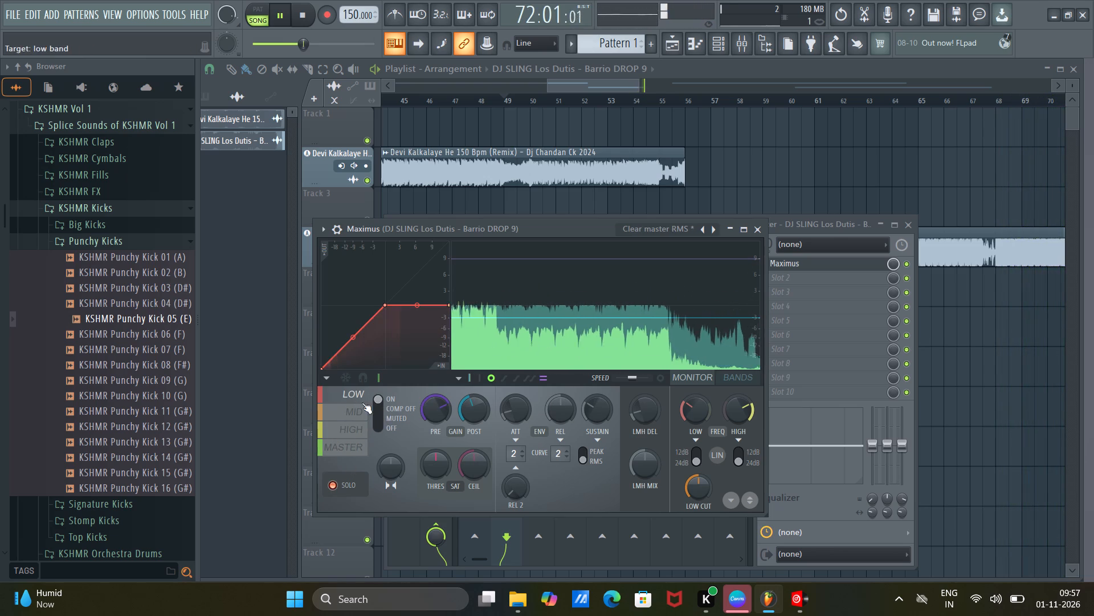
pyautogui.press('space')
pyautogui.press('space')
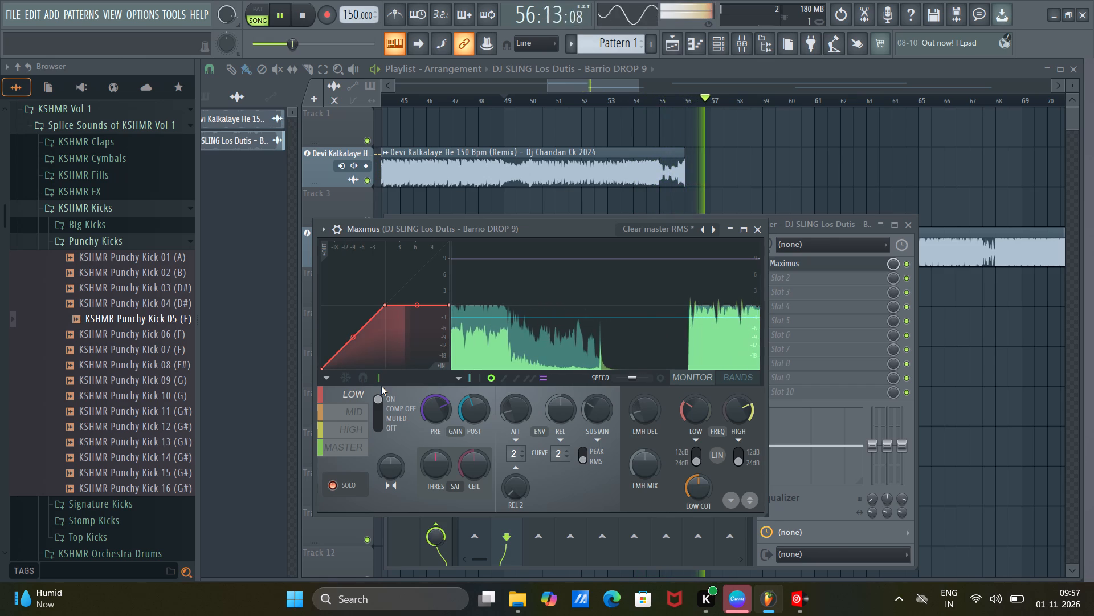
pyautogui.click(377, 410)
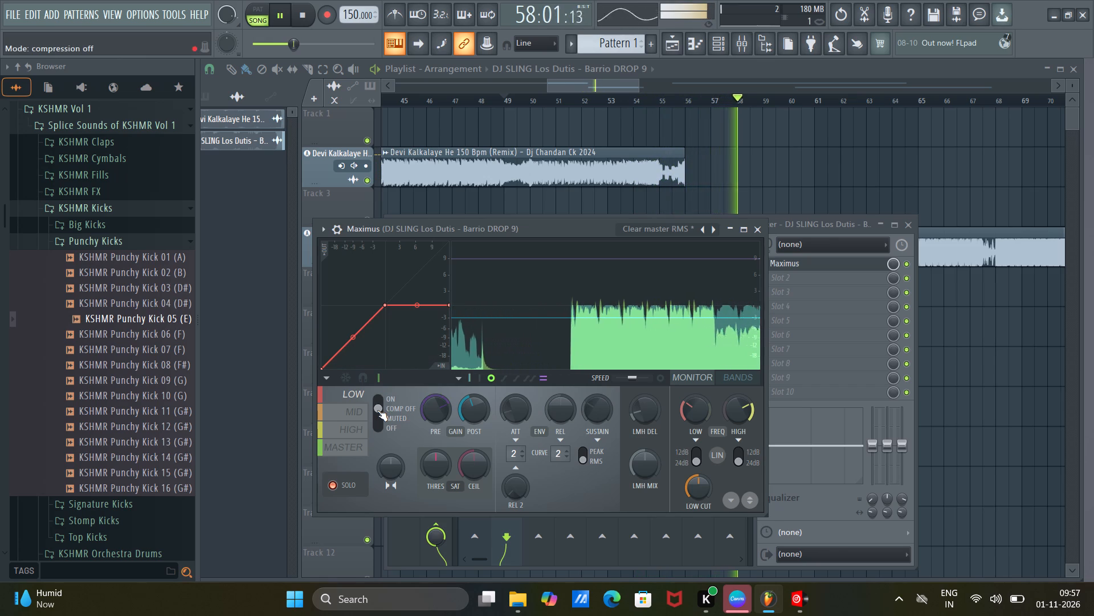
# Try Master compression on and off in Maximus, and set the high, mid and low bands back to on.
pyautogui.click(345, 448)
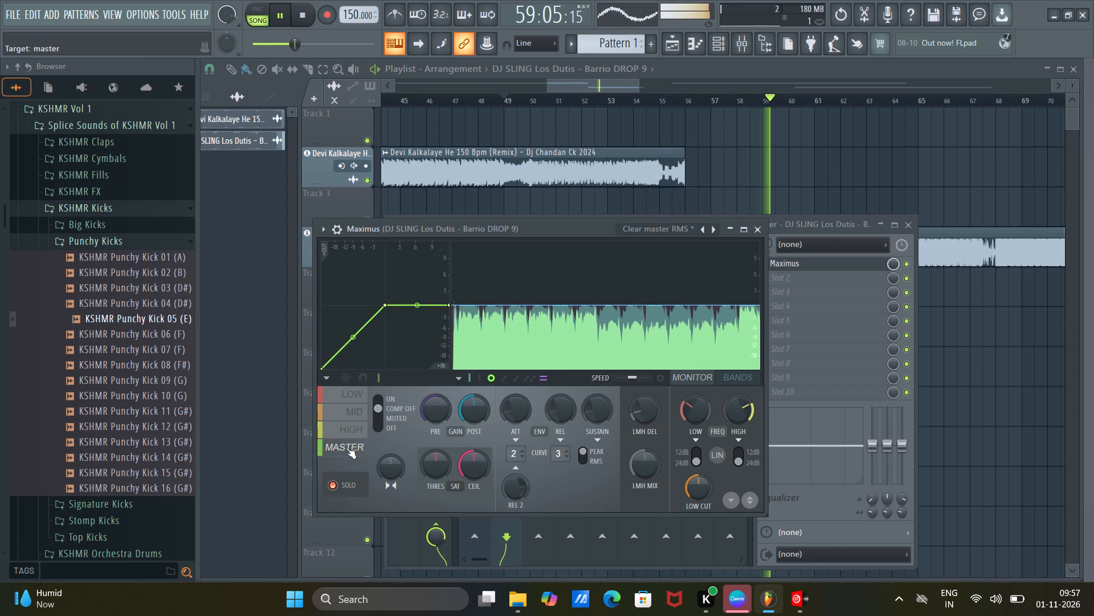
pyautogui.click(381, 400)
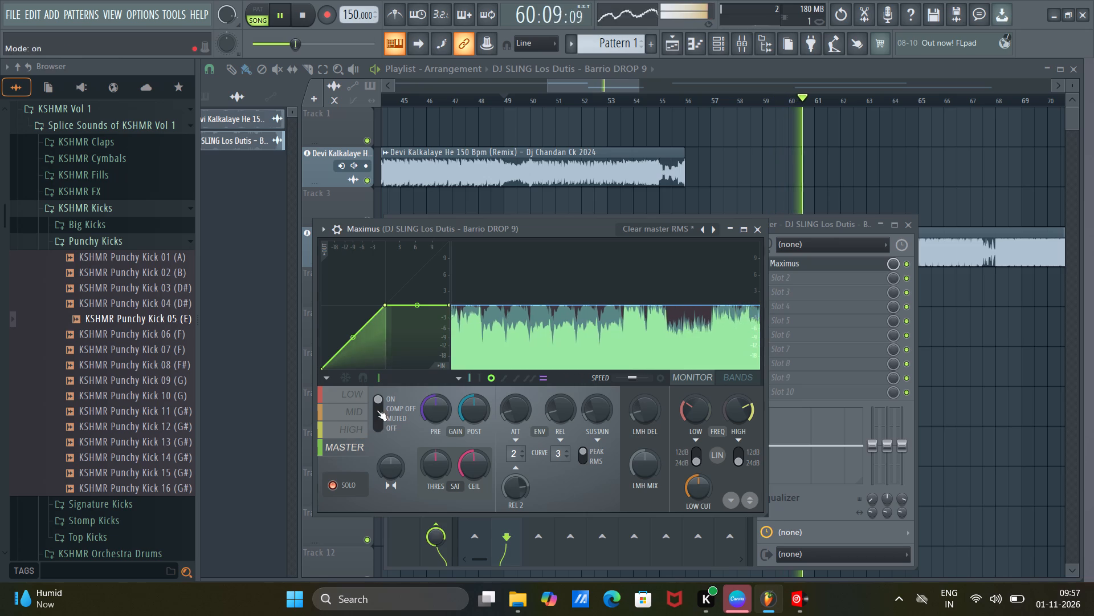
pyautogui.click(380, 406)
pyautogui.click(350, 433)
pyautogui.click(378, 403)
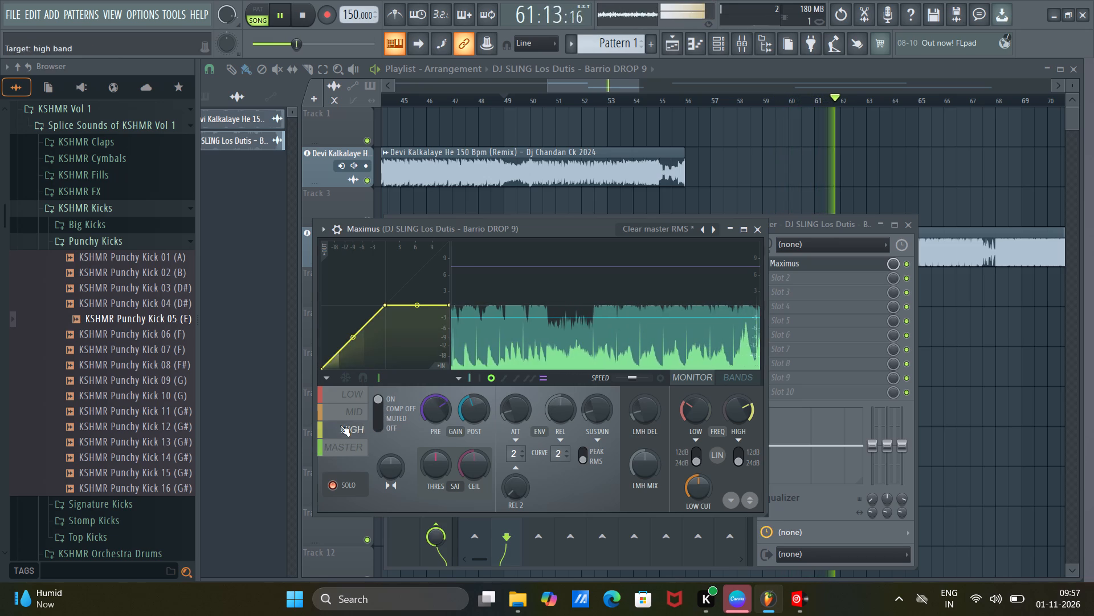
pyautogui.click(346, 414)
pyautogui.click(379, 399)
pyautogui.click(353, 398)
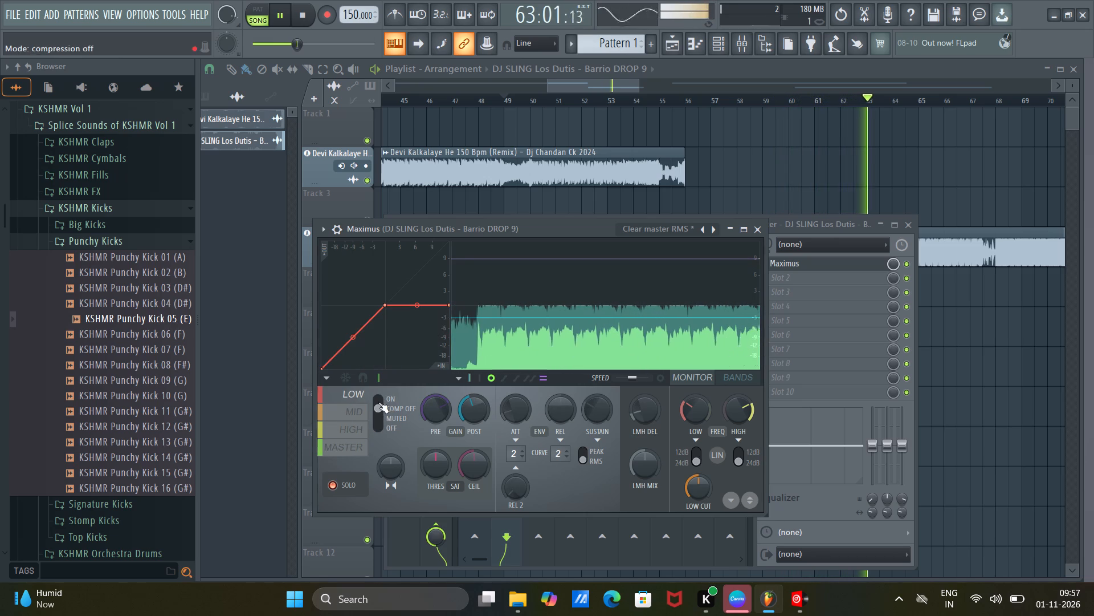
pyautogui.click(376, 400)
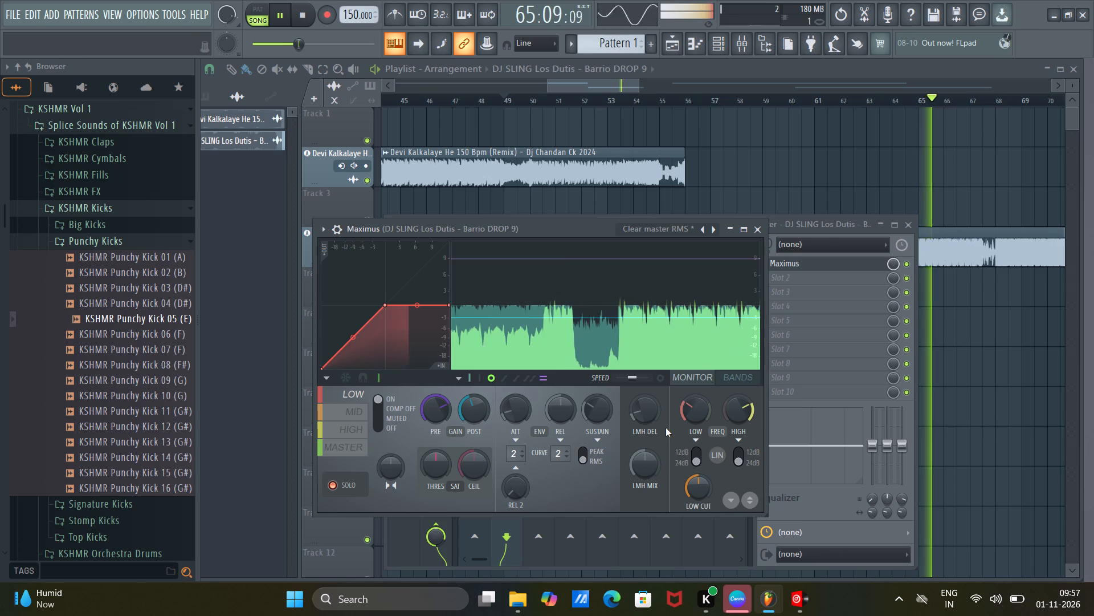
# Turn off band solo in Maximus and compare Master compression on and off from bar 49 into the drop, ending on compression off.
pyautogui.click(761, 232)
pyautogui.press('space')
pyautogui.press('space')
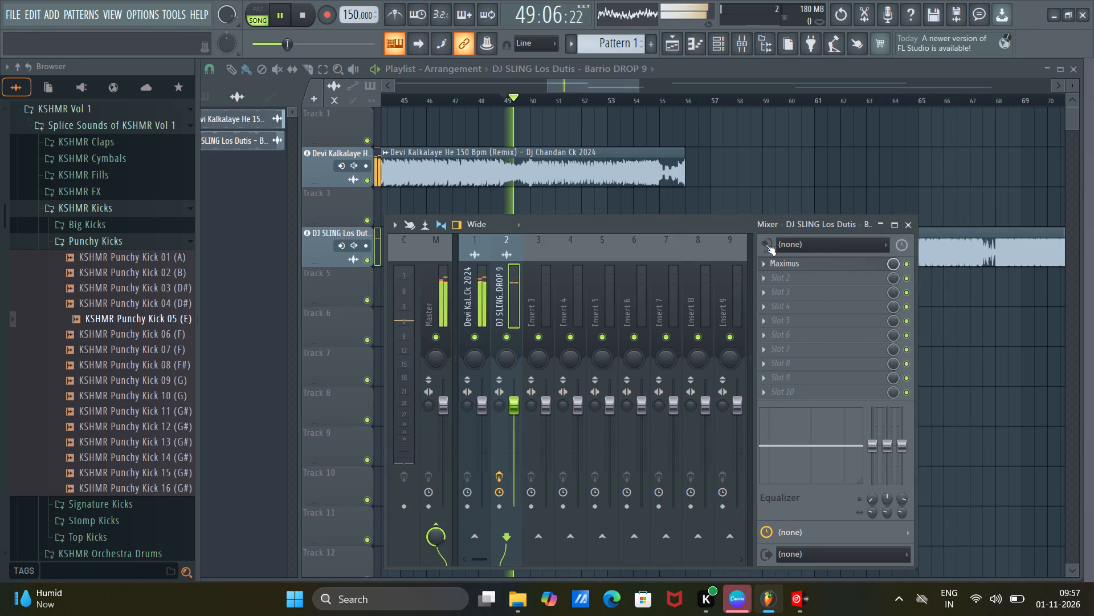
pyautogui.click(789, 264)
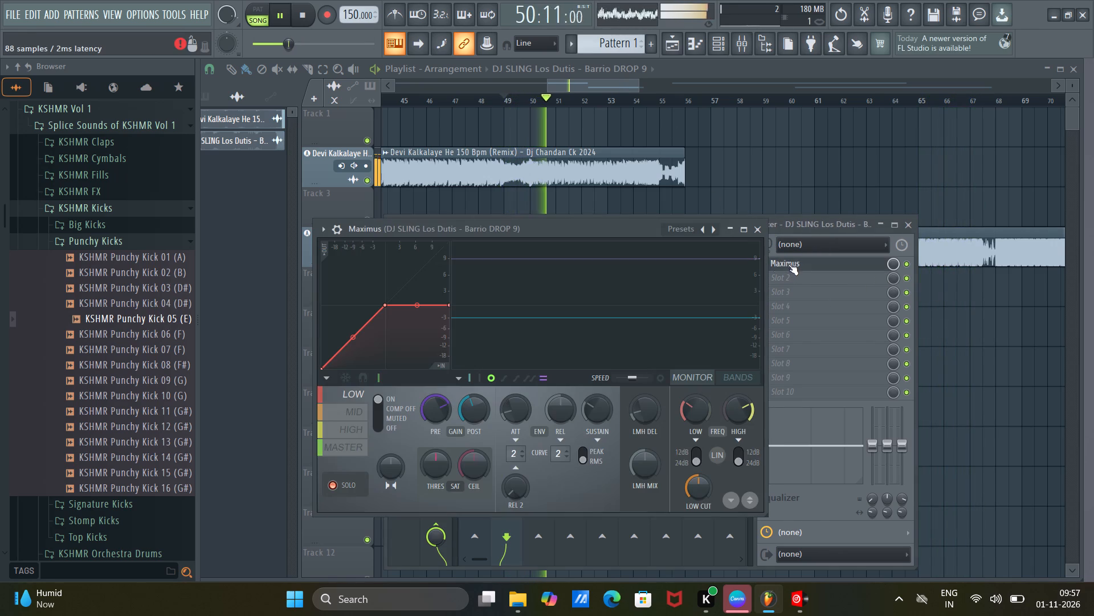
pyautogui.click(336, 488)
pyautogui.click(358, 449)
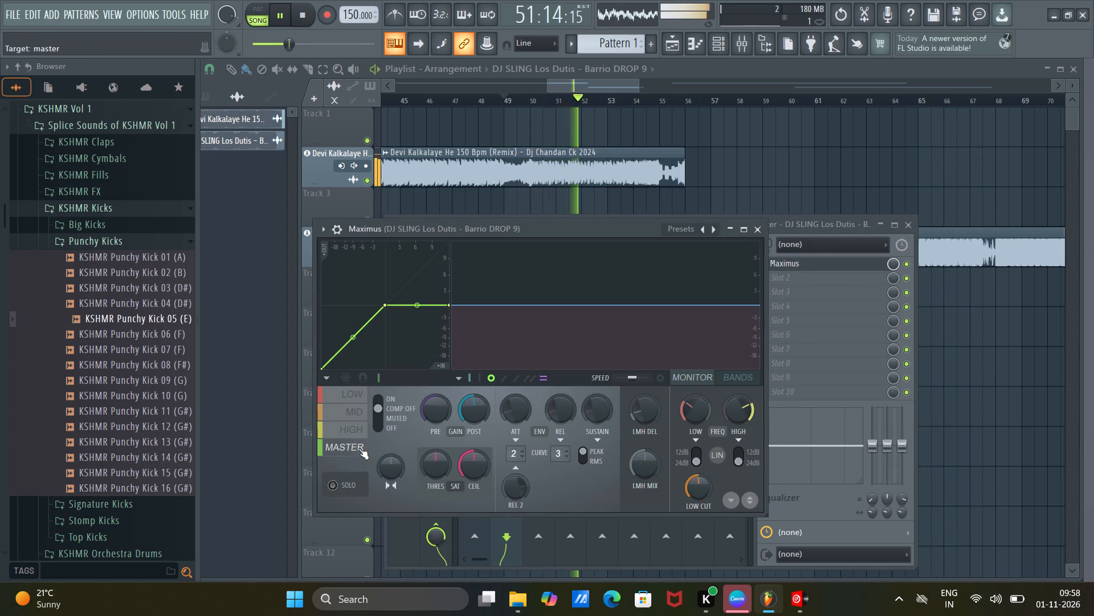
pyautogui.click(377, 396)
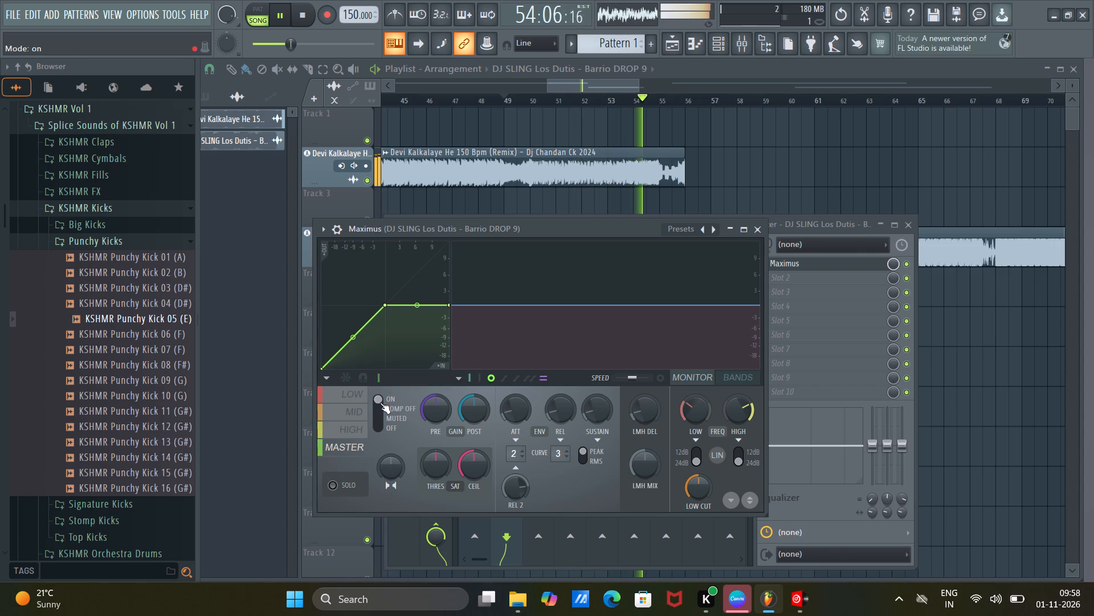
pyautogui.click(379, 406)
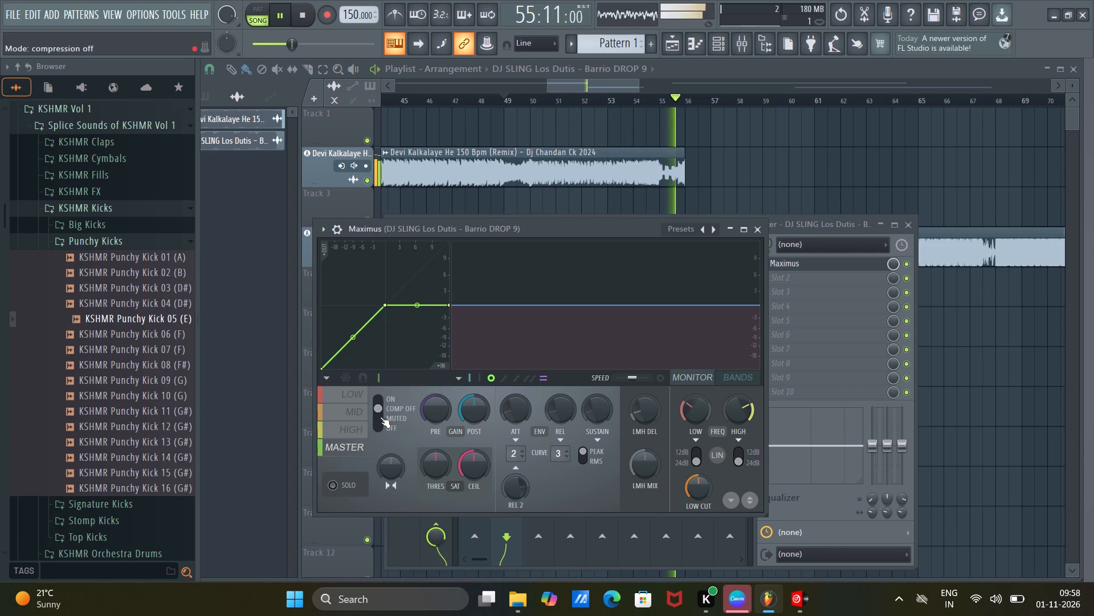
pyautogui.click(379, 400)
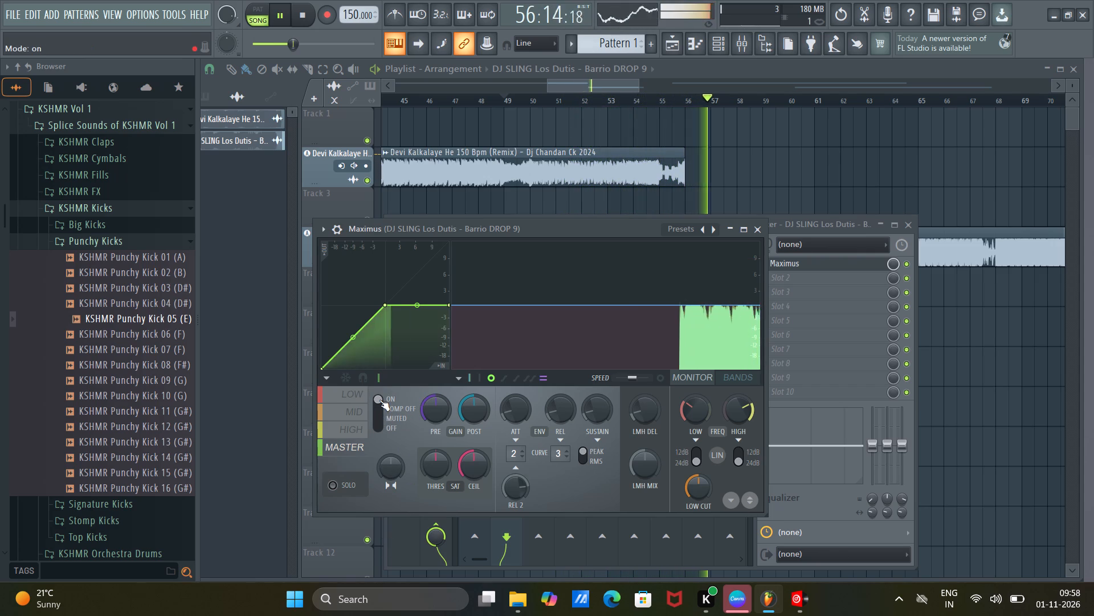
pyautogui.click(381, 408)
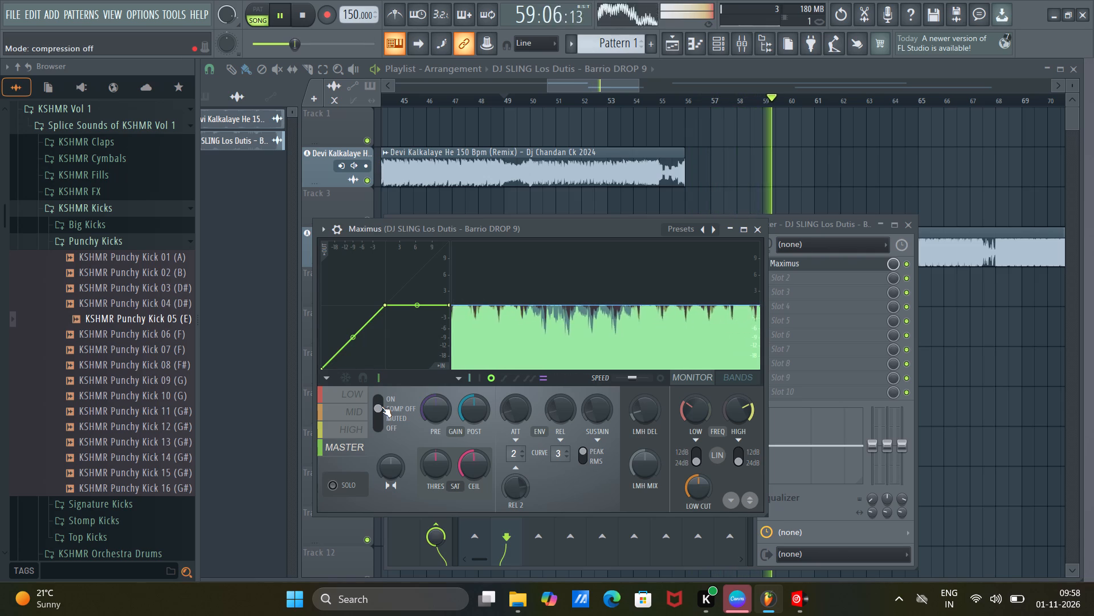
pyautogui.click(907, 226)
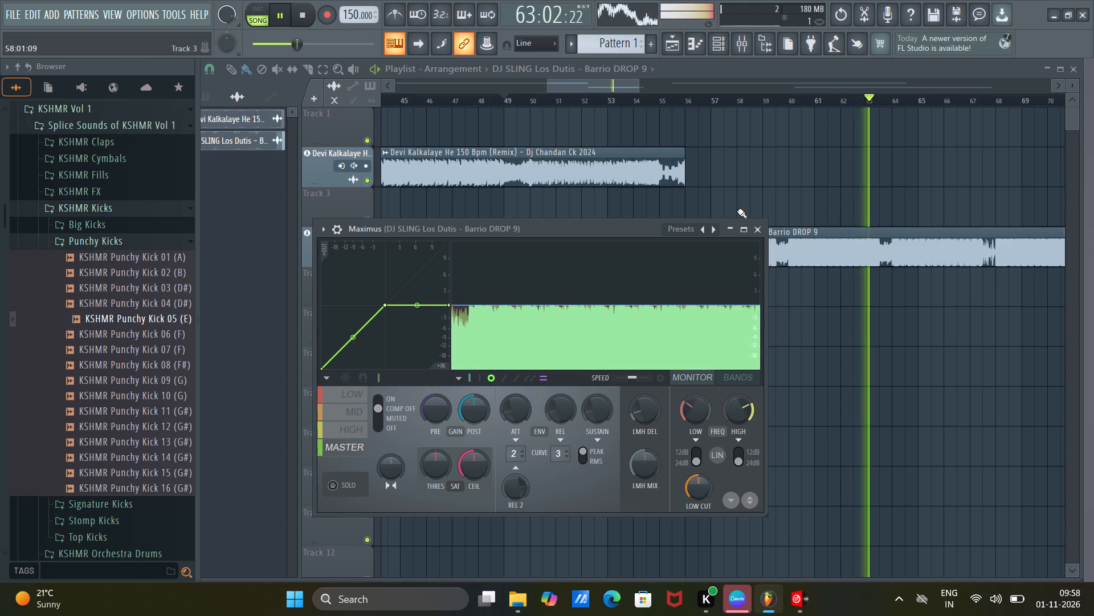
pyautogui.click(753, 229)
# Move the second Devi Kalkalaye He clip earlier to bar 72, directly after the end of the first Los Dutis drop clip.
pyautogui.scroll(-3, 650, 106)
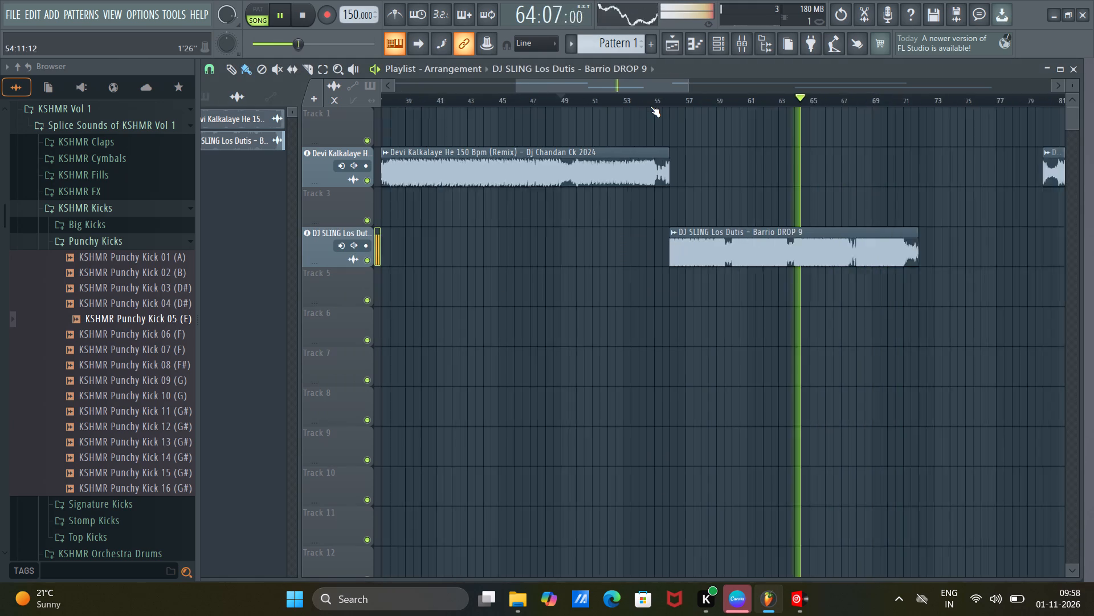
pyautogui.scroll(-4, 650, 106)
pyautogui.moveTo(656, 90); pyautogui.dragTo(701, 94)
pyautogui.click(670, 99)
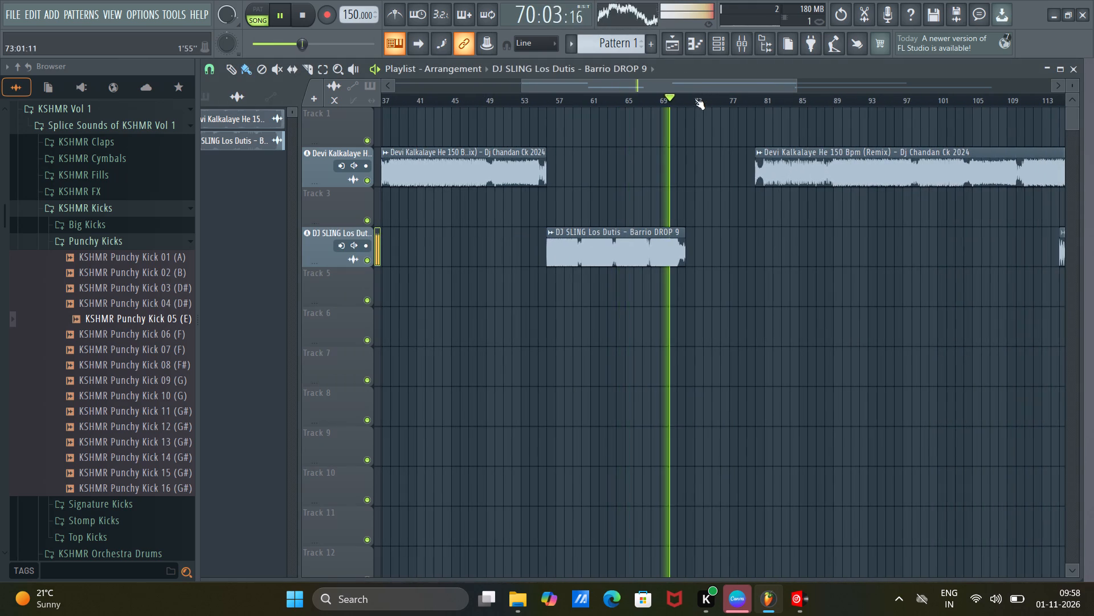
pyautogui.scroll(14, 683, 101)
pyautogui.scroll(-4, 683, 101)
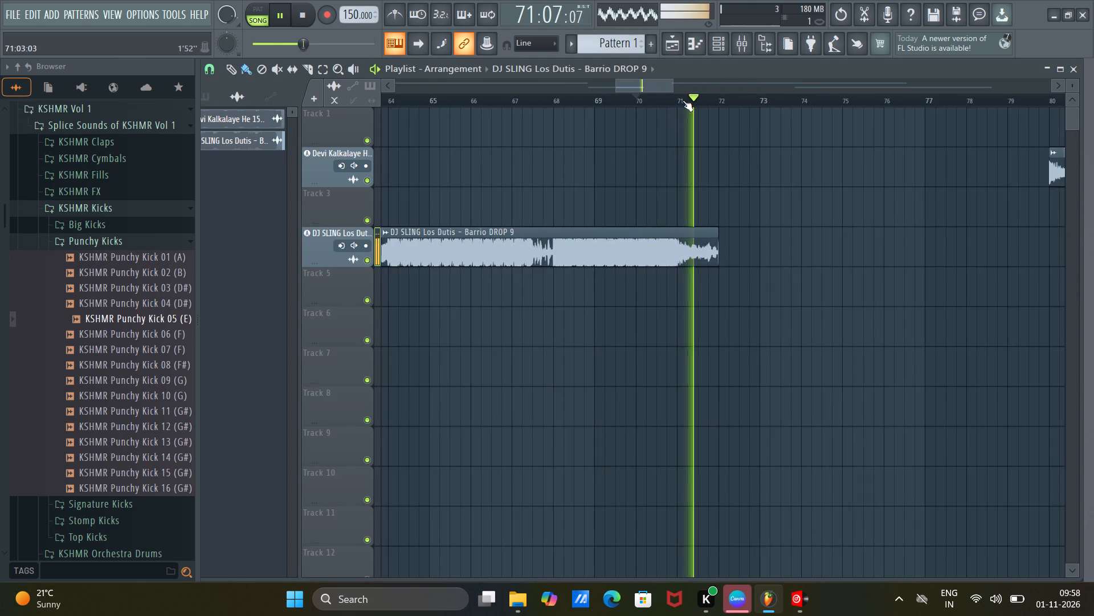
pyautogui.scroll(-1, 683, 100)
pyautogui.moveTo(1036, 174); pyautogui.dragTo(774, 176)
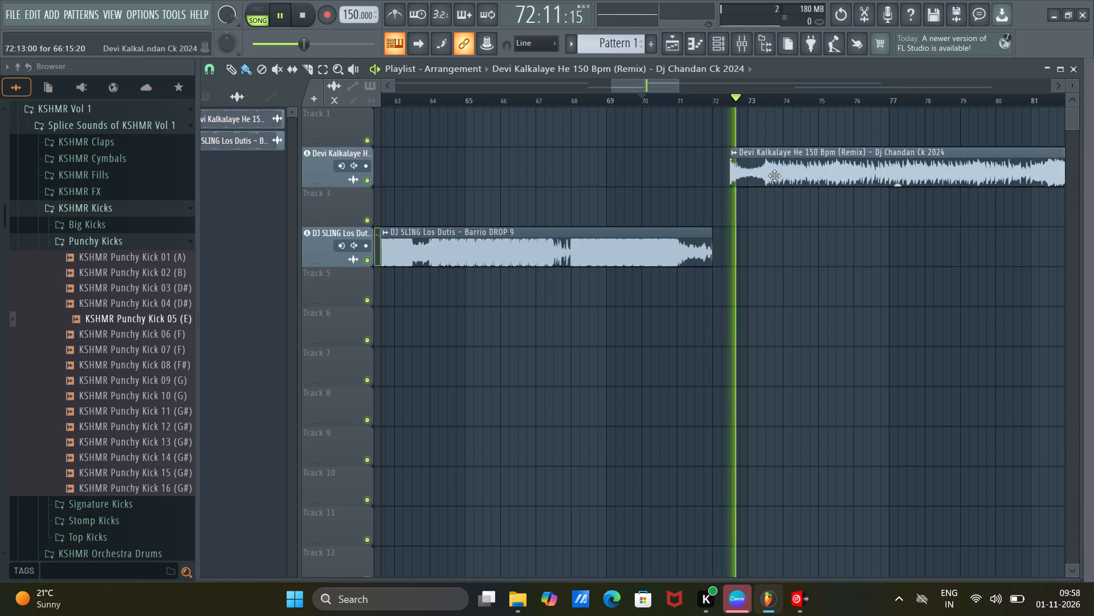
pyautogui.moveTo(774, 176); pyautogui.dragTo(753, 173)
# Play from about bar 70 to check the transition from the first Los Dutis drop into the Devi Kalkalaye He clip at bar 72.
pyautogui.press('space')
pyautogui.press('space')
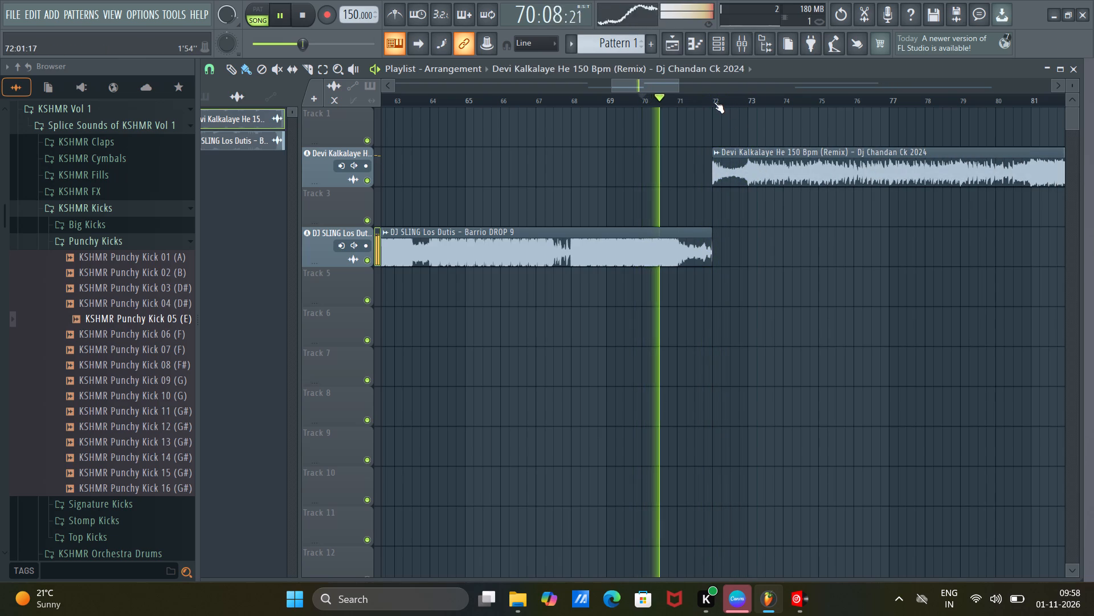
pyautogui.scroll(11, 714, 102)
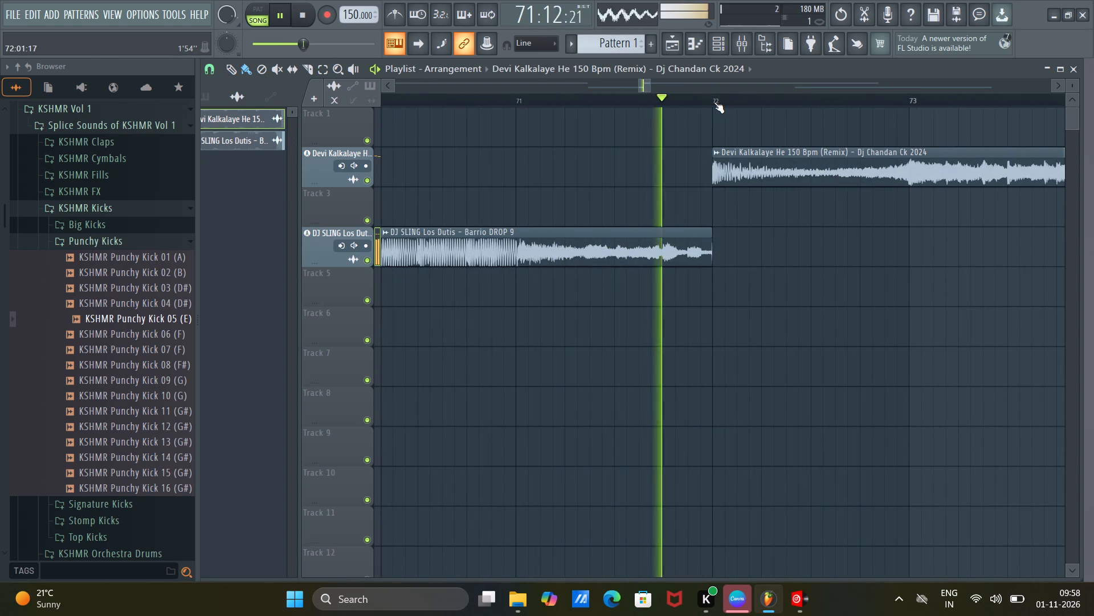
pyautogui.scroll(-4, 714, 102)
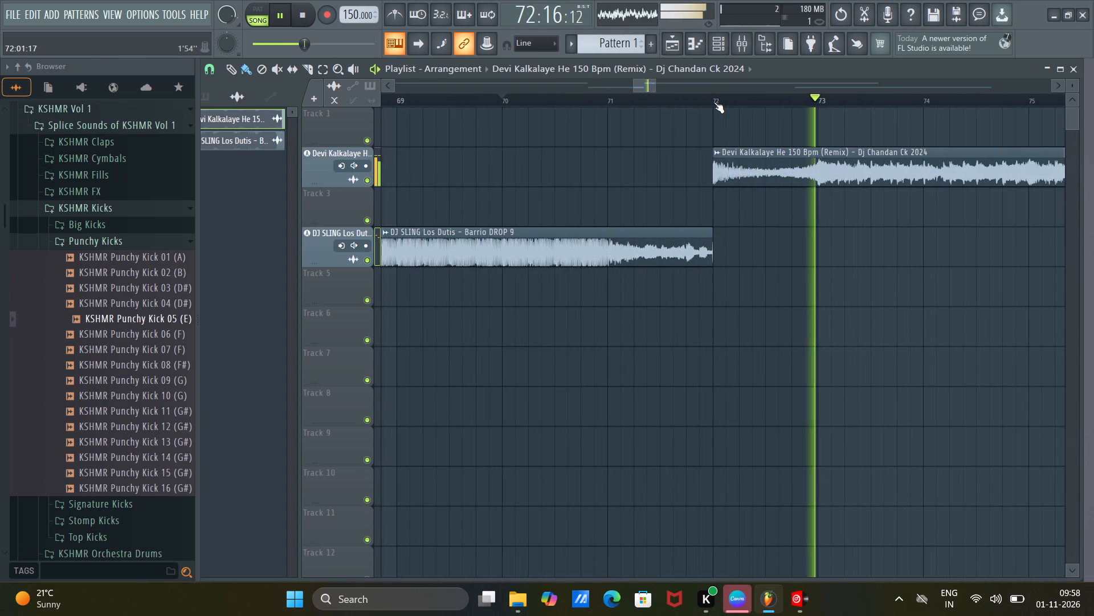
pyautogui.scroll(-15, 713, 102)
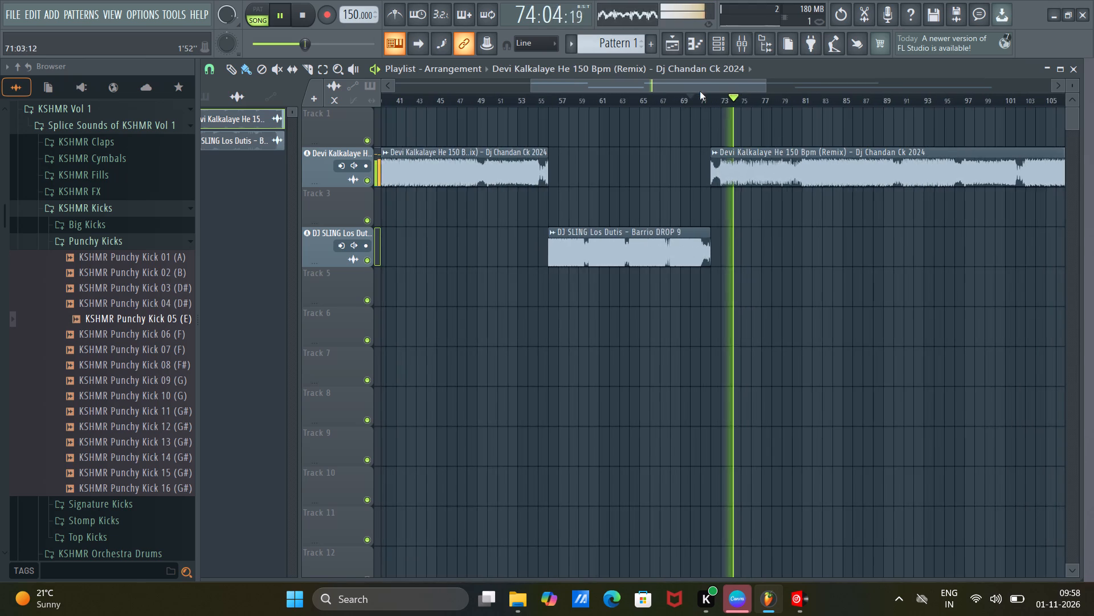
# Audition the second Devi Kalkalaye He clip at several points up to about bar 103 and examine the waveform break there.
pyautogui.moveTo(697, 82); pyautogui.dragTo(740, 95)
pyautogui.click(675, 95)
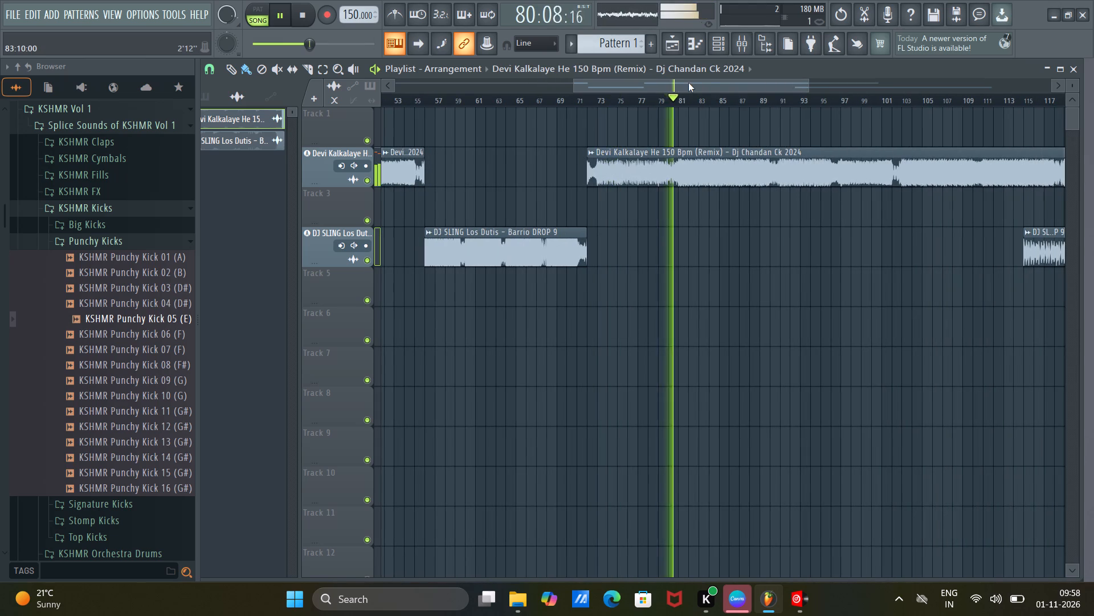
pyautogui.moveTo(688, 83); pyautogui.dragTo(704, 88)
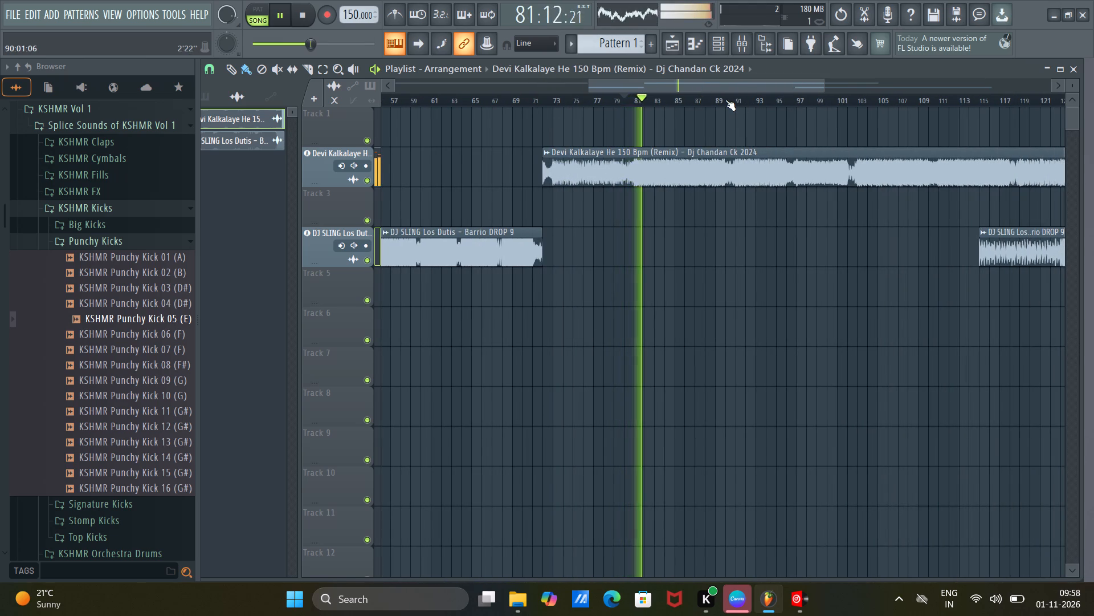
pyautogui.click(725, 99)
pyautogui.moveTo(734, 88); pyautogui.dragTo(760, 95)
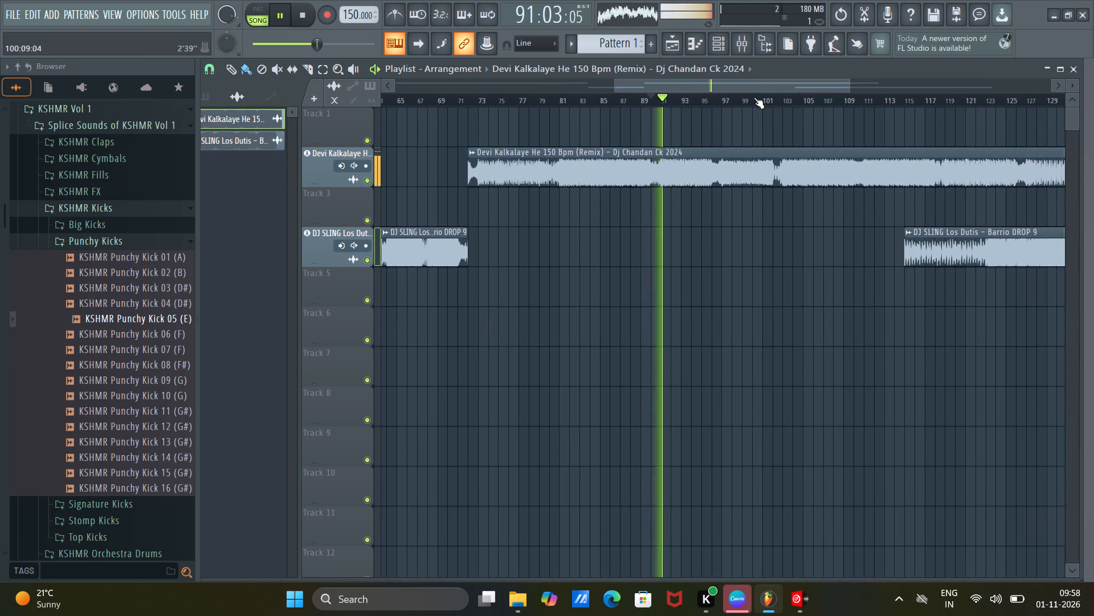
pyautogui.click(714, 99)
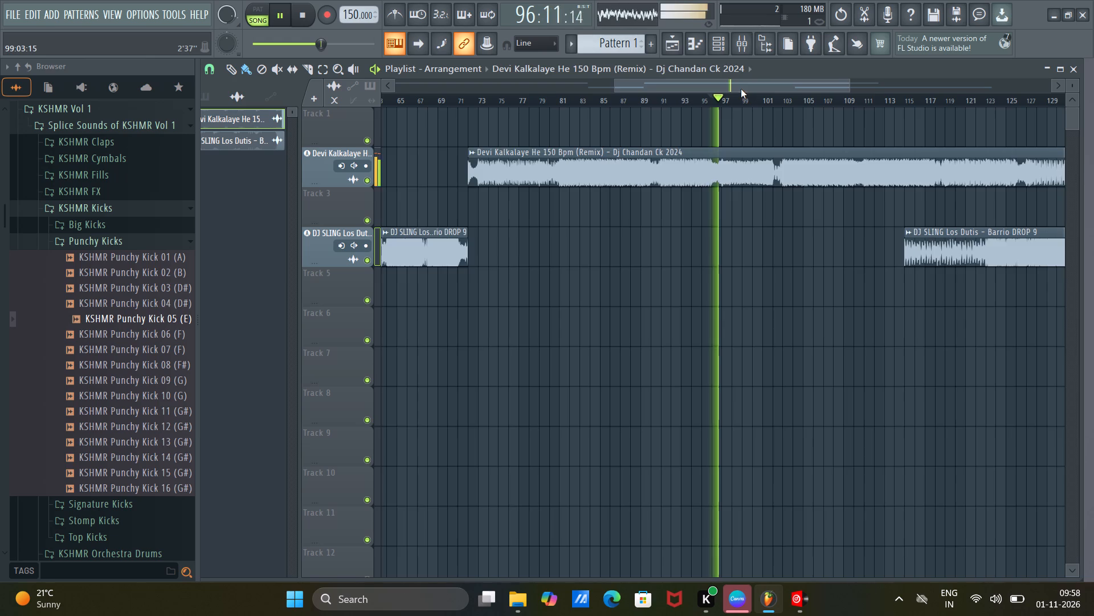
pyautogui.moveTo(741, 89); pyautogui.dragTo(768, 98)
pyautogui.click(695, 98)
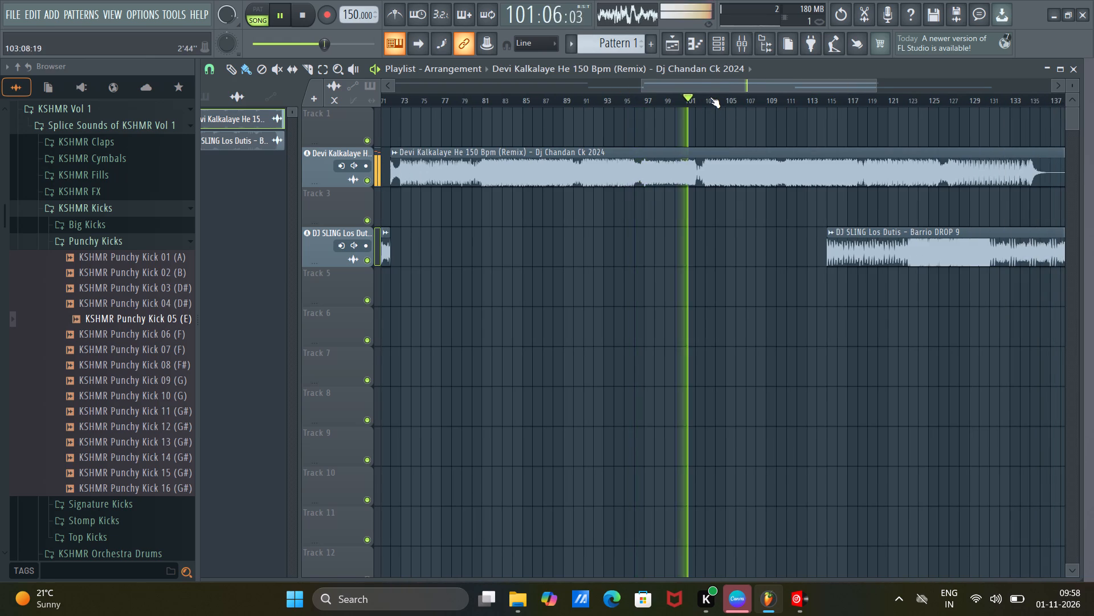
pyautogui.scroll(7, 710, 97)
pyautogui.scroll(-4, 710, 96)
pyautogui.scroll(2, 709, 96)
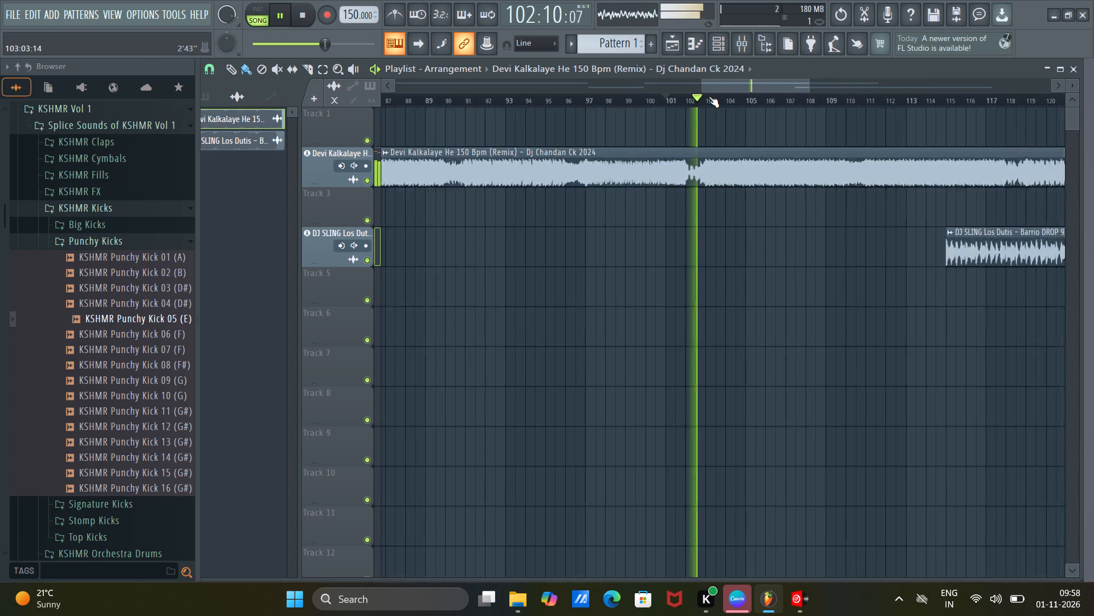
pyautogui.scroll(7, 709, 96)
pyautogui.scroll(-12, 709, 96)
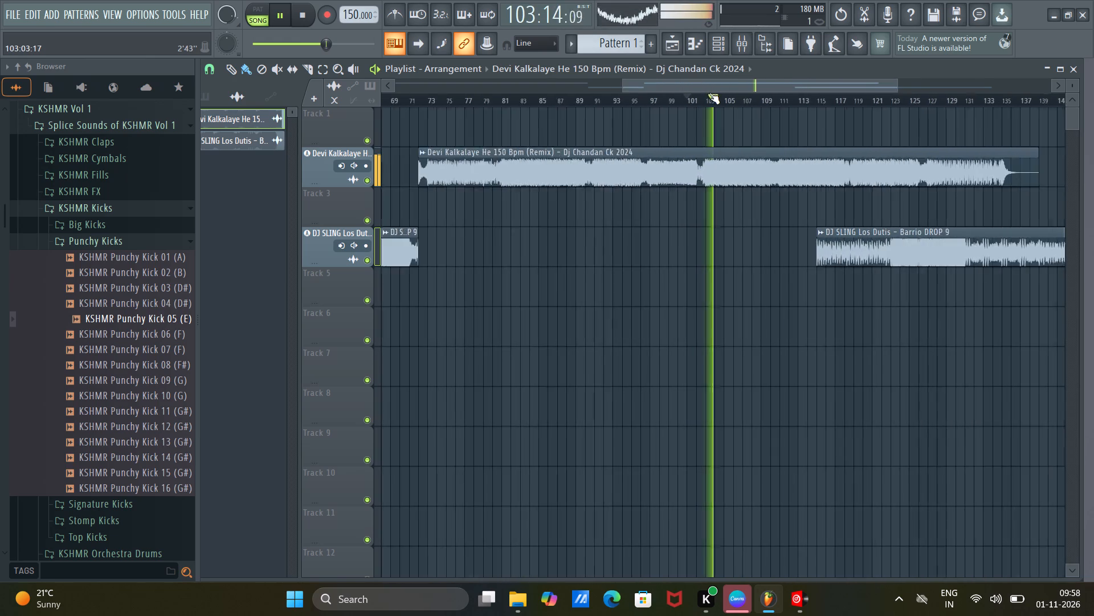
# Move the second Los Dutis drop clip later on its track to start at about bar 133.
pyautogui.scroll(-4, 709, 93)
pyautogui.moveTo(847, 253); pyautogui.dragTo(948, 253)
# Audition the second Devi Kalkalaye He clip and shorten its end to just before bar 103.
pyautogui.click(784, 104)
pyautogui.click(813, 100)
pyautogui.click(846, 94)
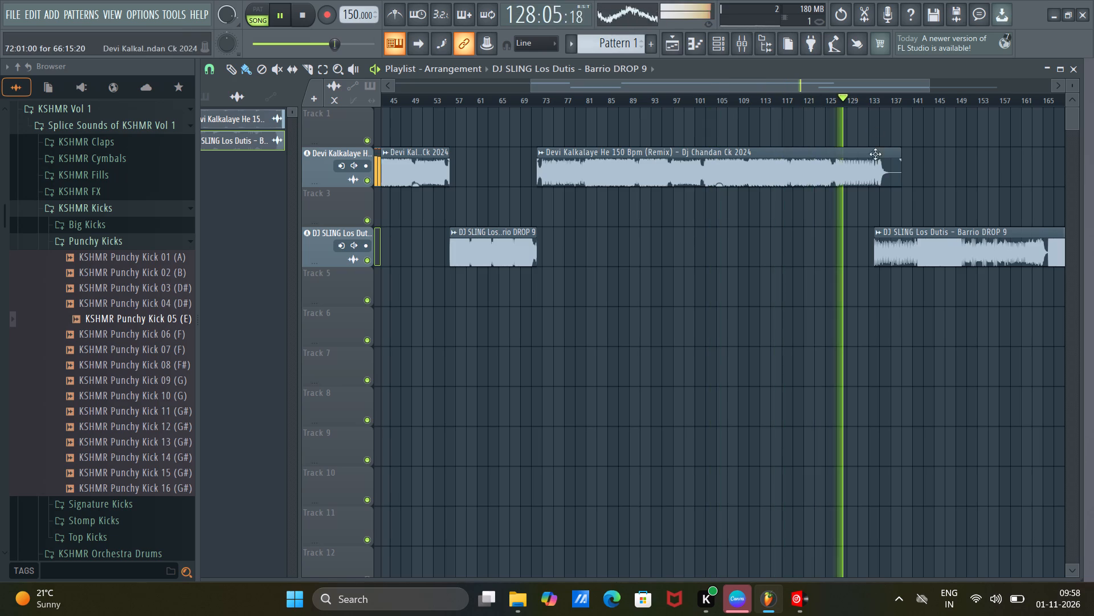
pyautogui.moveTo(900, 155); pyautogui.dragTo(695, 156)
pyautogui.click(629, 96)
pyautogui.click(644, 95)
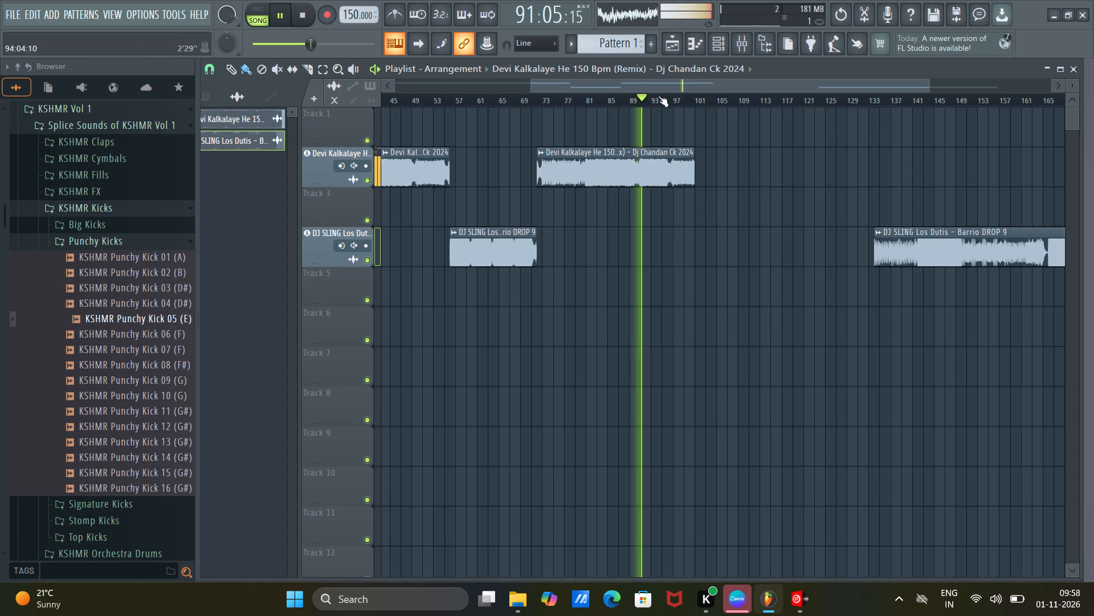
pyautogui.click(660, 96)
pyautogui.moveTo(695, 149); pyautogui.dragTo(704, 152)
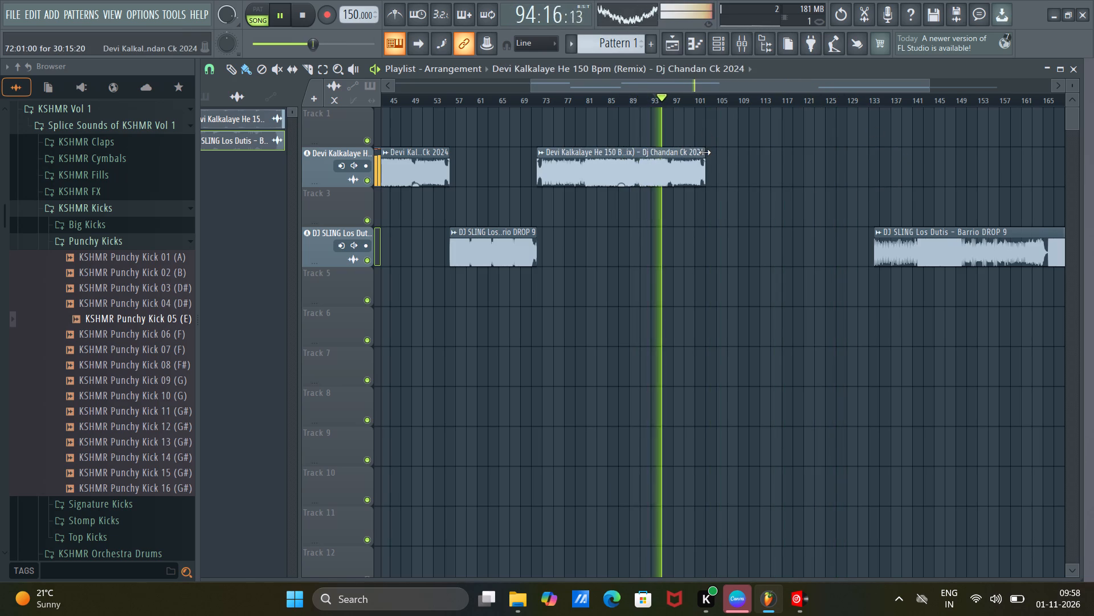
pyautogui.moveTo(704, 152); pyautogui.dragTo(706, 152)
# Fine-tune the end of the second Devi Kalkalaye He clip so it stops exactly at bar 103.
pyautogui.scroll(7, 700, 99)
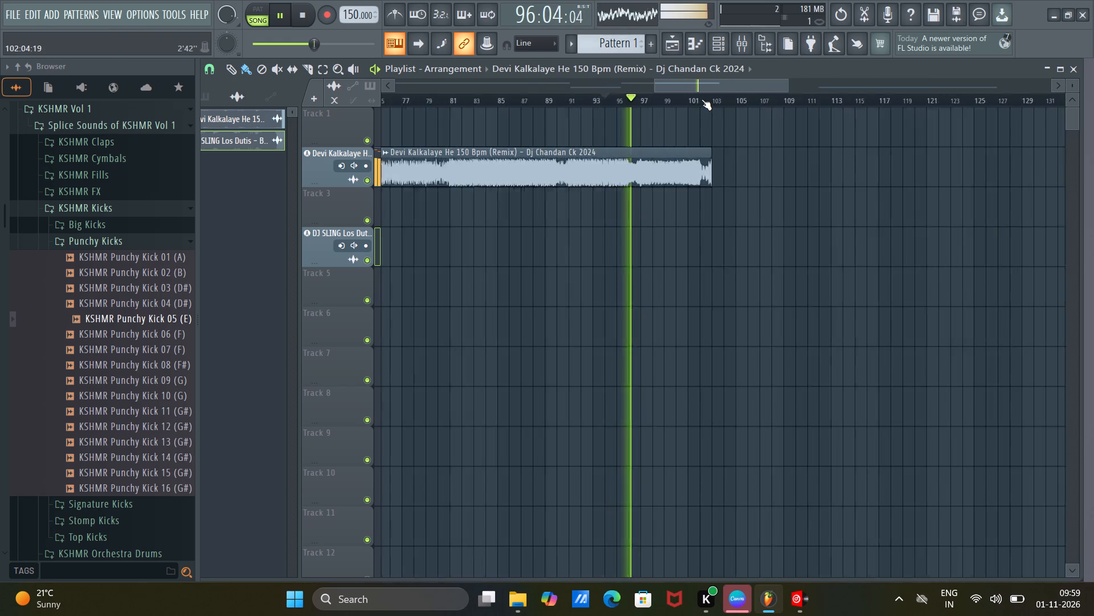
pyautogui.scroll(17, 701, 99)
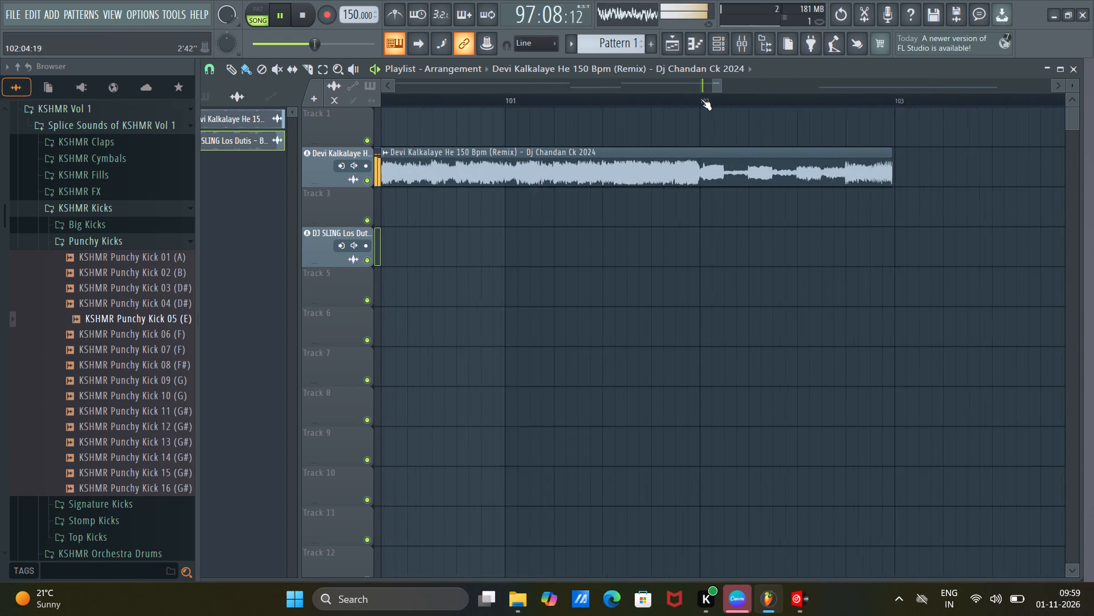
pyautogui.scroll(3, 701, 99)
pyautogui.press('Right')
pyautogui.press('Right')
pyautogui.press('Right')
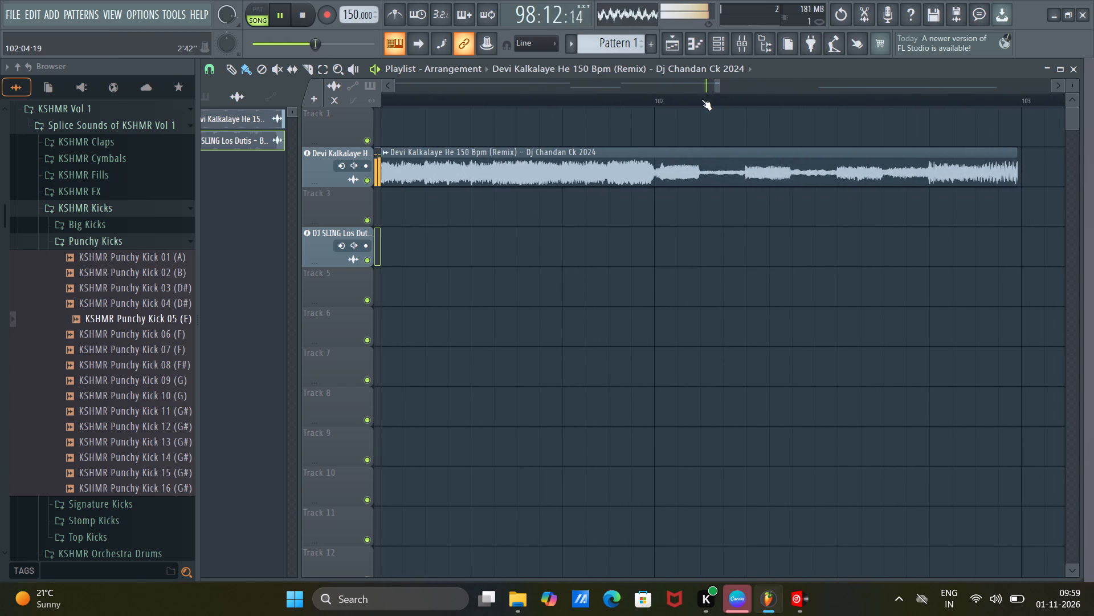
pyautogui.press('Right')
pyautogui.press('Right')
pyautogui.press('Right')
pyautogui.scroll(8, 791, 98)
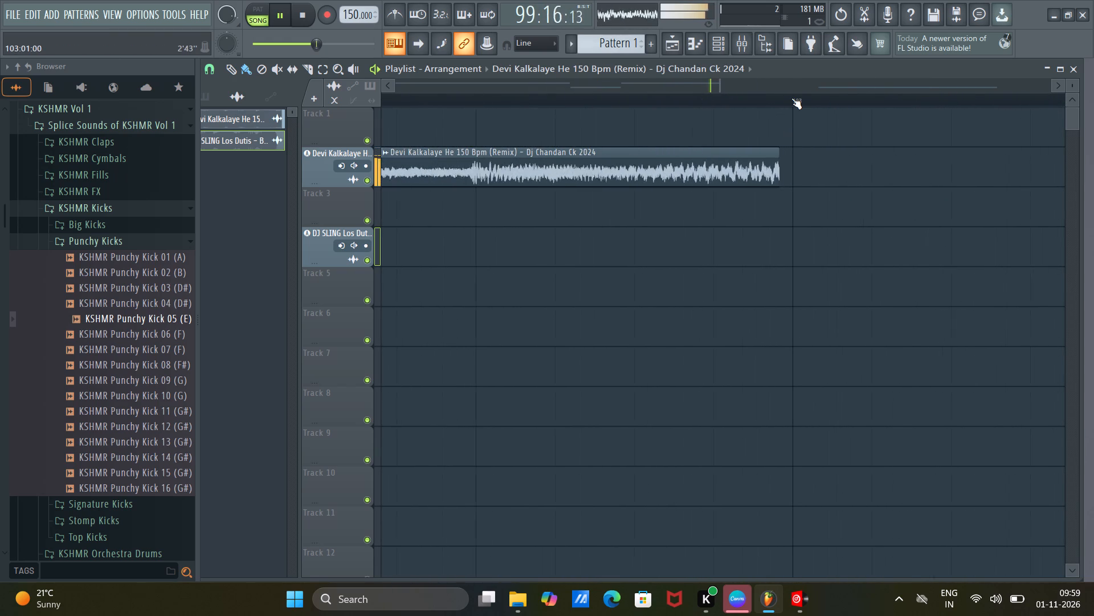
pyautogui.scroll(13, 791, 98)
pyautogui.keyDown('alt'); pyautogui.moveTo(773, 154); pyautogui.dragTo(777, 156); pyautogui.keyUp('alt')
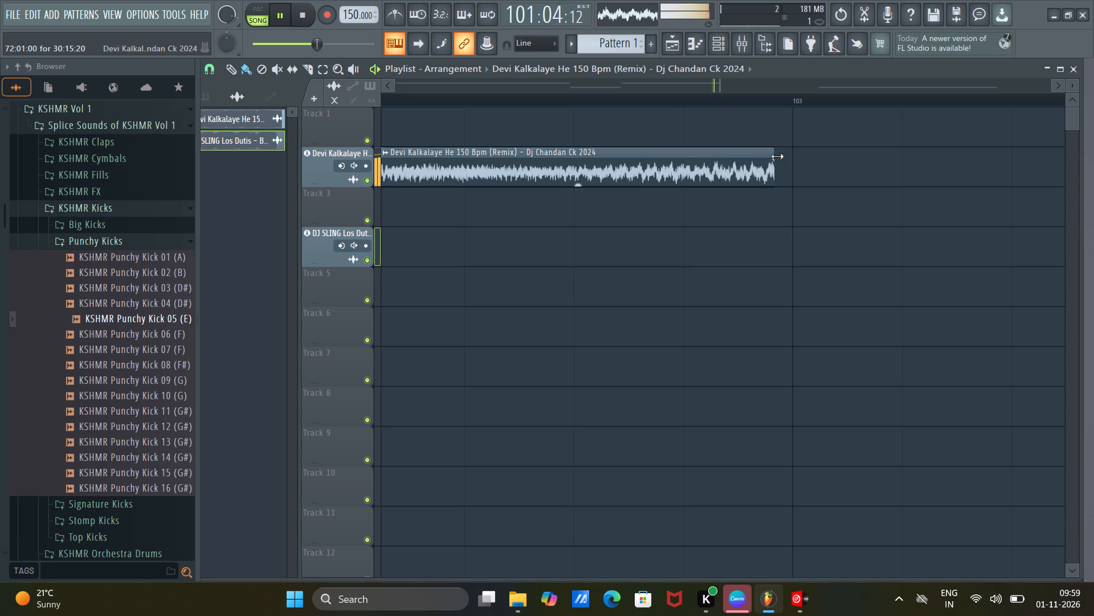
pyautogui.keyDown('alt'); pyautogui.moveTo(777, 156); pyautogui.dragTo(792, 161); pyautogui.keyUp('alt')
# Play past the cut at bar 103 and examine the trimmed end of the second Devi Kalkalaye He clip.
pyautogui.scroll(-7, 798, 96)
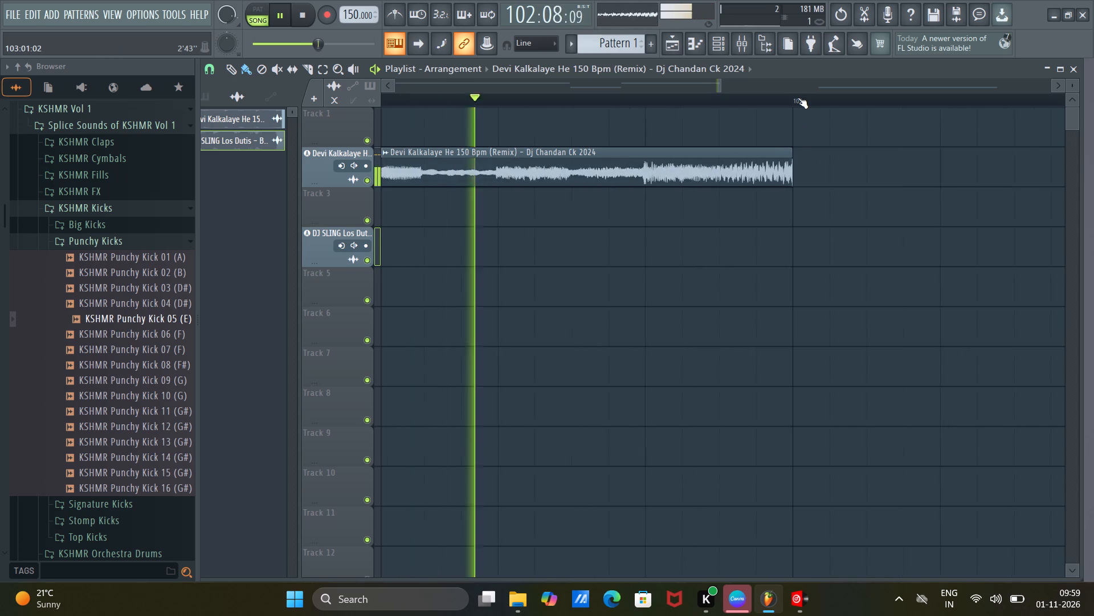
pyautogui.press('Down')
pyautogui.press('Down')
pyautogui.scroll(4, 795, 179)
pyautogui.press('Up')
pyautogui.press('Up')
pyautogui.press('Up')
pyautogui.scroll(4, 795, 173)
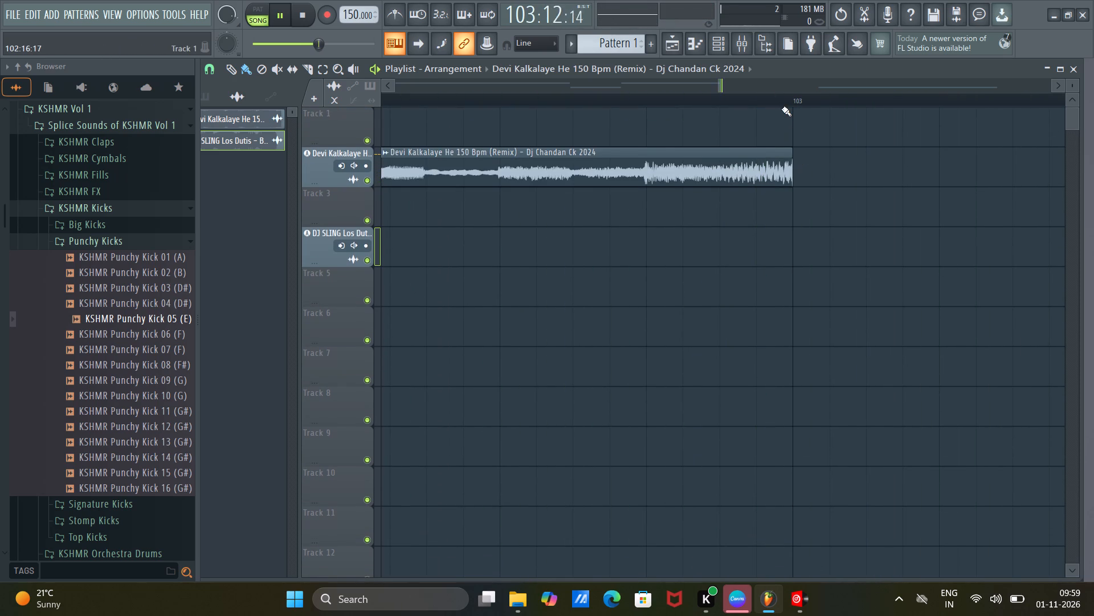
pyautogui.scroll(-4, 783, 102)
pyautogui.press('pagedown')
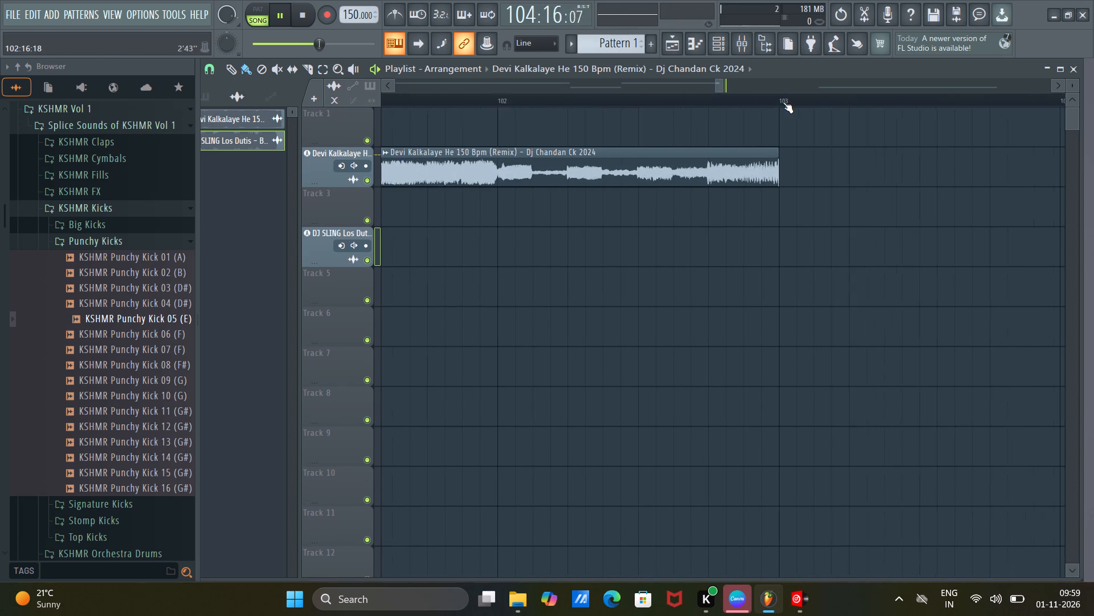
pyautogui.press('pagedown')
pyautogui.press('pagedown')
pyautogui.press('pagedown')
pyautogui.press('pagedown')
pyautogui.press('pagedown')
pyautogui.press('pagedown')
pyautogui.press('pagedown')
pyautogui.press('pagedown')
pyautogui.press('pagedown')
pyautogui.press('pagedown')
pyautogui.press('pagedown')
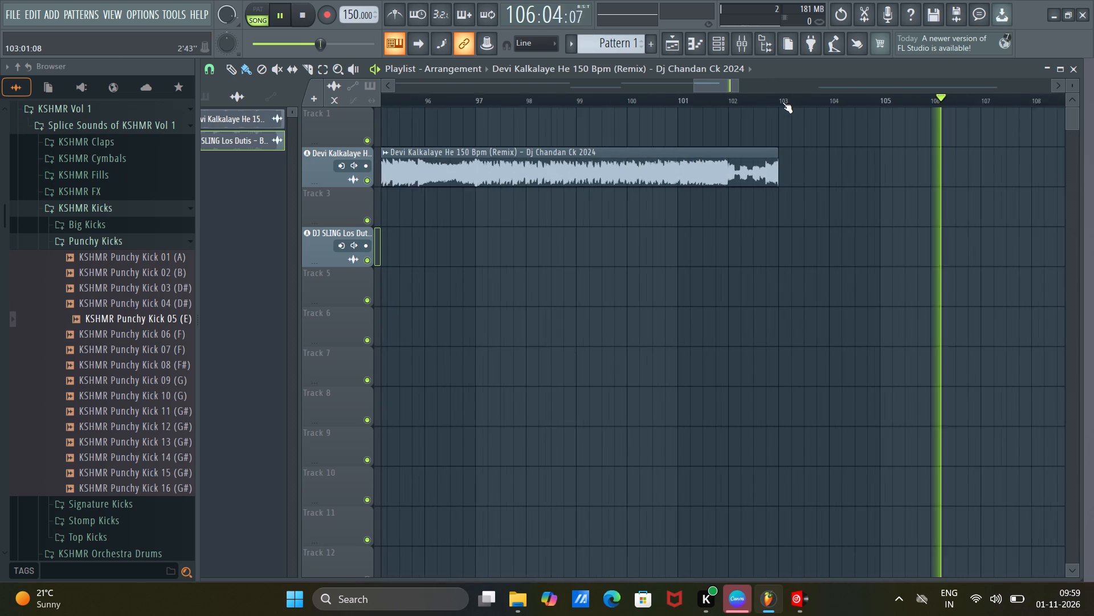
# Move the second Los Dutis clip earlier to start at bar 101, undoing the stray copy placed on Track 5.
pyautogui.moveTo(717, 83); pyautogui.dragTo(740, 90)
pyautogui.moveTo(733, 80); pyautogui.dragTo(732, 80)
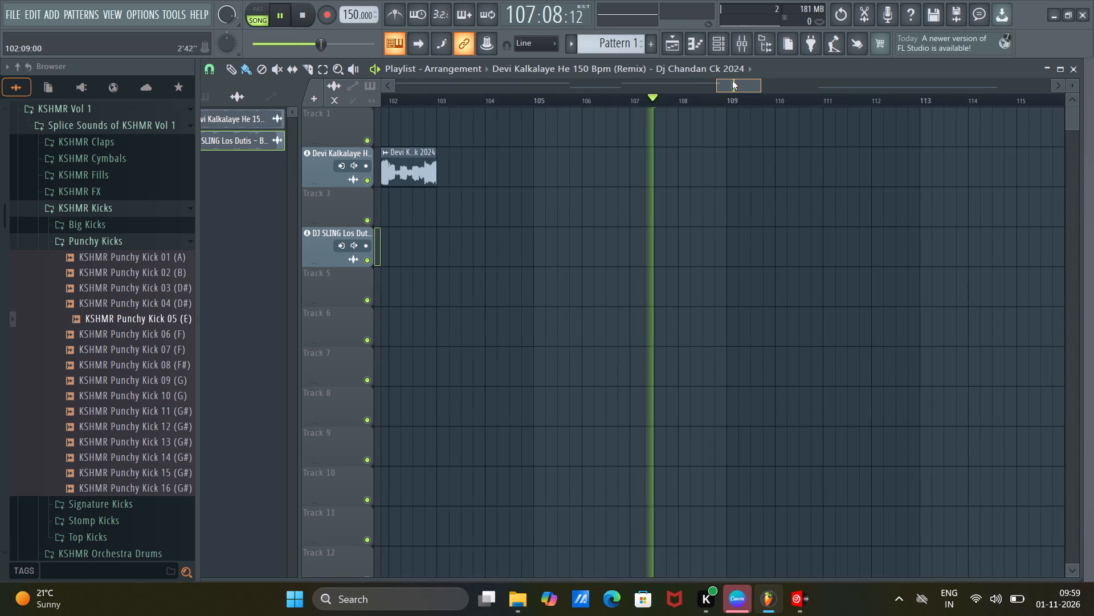
pyautogui.moveTo(732, 80); pyautogui.dragTo(724, 79)
pyautogui.press('Right')
pyautogui.press('Right')
pyautogui.press('Right')
pyautogui.press('Right')
pyautogui.press('Right')
pyautogui.press('Right')
pyautogui.press('Right')
pyautogui.press('Right')
pyautogui.press('Right')
pyautogui.press('Right')
pyautogui.press('Right')
pyautogui.press('Right')
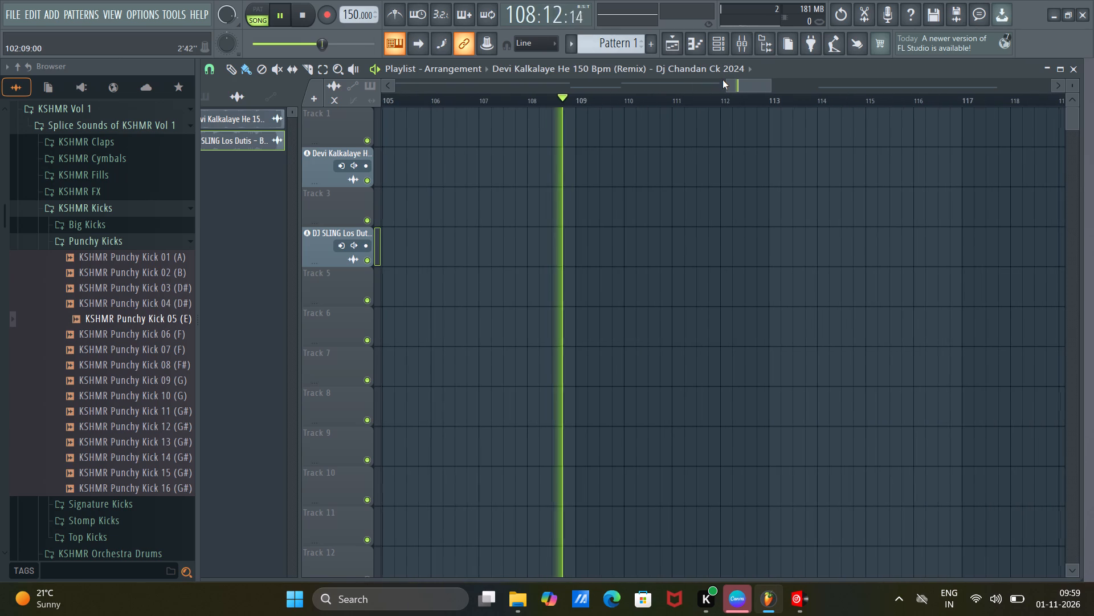
pyautogui.press('Right')
pyautogui.press('Right')
pyautogui.press('Right')
pyautogui.press('Right')
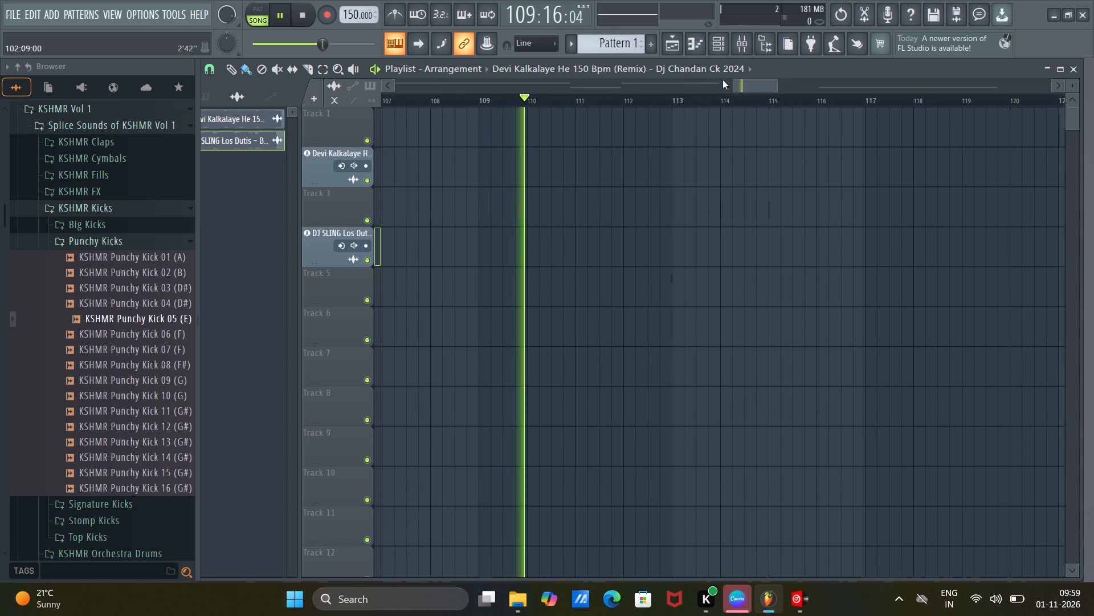
pyautogui.scroll(-5, 693, 141)
pyautogui.scroll(2, 691, 144)
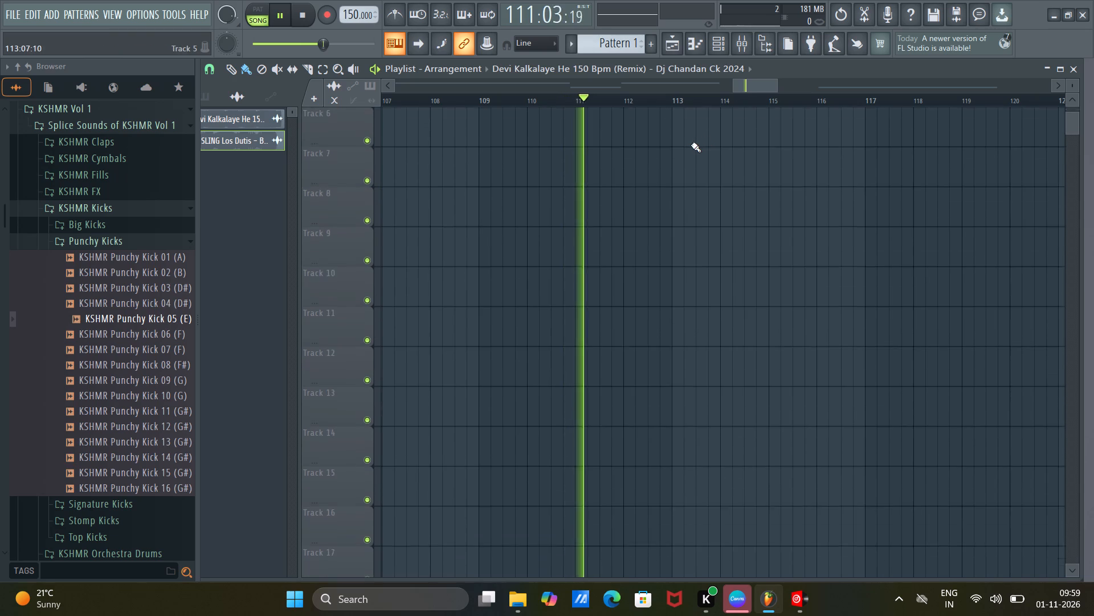
pyautogui.scroll(7, 691, 144)
pyautogui.middleClick(691, 144)
pyautogui.scroll(-9, 728, 104)
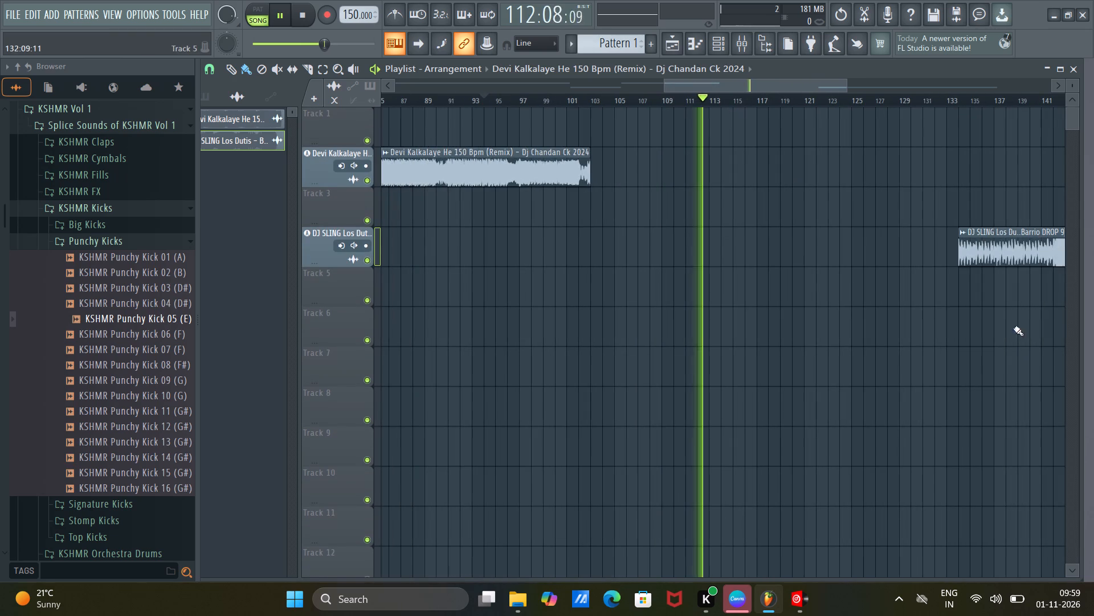
pyautogui.moveTo(1002, 260); pyautogui.dragTo(767, 271)
pyautogui.moveTo(762, 267); pyautogui.dragTo(725, 261)
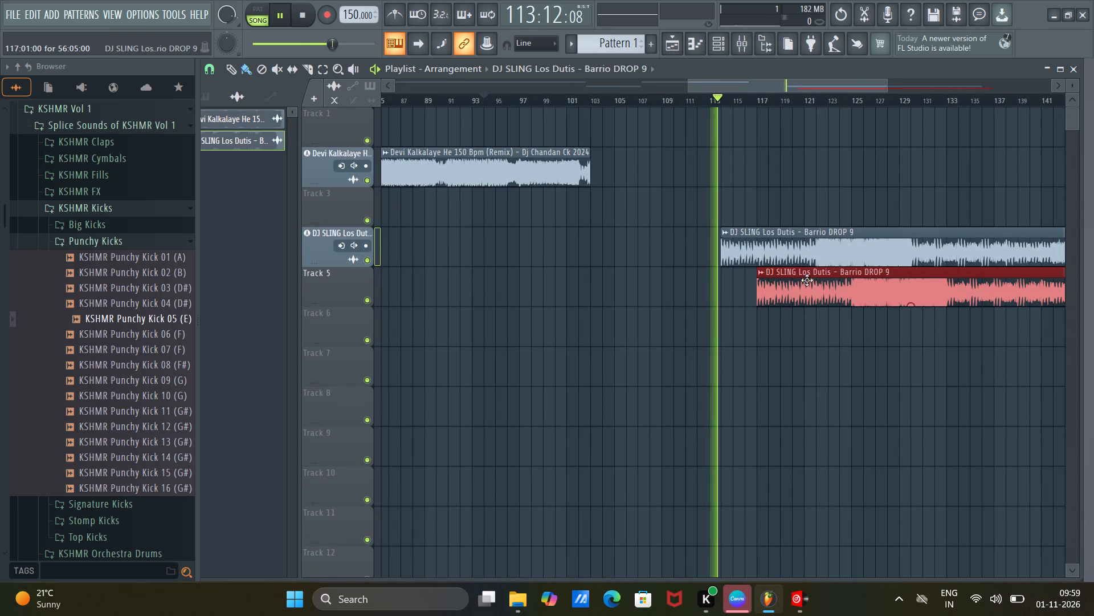
pyautogui.hotkey('ctrl', 'z')
pyautogui.moveTo(892, 248); pyautogui.dragTo(733, 242)
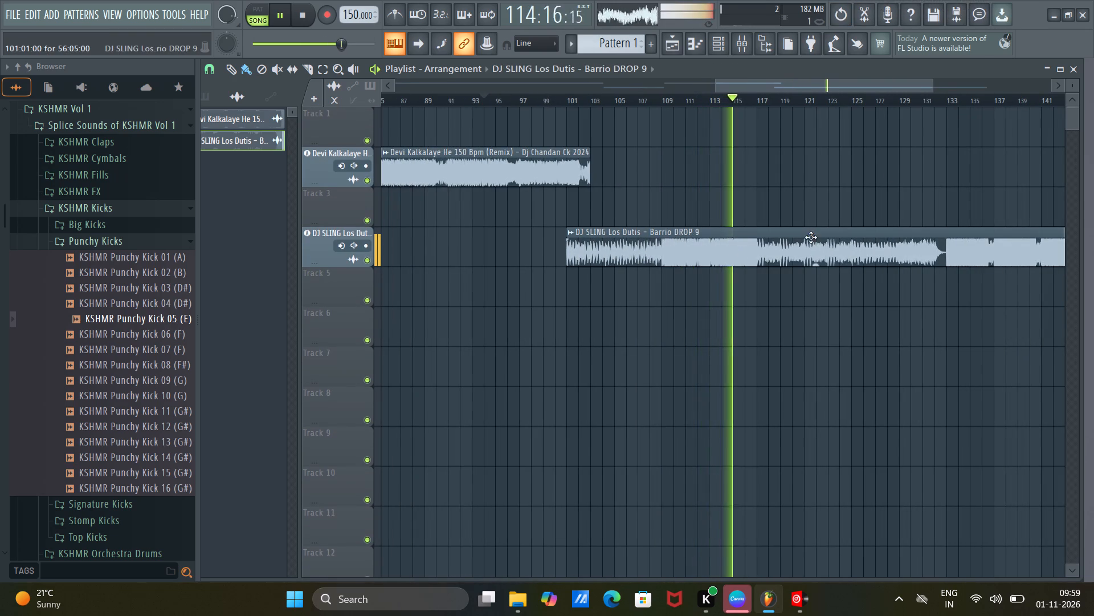
# Play the second Los Dutis clip from about bar 128 into its drop and examine the drop's alignment with bar 133.
pyautogui.click(892, 92)
pyautogui.click(928, 96)
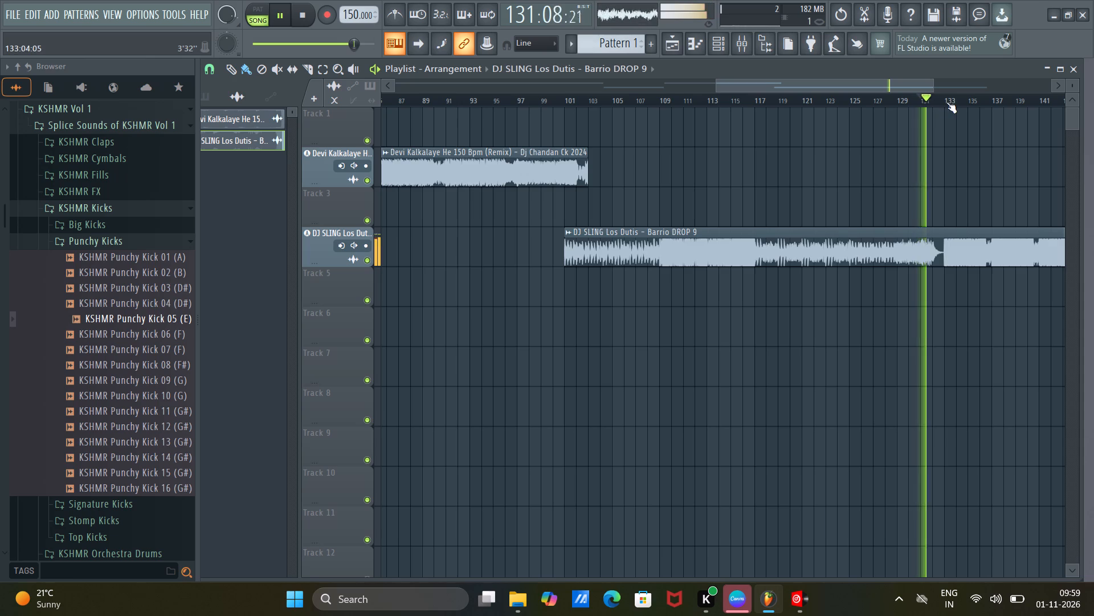
pyautogui.moveTo(905, 82); pyautogui.dragTo(942, 91)
pyautogui.scroll(6, 836, 100)
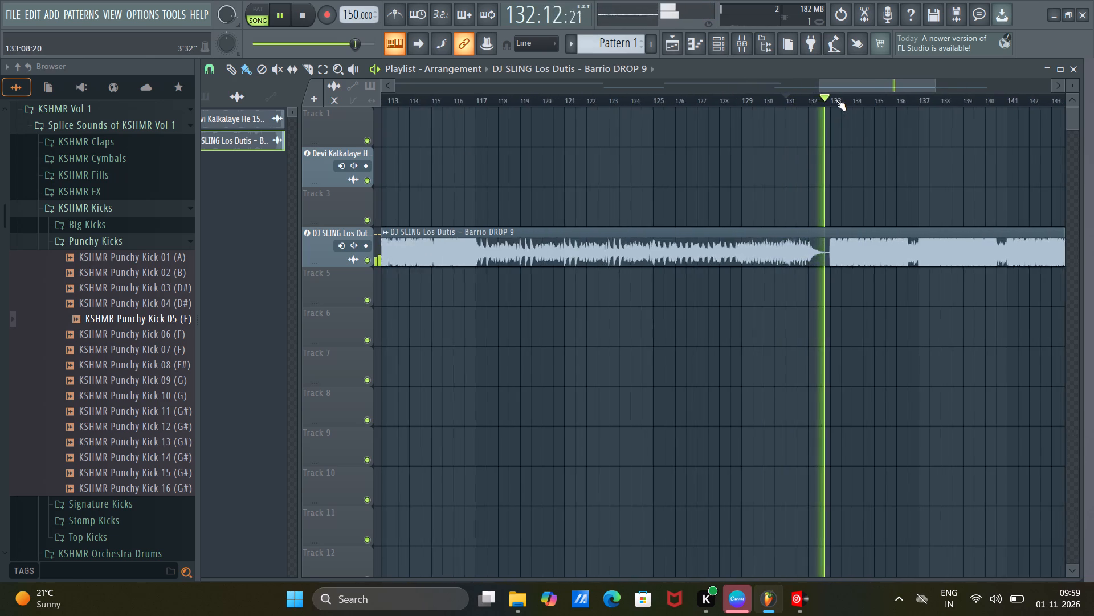
pyautogui.scroll(8, 836, 100)
pyautogui.scroll(-9, 836, 99)
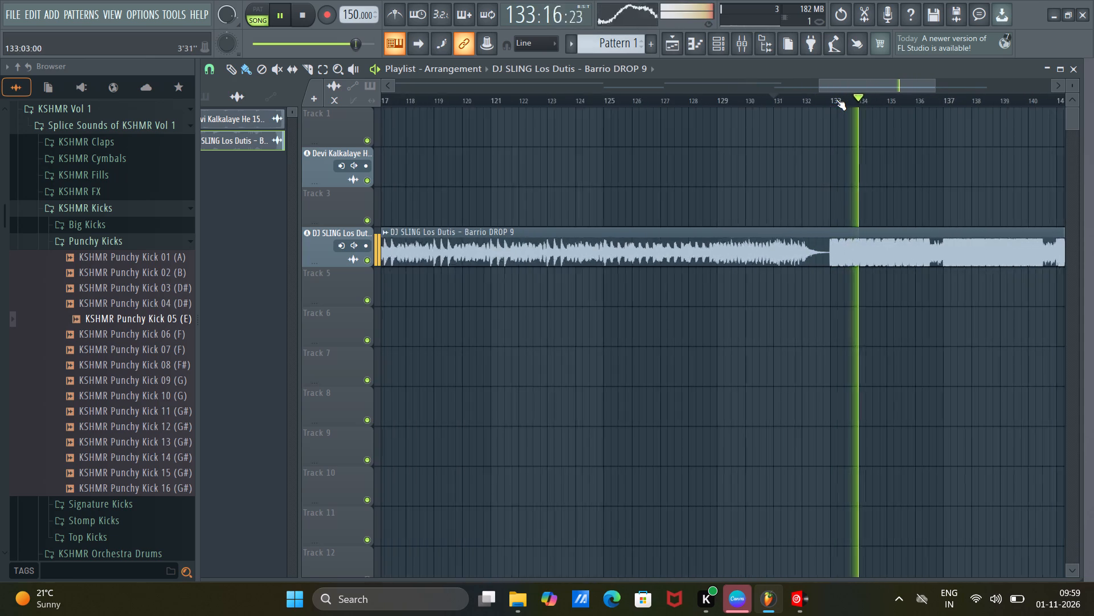
pyautogui.scroll(-1, 836, 99)
pyautogui.scroll(15, 836, 99)
pyautogui.scroll(-9, 836, 99)
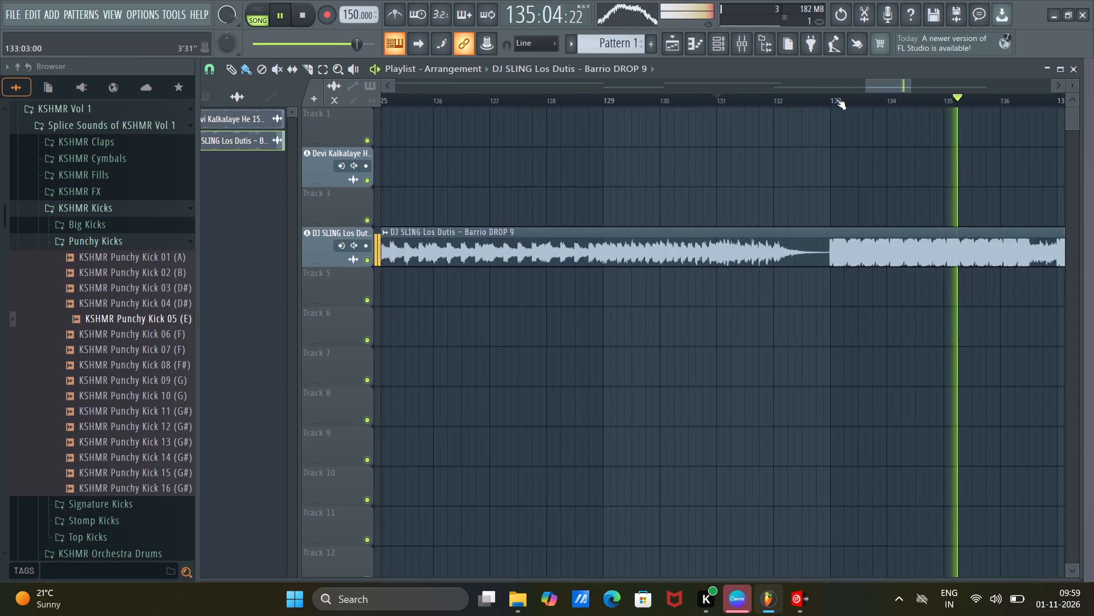
pyautogui.scroll(-11, 836, 99)
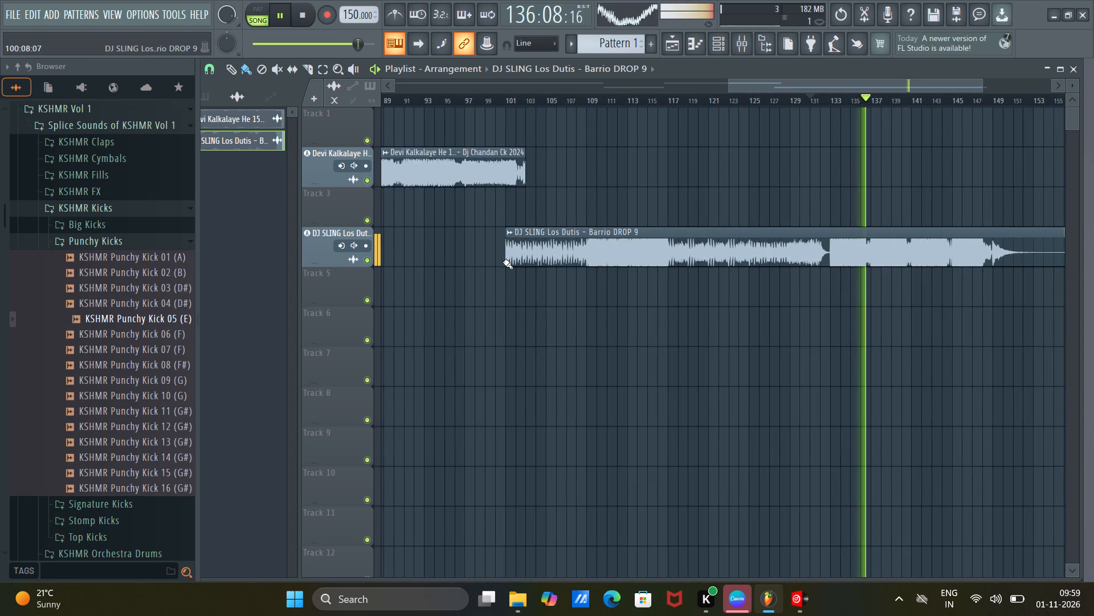
# Trim the start of the second Los Dutis clip to its drop at bar 133.
pyautogui.moveTo(504, 262); pyautogui.dragTo(826, 273)
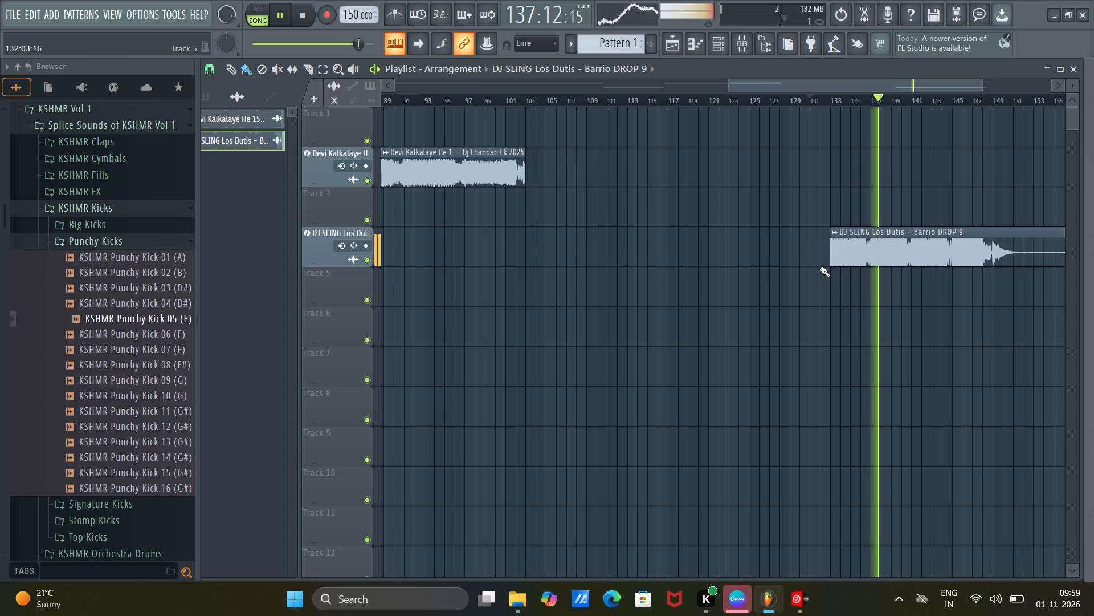
# Move the trimmed second Los Dutis clip on Track 4 earlier to start at bar 103, where the second Devi Kalkalaye He clip ends.
pyautogui.scroll(10, 831, 105)
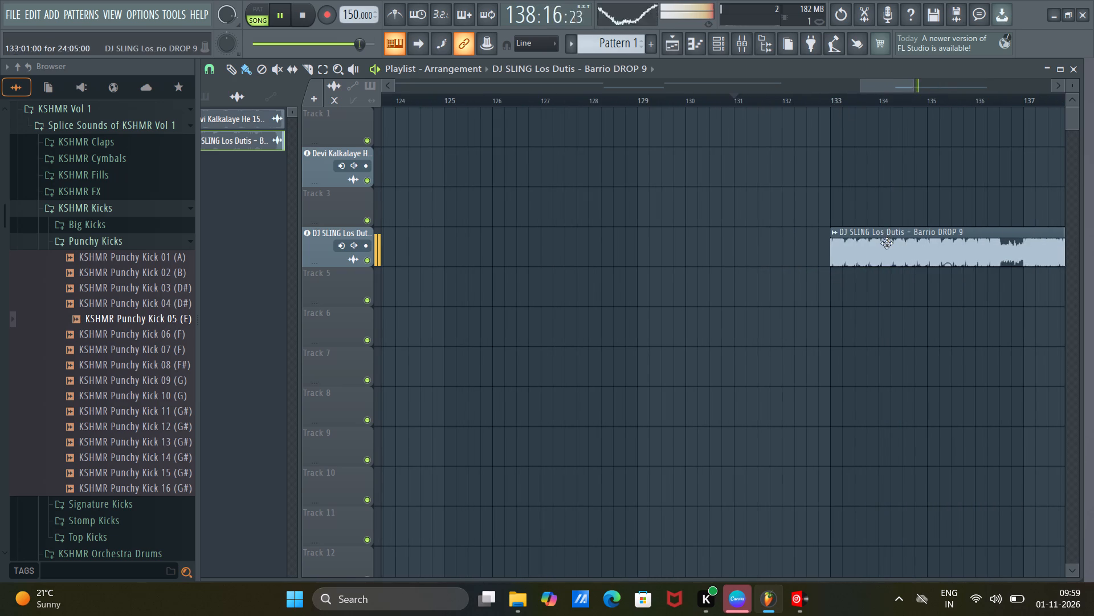
pyautogui.moveTo(888, 244); pyautogui.dragTo(264, 269)
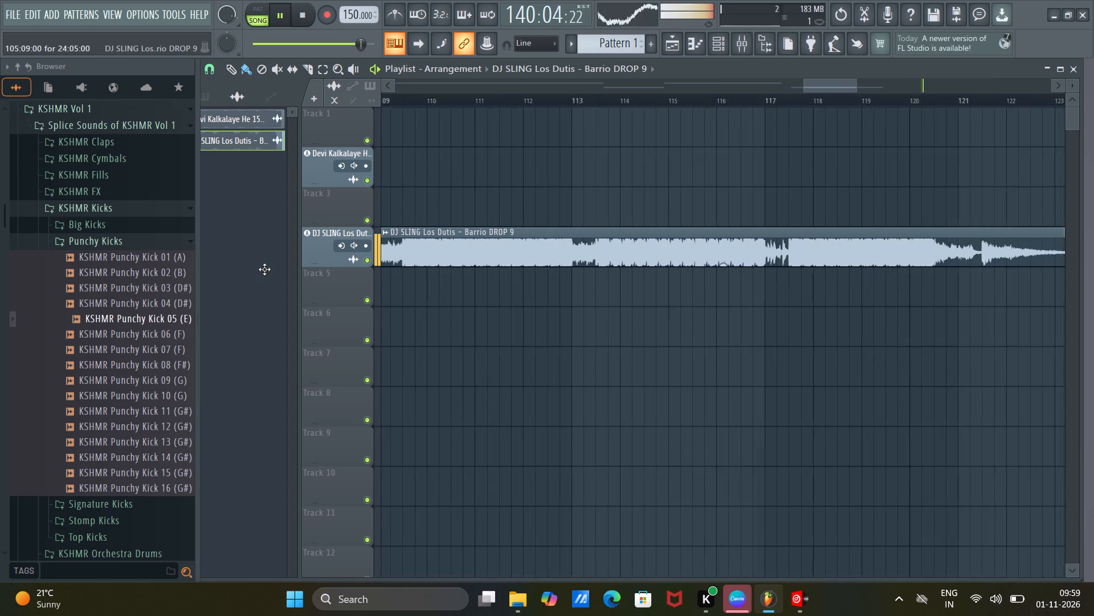
pyautogui.moveTo(264, 269); pyautogui.dragTo(835, 226)
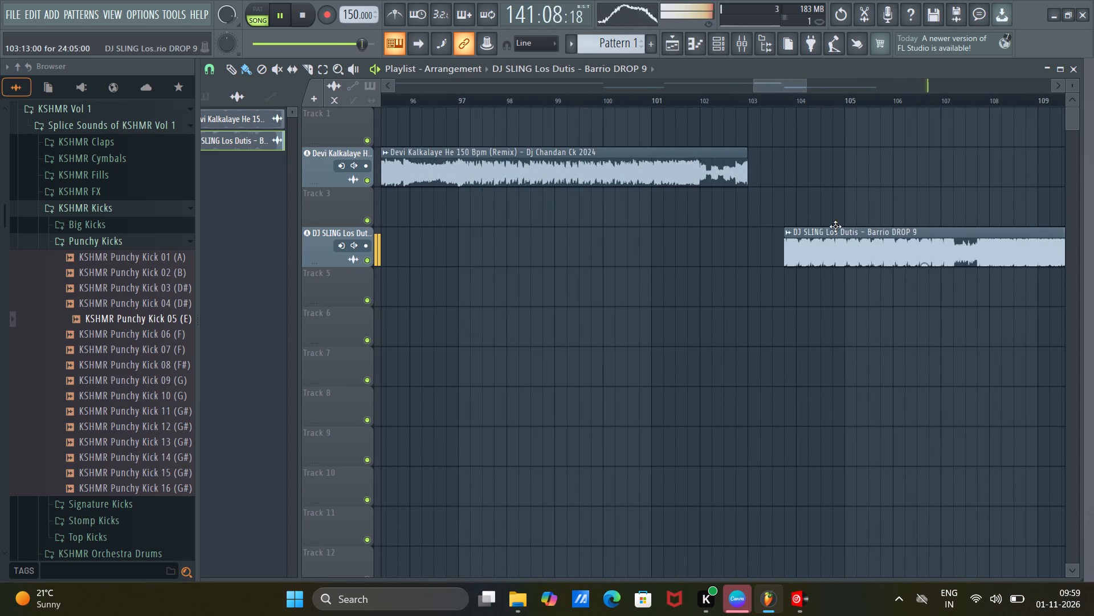
pyautogui.moveTo(835, 226); pyautogui.dragTo(803, 221)
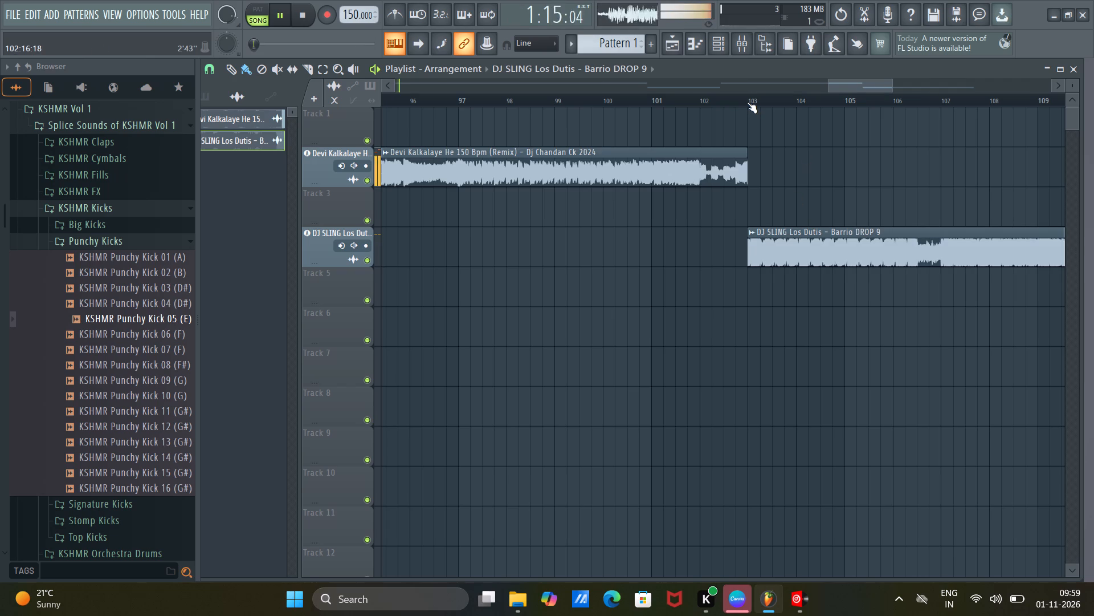
# Play across the transition at bar 103 and through the second Los Dutis drop to examine how it joins the main track.
pyautogui.scroll(20, 747, 102)
pyautogui.scroll(10, 747, 102)
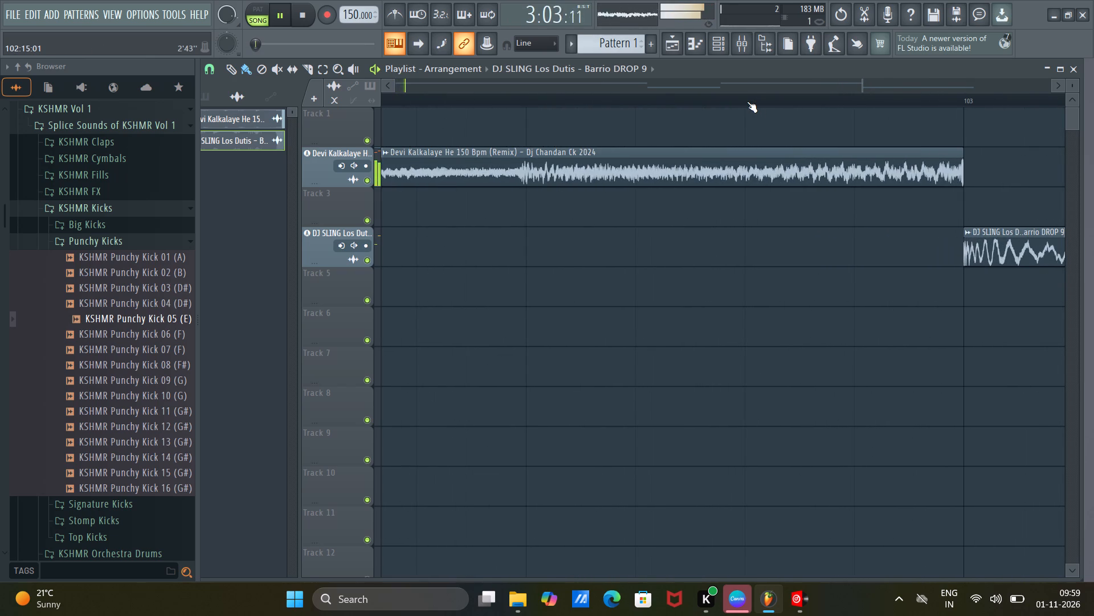
pyautogui.click(476, 102)
pyautogui.scroll(-4, 476, 99)
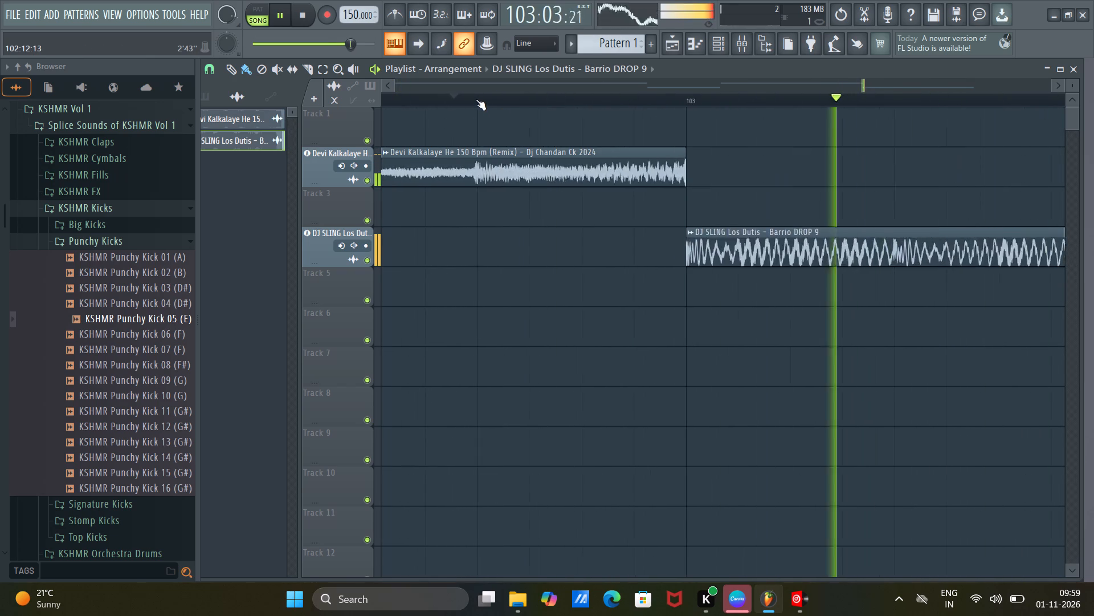
pyautogui.scroll(-12, 476, 99)
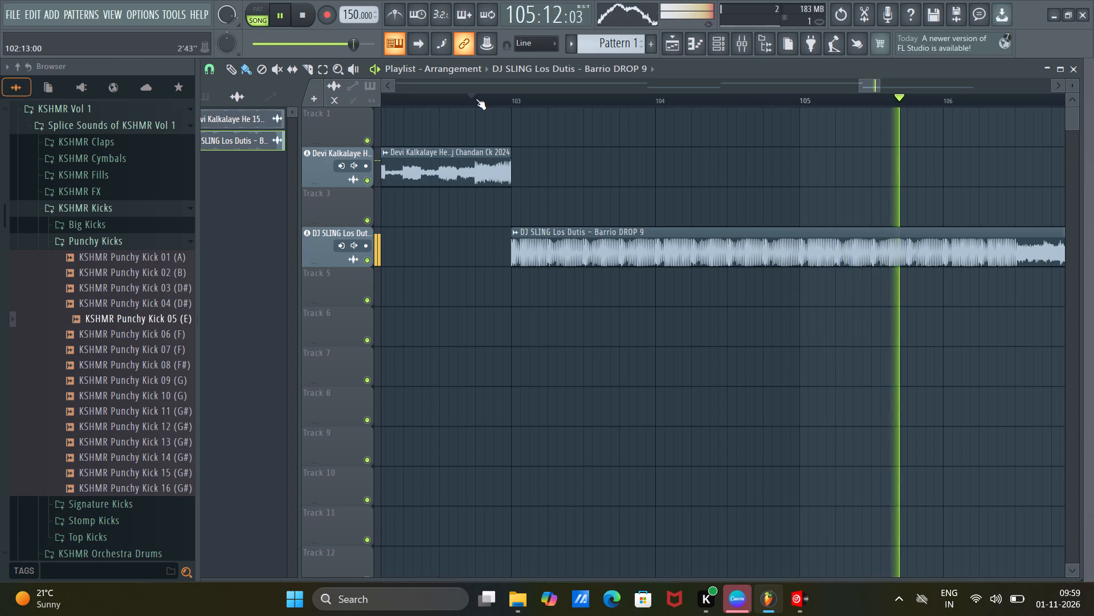
pyautogui.scroll(-4, 476, 99)
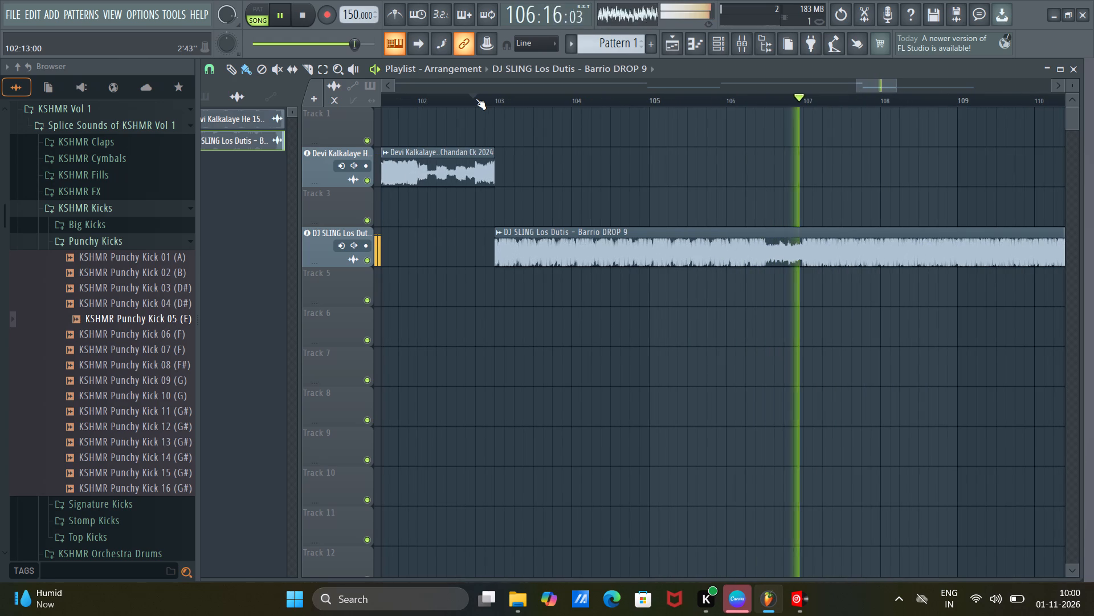
pyautogui.scroll(-11, 807, 98)
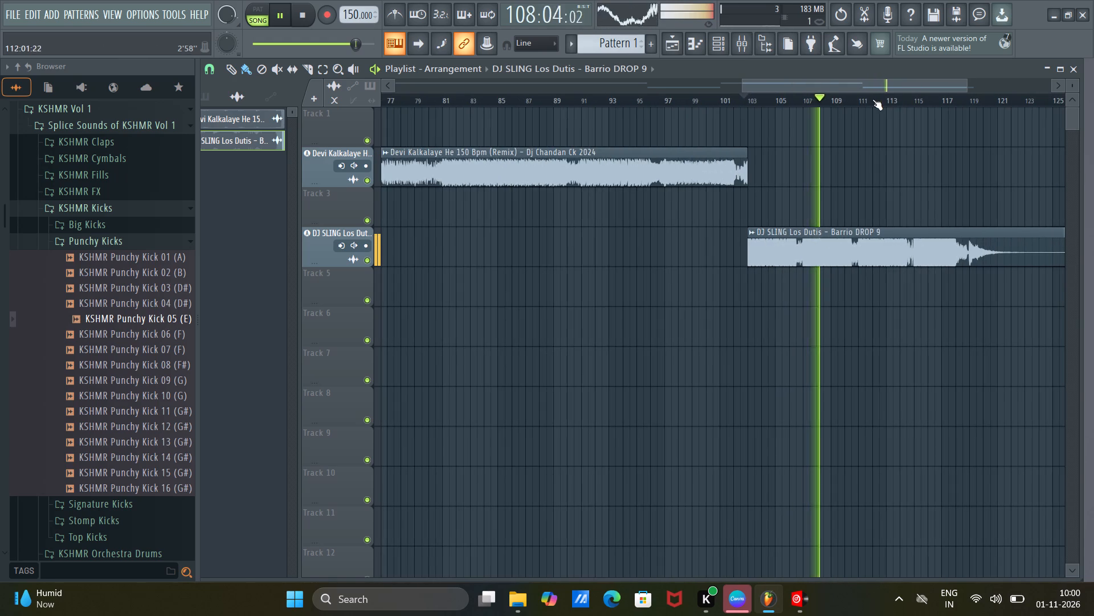
pyautogui.click(858, 100)
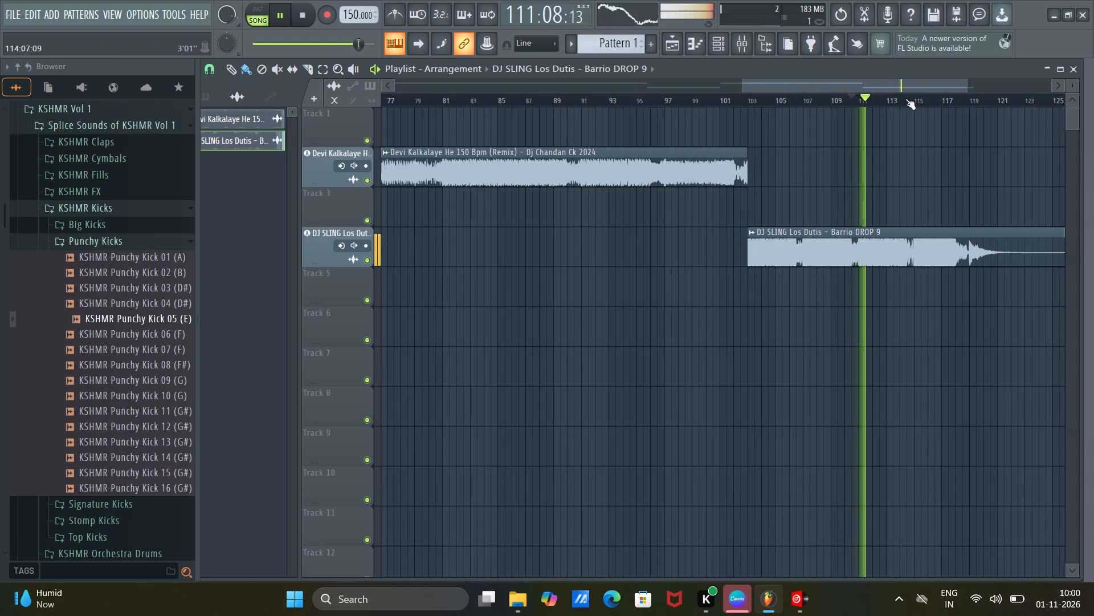
pyautogui.click(905, 99)
pyautogui.moveTo(934, 83); pyautogui.dragTo(945, 87)
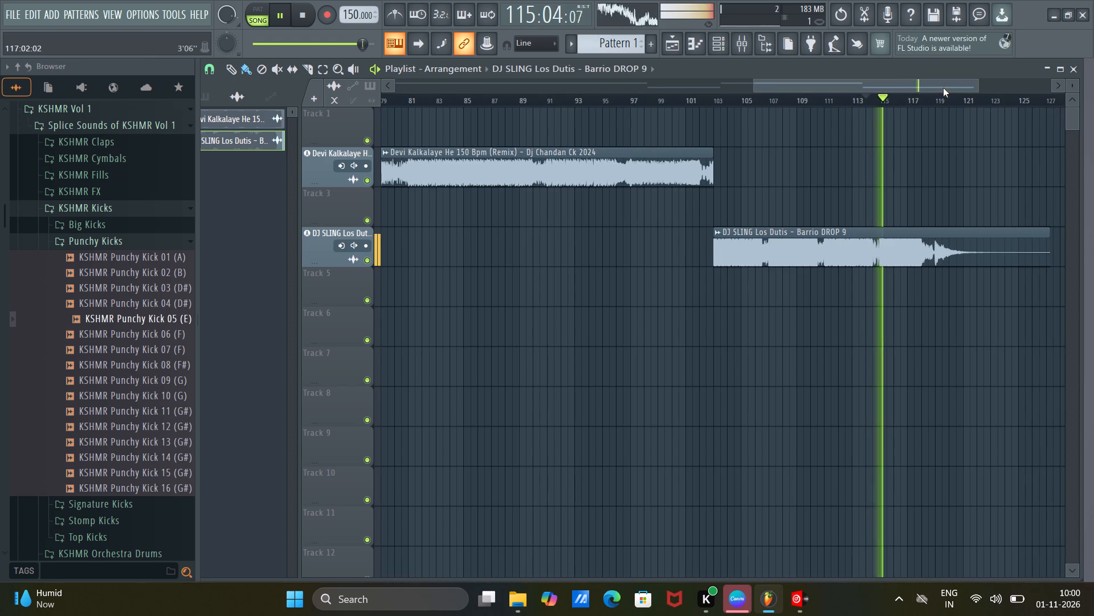
pyautogui.scroll(-9, 906, 96)
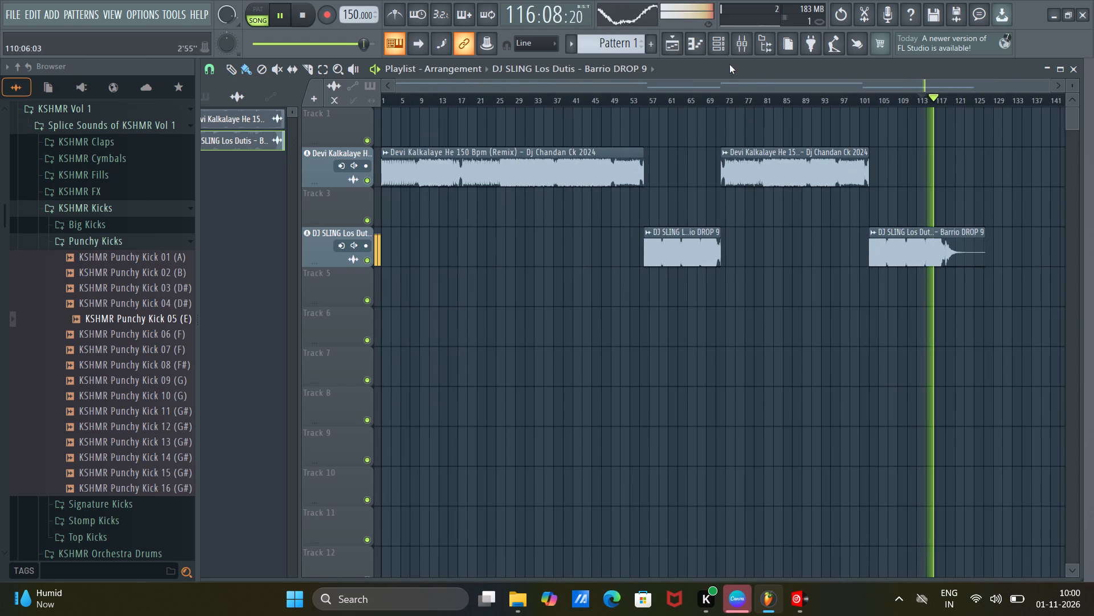
# Play parts of the first Devi Kalkalaye He clip and its transition into the first Los Dutis drop at bar 56, then stop playback.
pyautogui.click(447, 95)
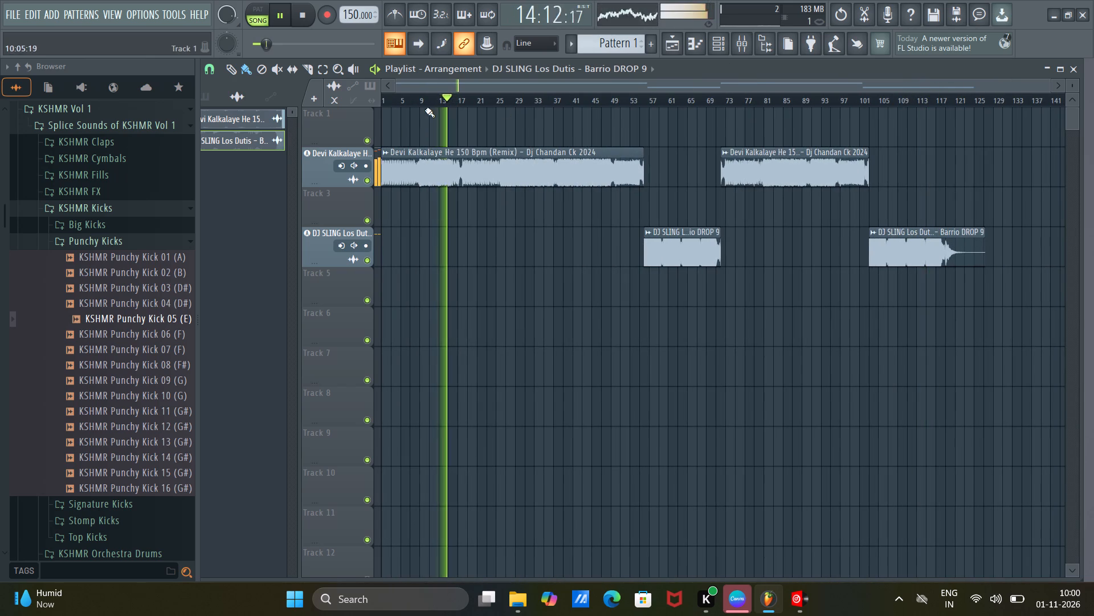
pyautogui.click(421, 102)
pyautogui.click(462, 100)
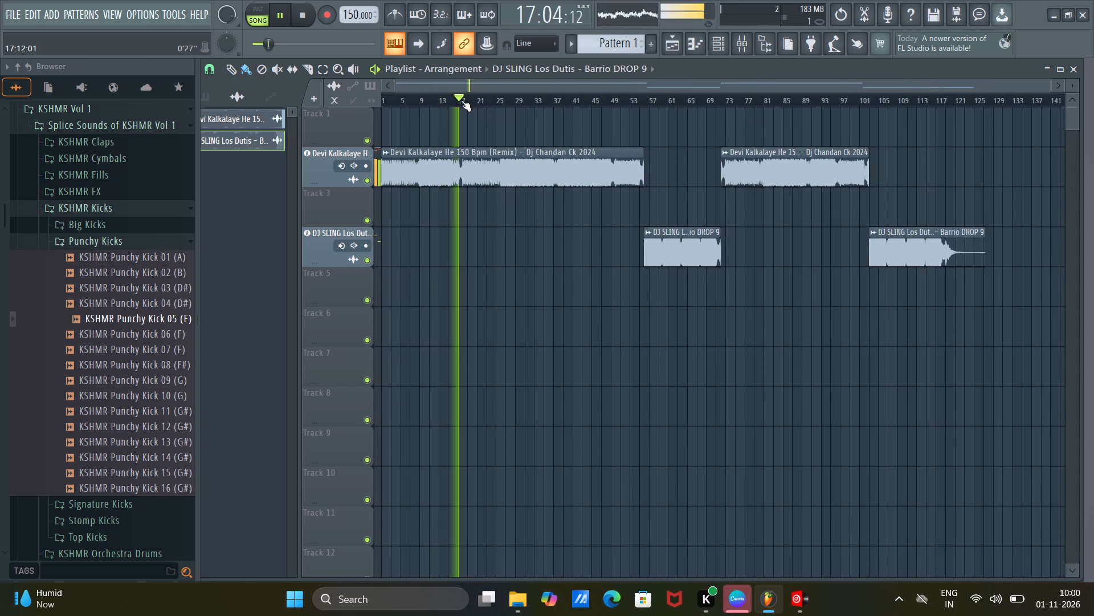
pyautogui.click(638, 95)
pyautogui.scroll(7, 651, 98)
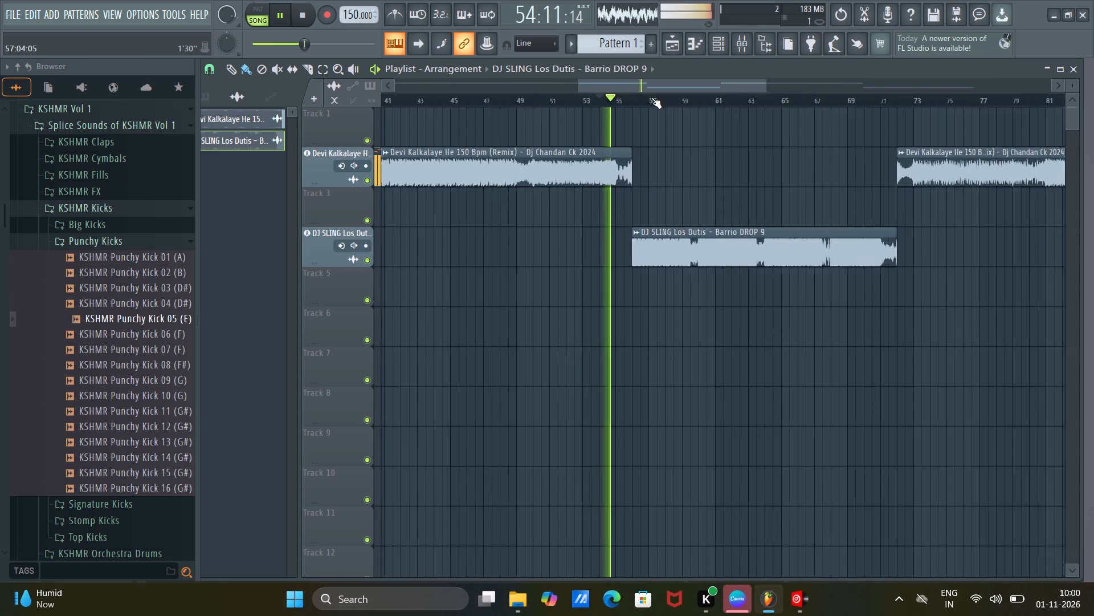
pyautogui.scroll(15, 651, 98)
pyautogui.scroll(-6, 651, 98)
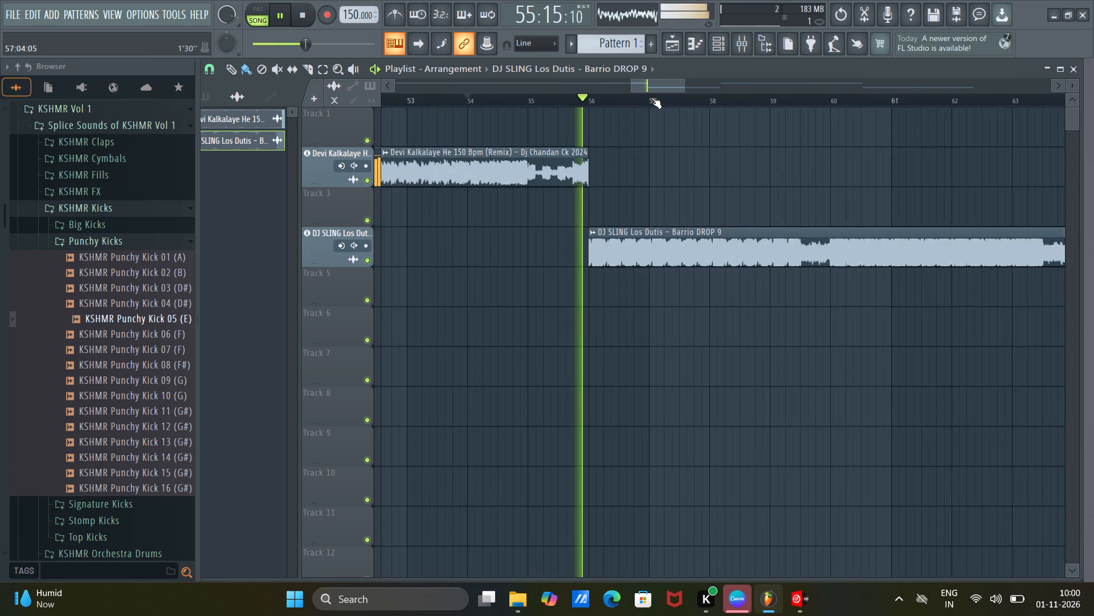
pyautogui.scroll(-13, 651, 98)
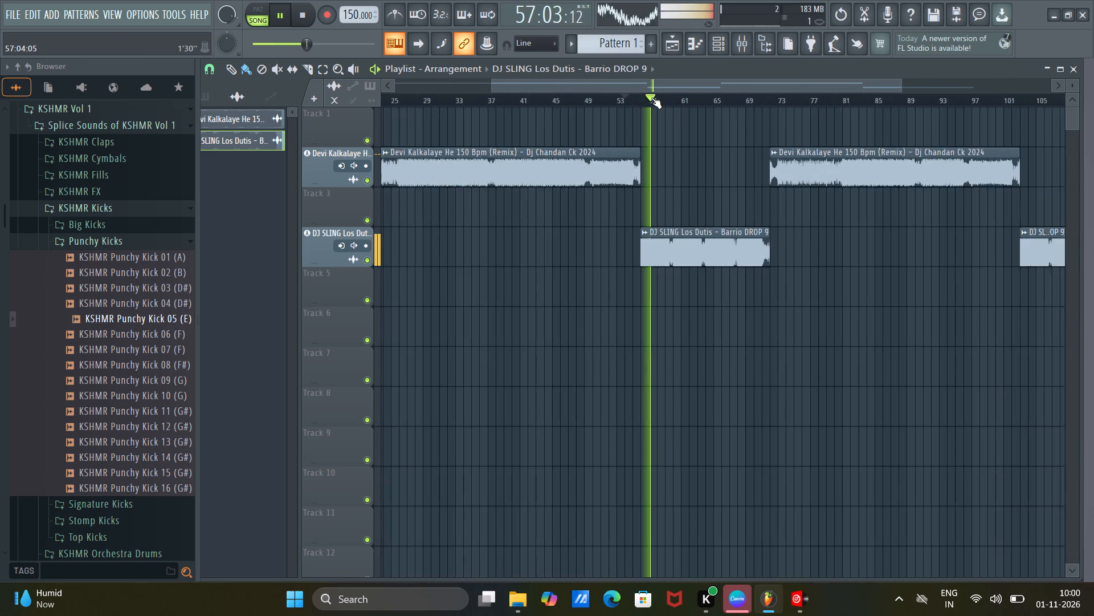
pyautogui.press('space')
# Audition KSHMR Punchy Kick samples 02 to 07 to look for a kick that suits the drop.
pyautogui.doubleClick(163, 278)
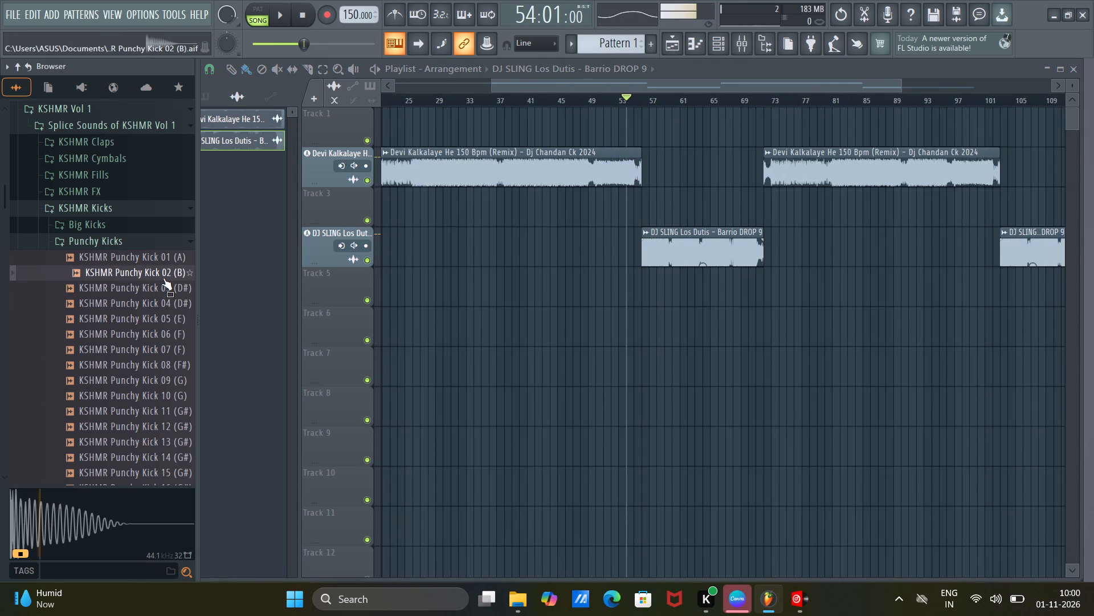
pyautogui.doubleClick(172, 299)
pyautogui.doubleClick(173, 315)
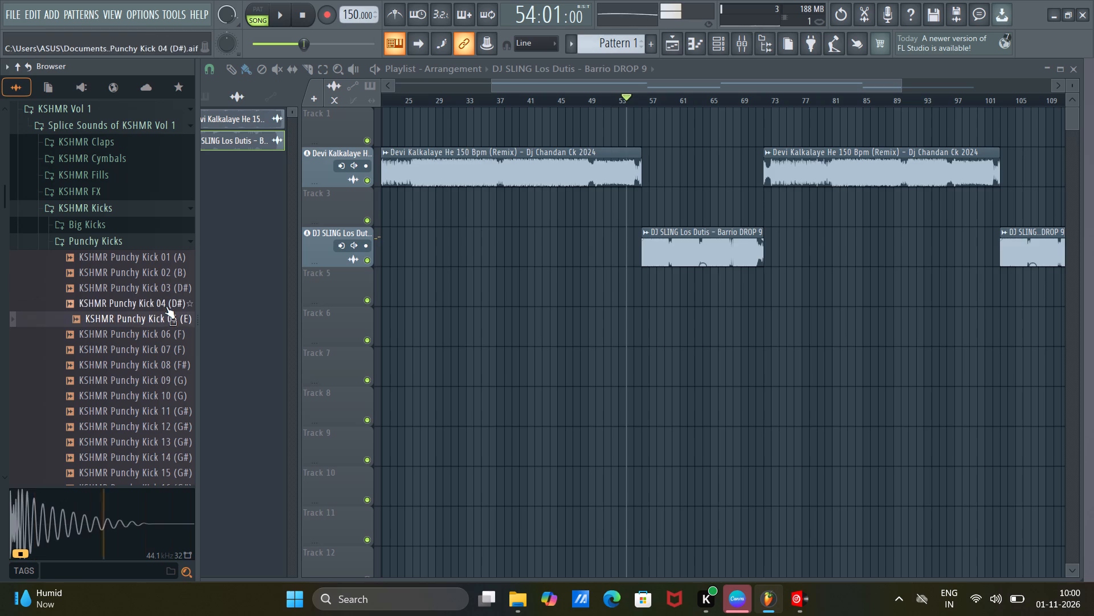
pyautogui.doubleClick(166, 305)
pyautogui.tripleClick(174, 336)
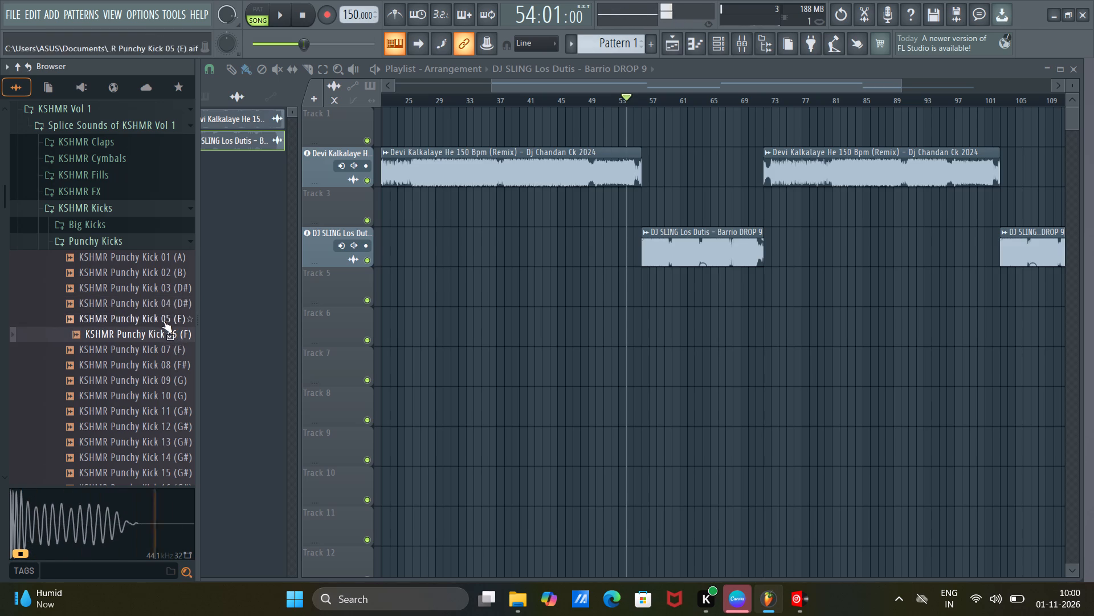
pyautogui.click(162, 303)
pyautogui.click(162, 303)
pyautogui.click(170, 348)
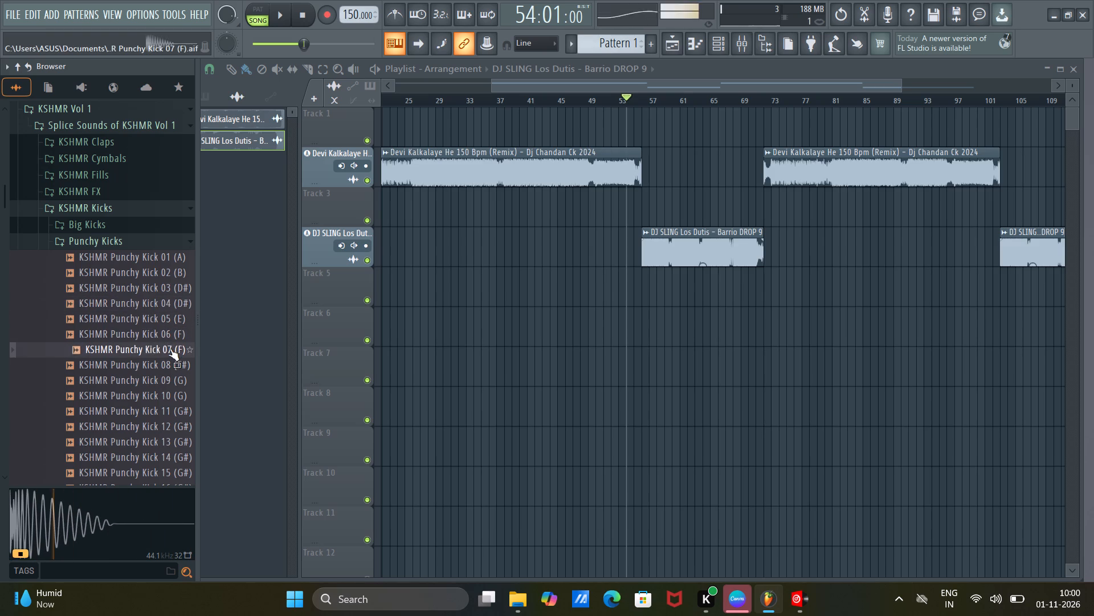
# Switch from the Punchy Kicks folder to Top Kicks and audition its samples, comparing KSHMR Top Kick 03 and 04.
pyautogui.click(130, 242)
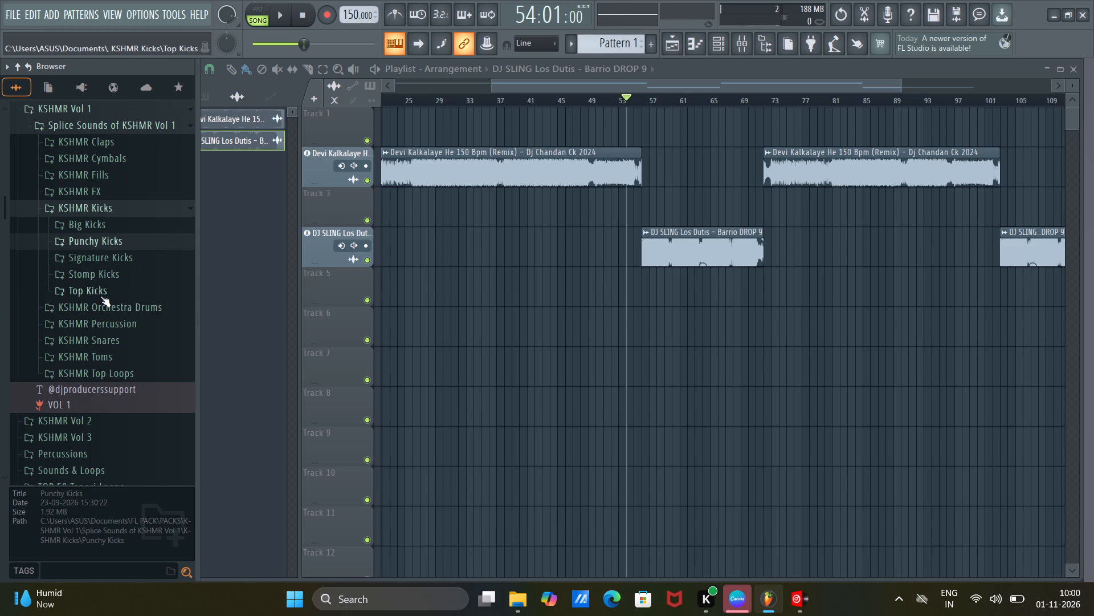
pyautogui.click(100, 296)
pyautogui.doubleClick(113, 315)
pyautogui.tripleClick(126, 339)
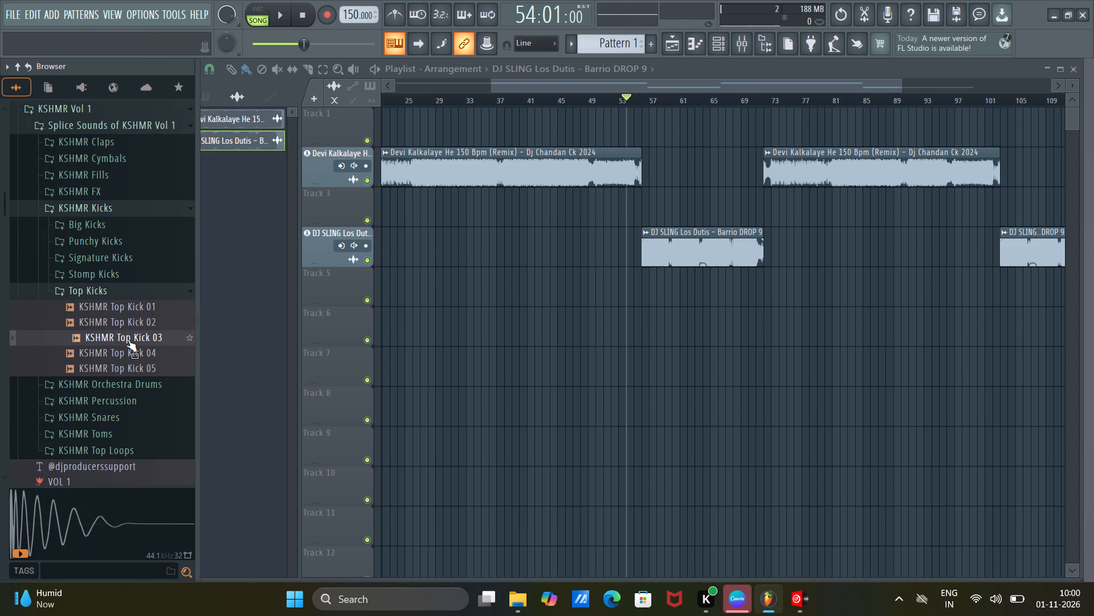
pyautogui.doubleClick(125, 338)
pyautogui.click(100, 336)
pyautogui.doubleClick(97, 353)
pyautogui.click(97, 353)
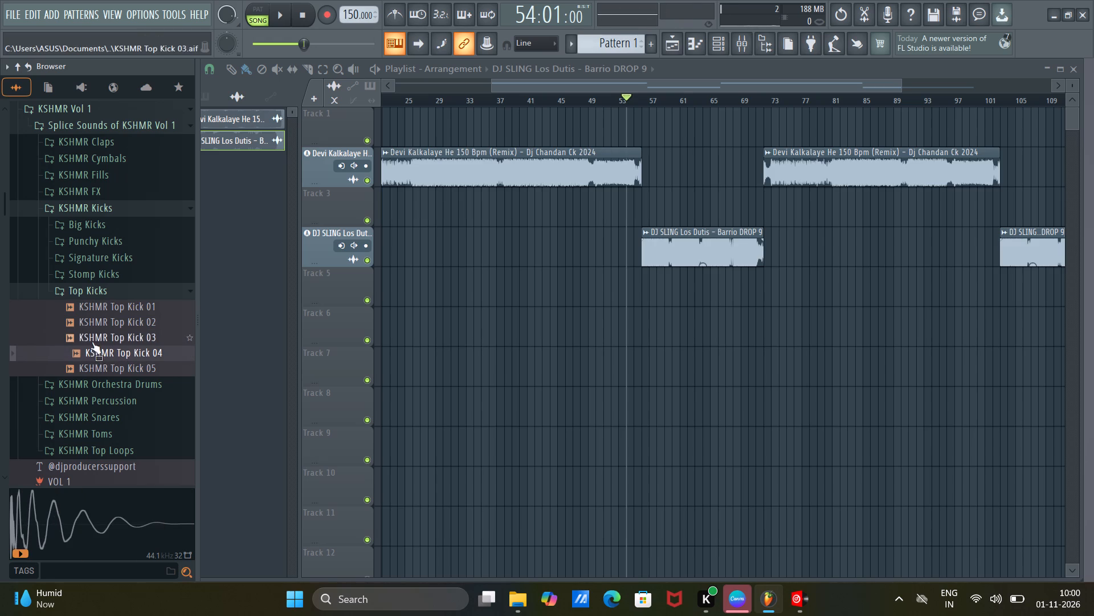
pyautogui.doubleClick(92, 341)
# Place KSHMR Top Kick 03 on Track 5 on all four beats of bar 56, under the first Los Dutis drop.
pyautogui.moveTo(86, 337); pyautogui.dragTo(647, 291)
pyautogui.scroll(9, 645, 97)
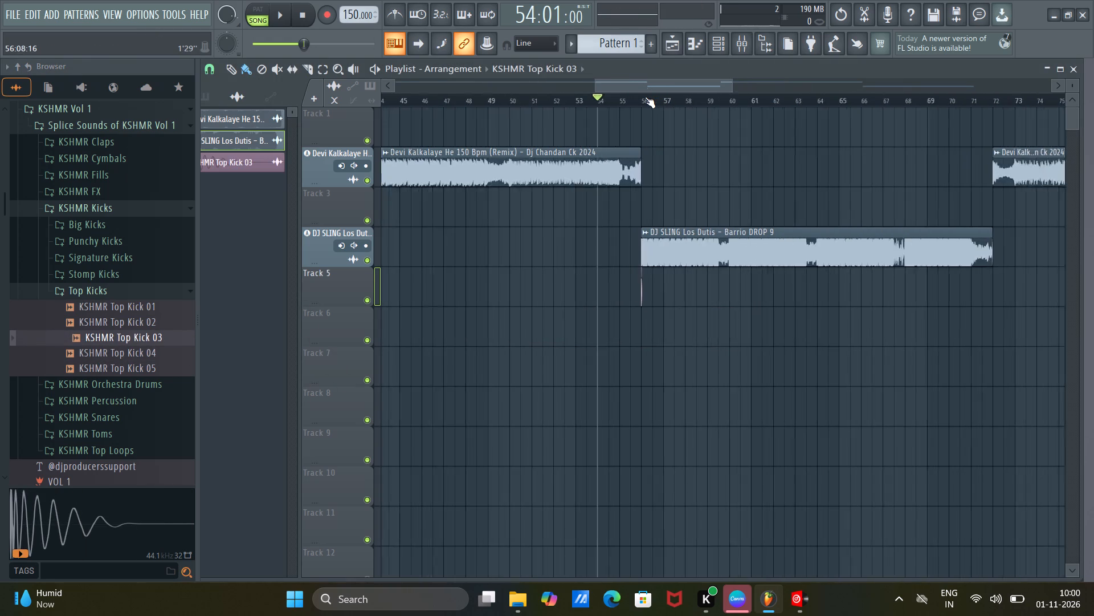
pyautogui.scroll(20, 645, 97)
pyautogui.scroll(7, 645, 97)
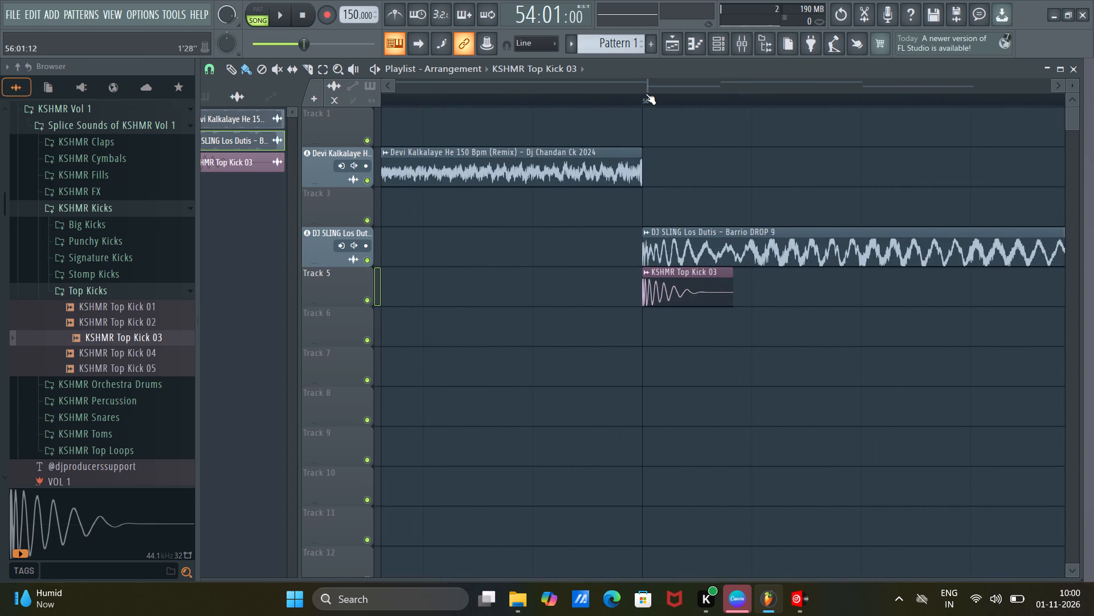
pyautogui.scroll(-3, 750, 100)
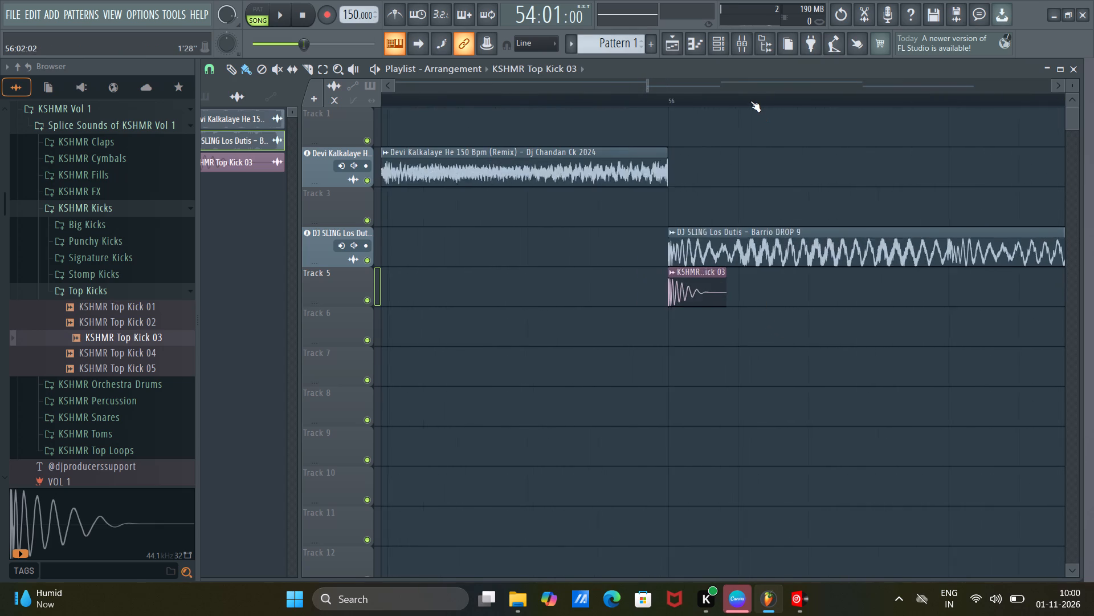
pyautogui.scroll(-7, 750, 101)
pyautogui.click(810, 280)
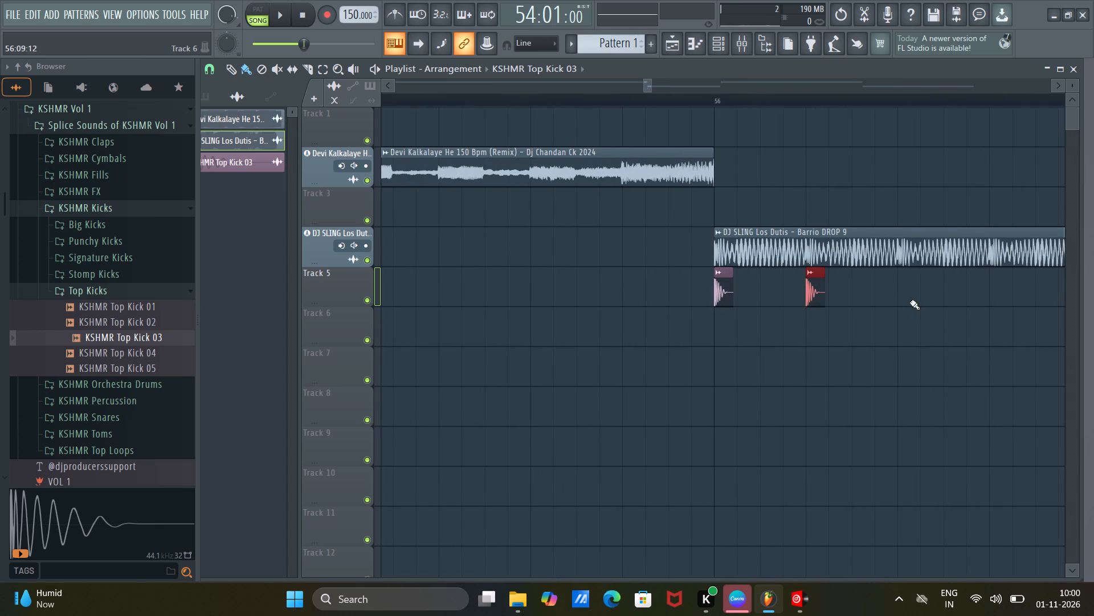
pyautogui.click(899, 281)
pyautogui.scroll(-2, 666, 84)
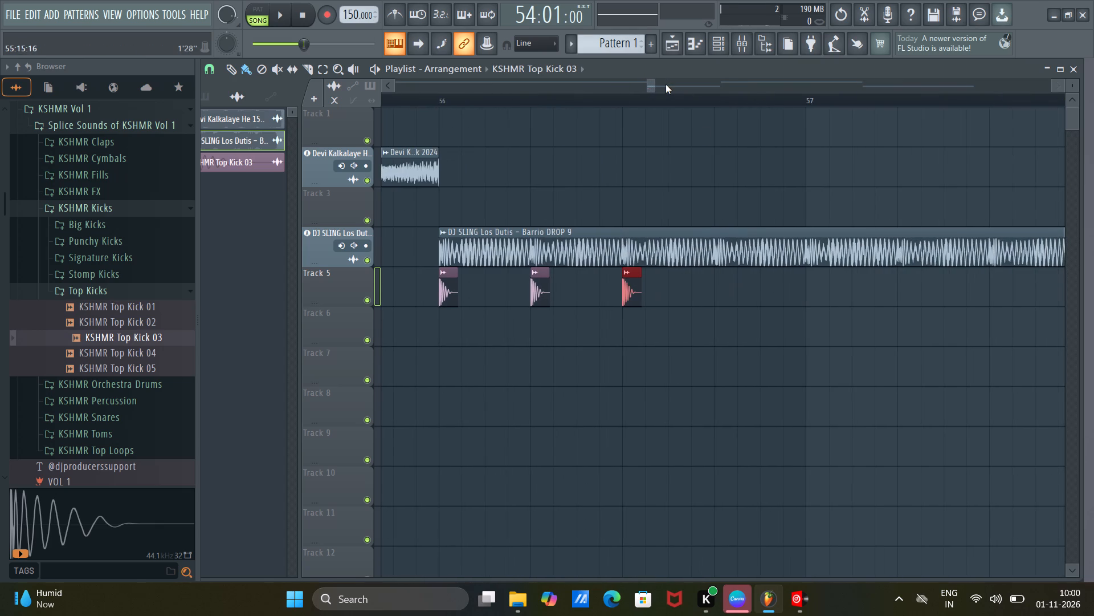
pyautogui.click(715, 283)
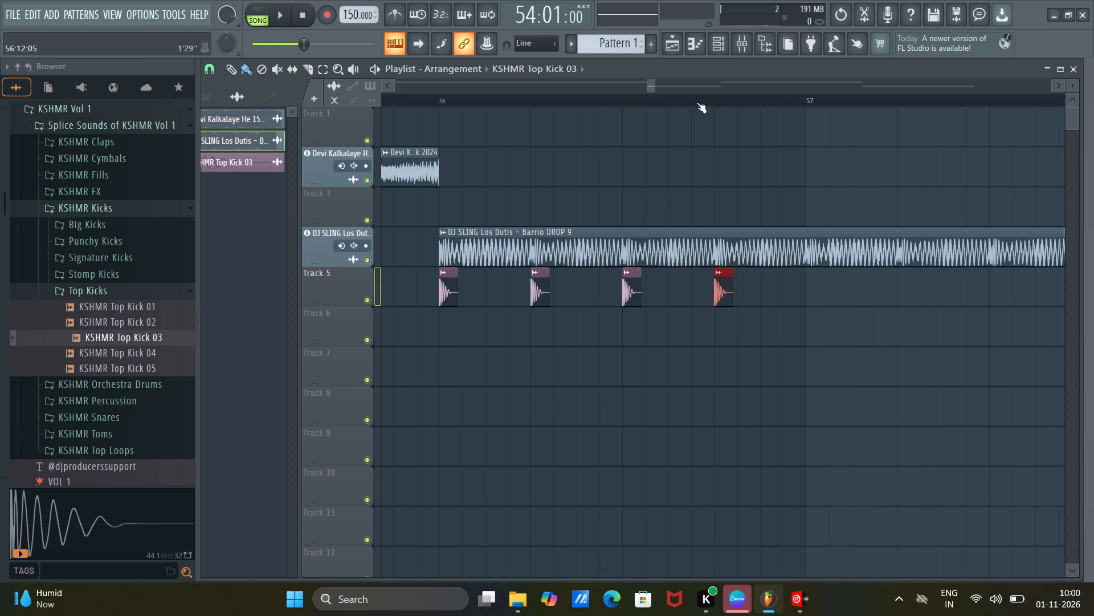
# Play from just before bar 56 to hear the four kicks against the first Los Dutis drop.
pyautogui.scroll(-4, 696, 102)
pyautogui.click(461, 101)
pyautogui.press('space')
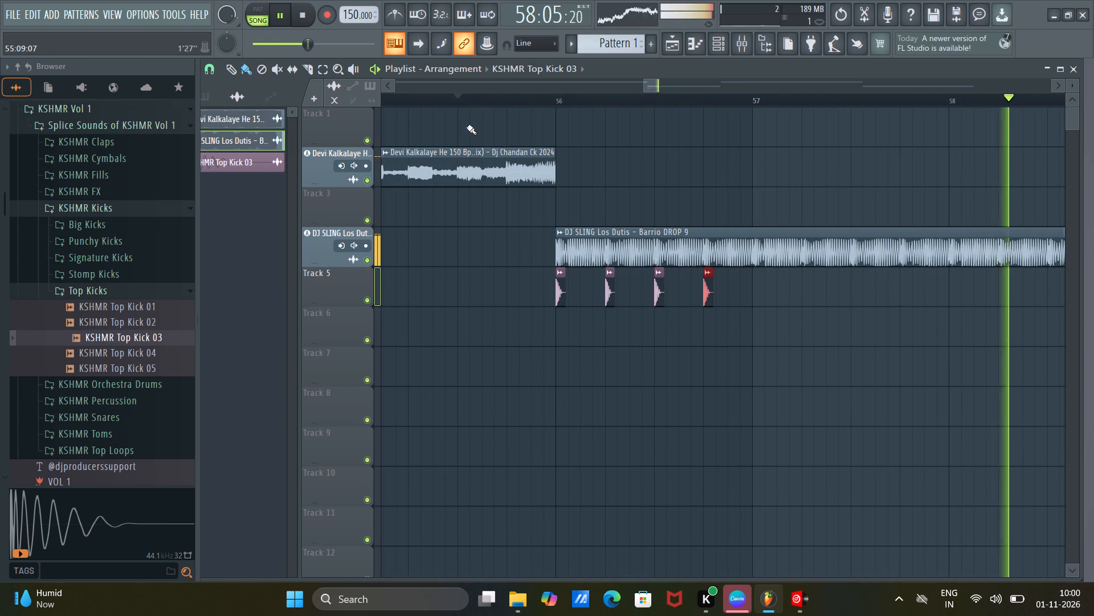
# Duplicate the four bar 56 kicks on Track 5 and line the copies up on the beats of bar 57.
pyautogui.keyDown('ctrl'); pyautogui.moveTo(725, 298); pyautogui.dragTo(548, 297); pyautogui.keyUp('ctrl')
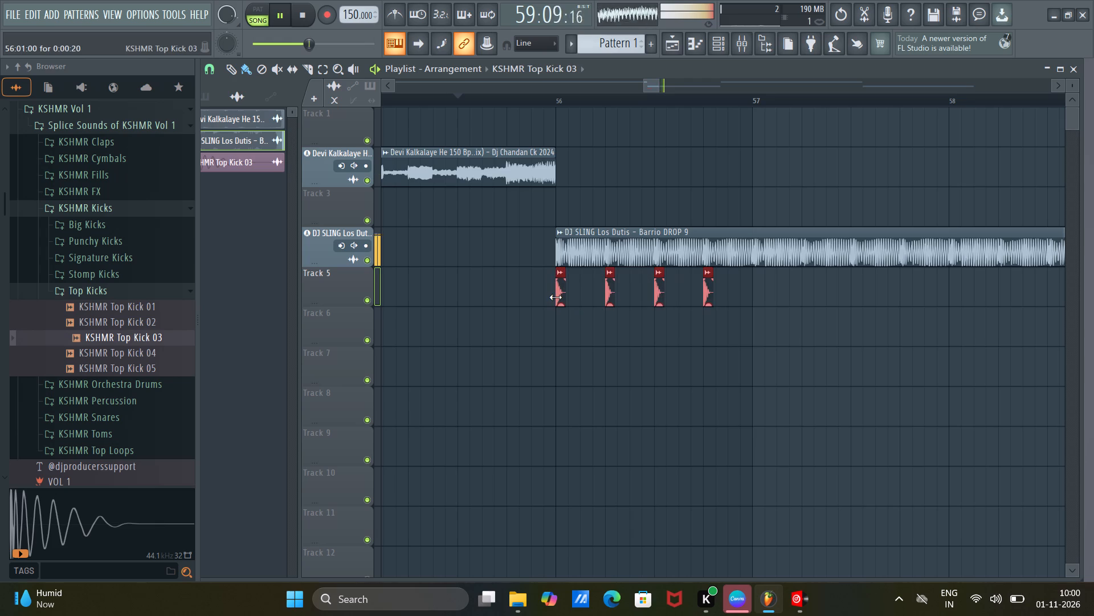
pyautogui.hotkey('ctrl', 'b')
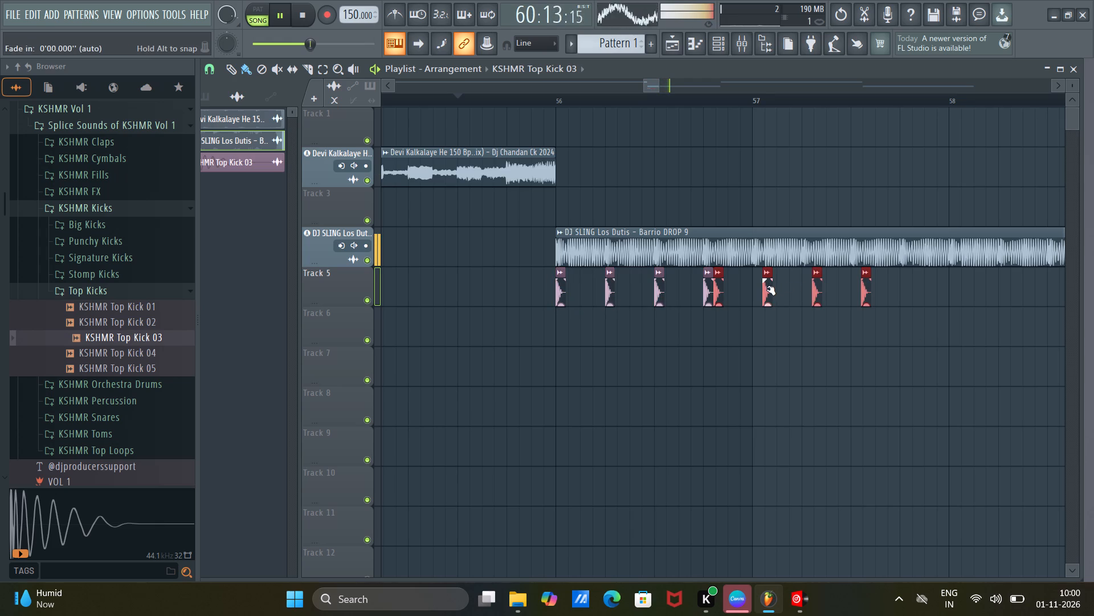
pyautogui.moveTo(765, 295); pyautogui.dragTo(801, 305)
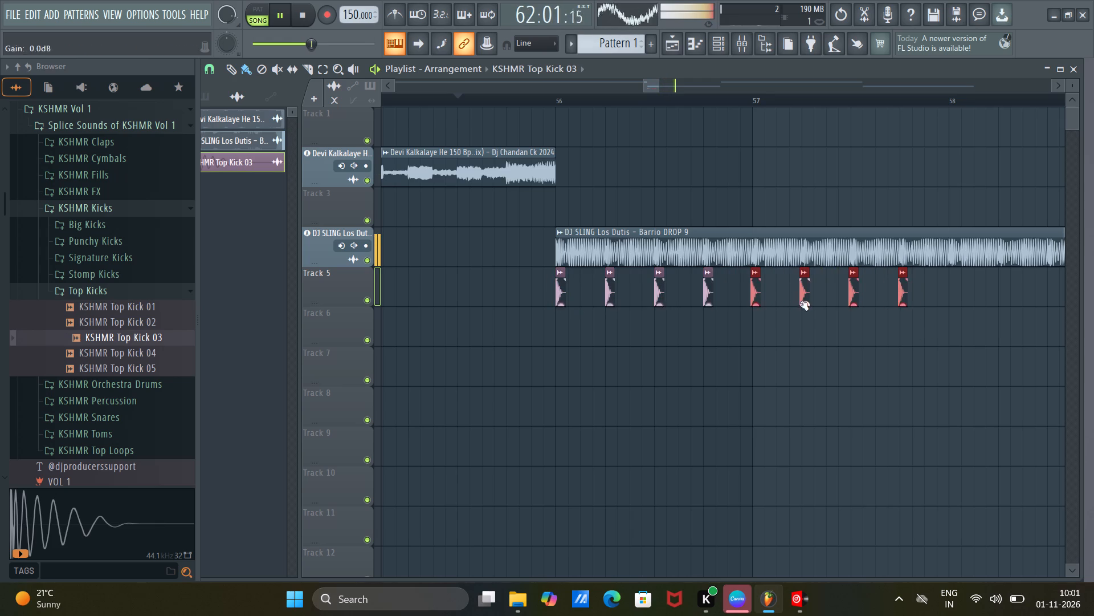
pyautogui.scroll(18, 752, 100)
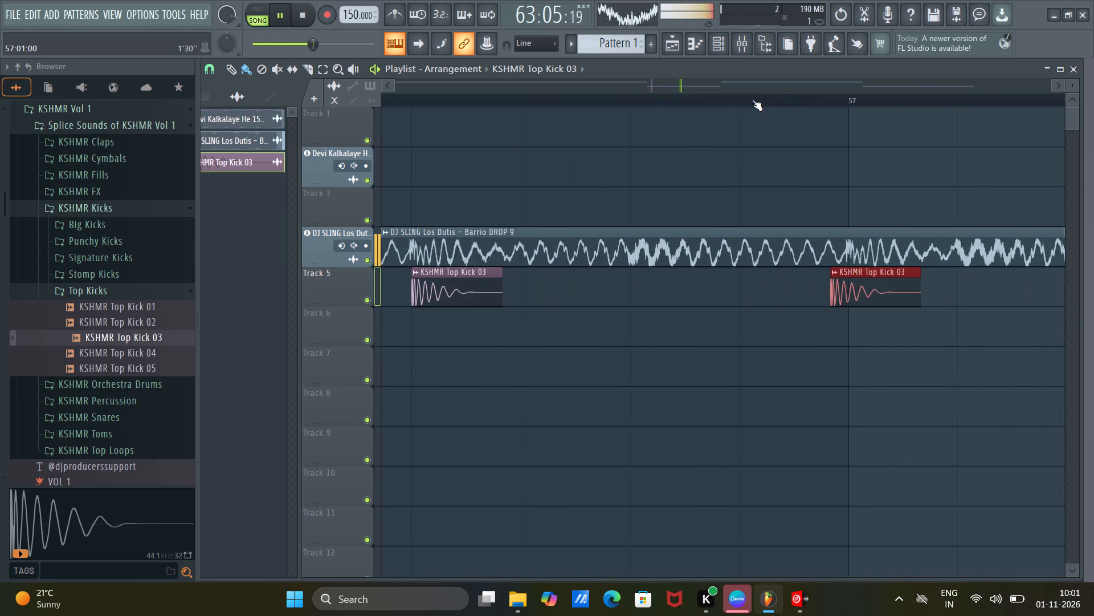
pyautogui.scroll(4, 752, 100)
pyautogui.moveTo(862, 294); pyautogui.dragTo(876, 300)
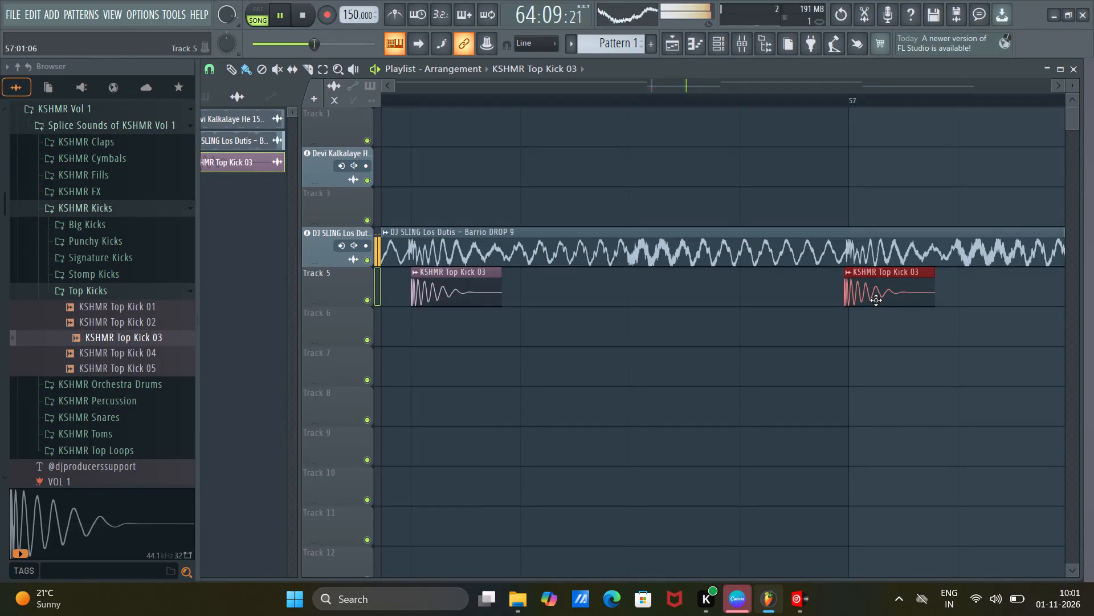
pyautogui.moveTo(876, 300); pyautogui.dragTo(879, 301)
# Play from just before bar 56 to hear the kicks of bars 56 and 57 under the drop.
pyautogui.scroll(-16, 824, 102)
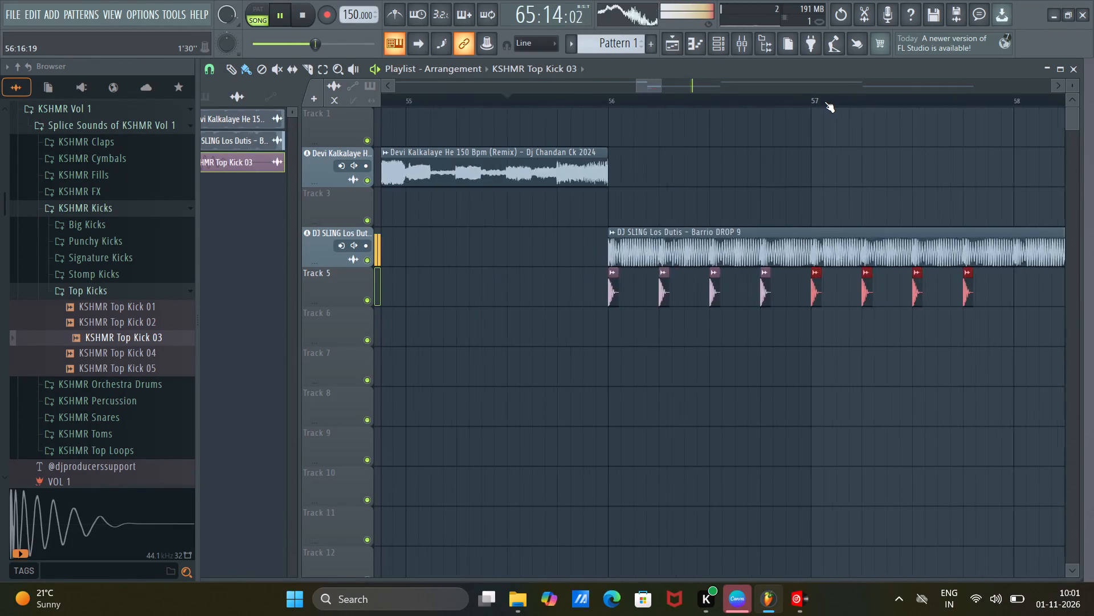
pyautogui.scroll(-1, 824, 102)
pyautogui.click(593, 102)
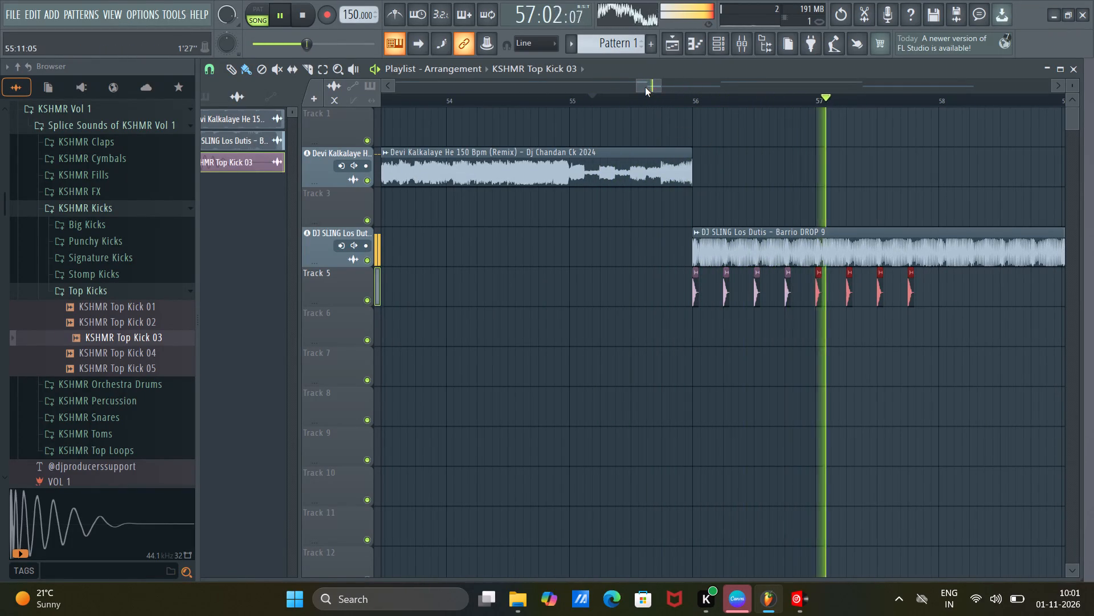
pyautogui.moveTo(645, 87); pyautogui.dragTo(650, 90)
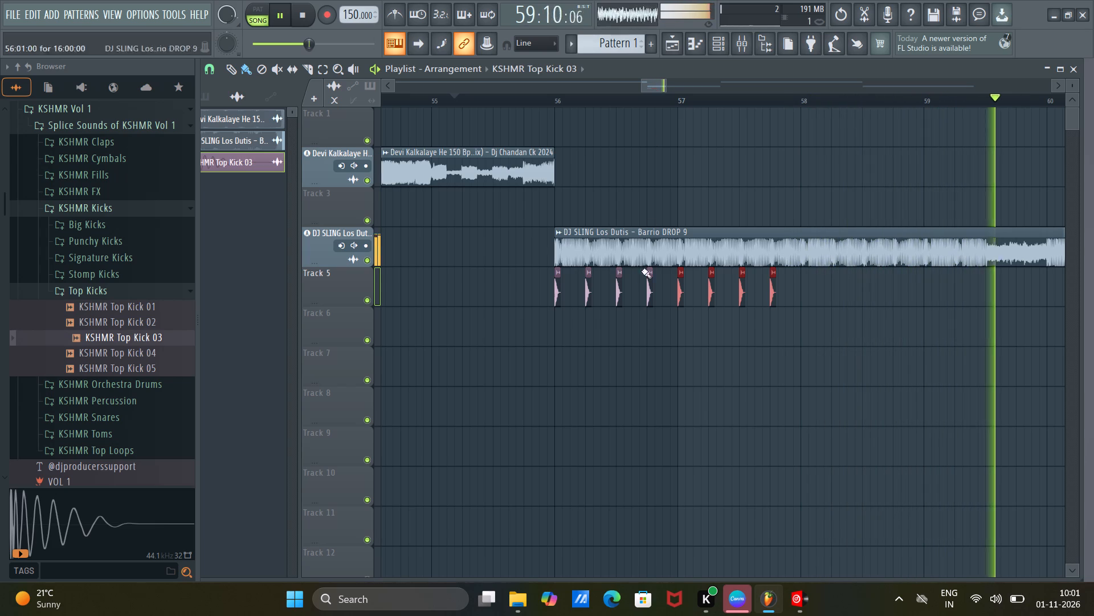
# Place a Pattern 1 clip on Track 6 at bar 56 and extend it to two bars.
pyautogui.click(788, 41)
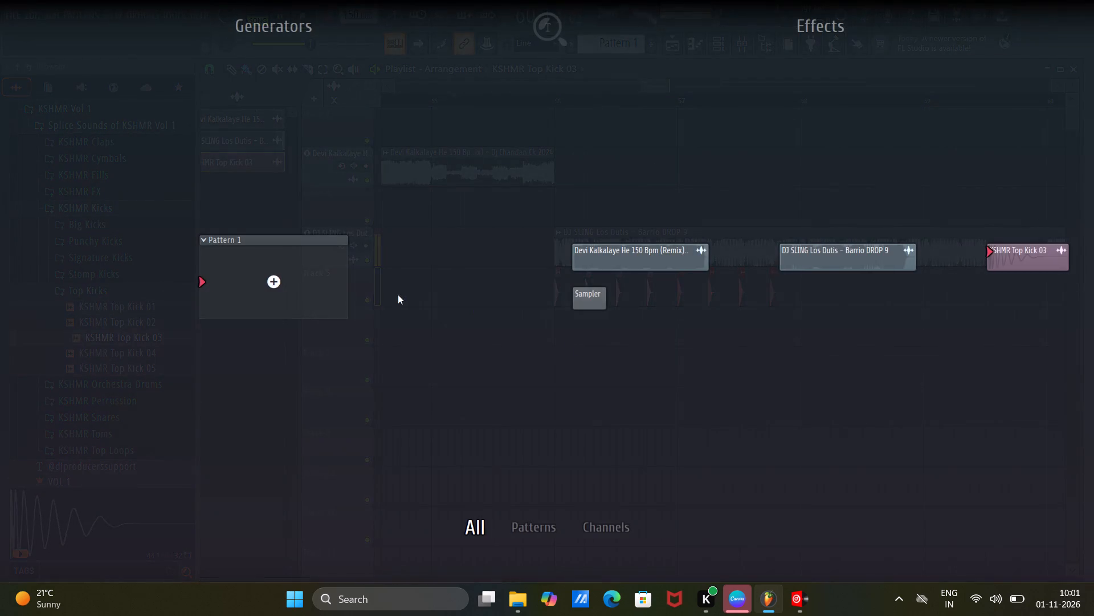
pyautogui.click(306, 290)
pyautogui.click(556, 333)
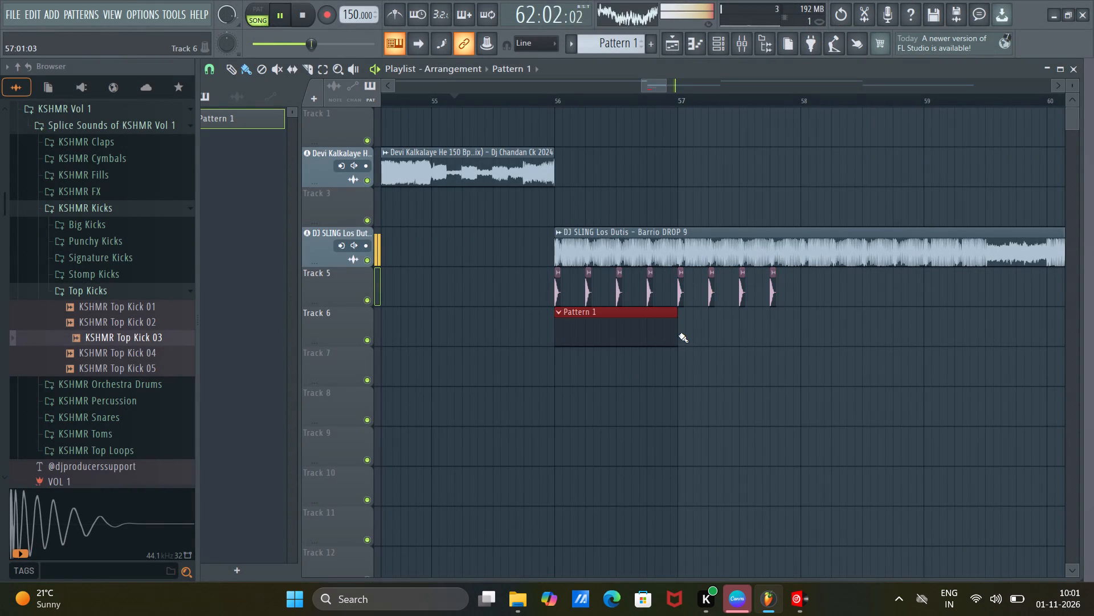
pyautogui.moveTo(675, 331); pyautogui.dragTo(798, 332)
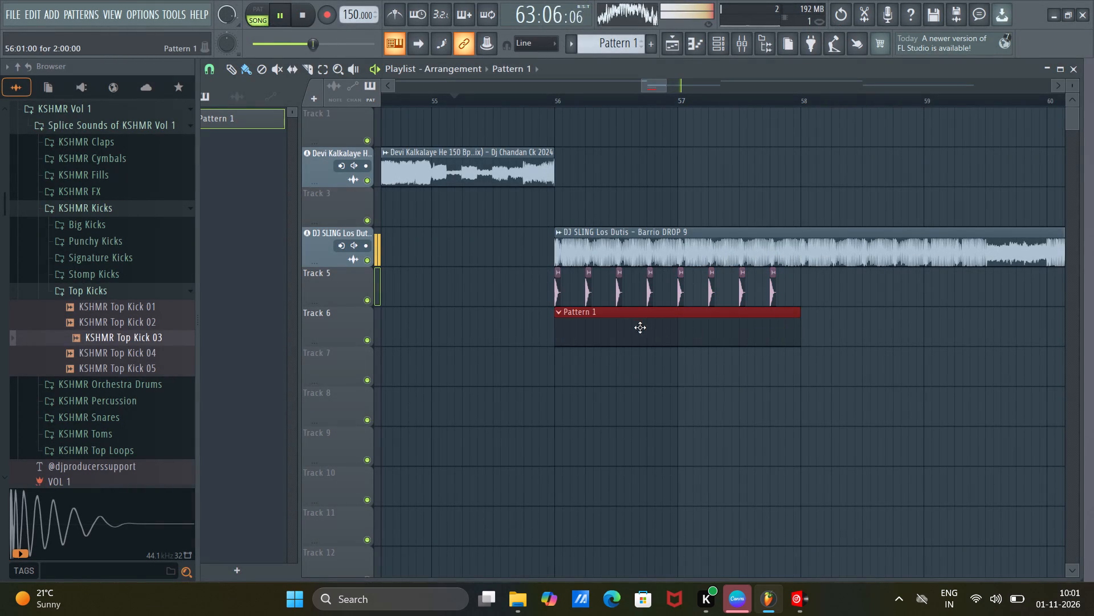
# Duplicate the eight kicks together with the Pattern 1 clip into bars 58 and 59.
pyautogui.keyDown('ctrl'); pyautogui.moveTo(513, 294); pyautogui.dragTo(845, 379); pyautogui.keyUp('ctrl')
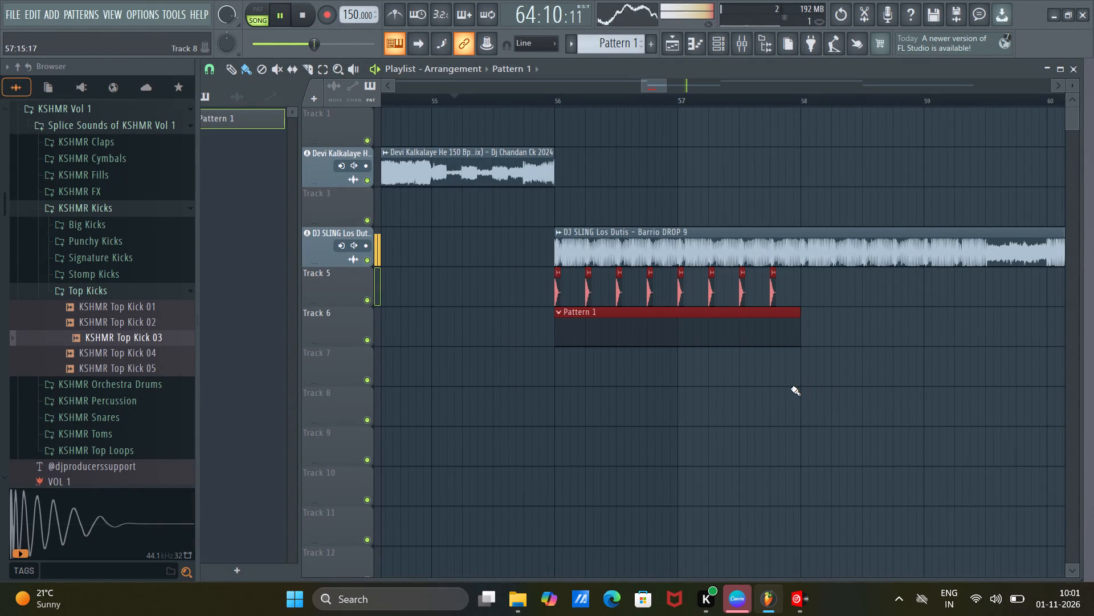
pyautogui.hotkey('ctrl', 'b')
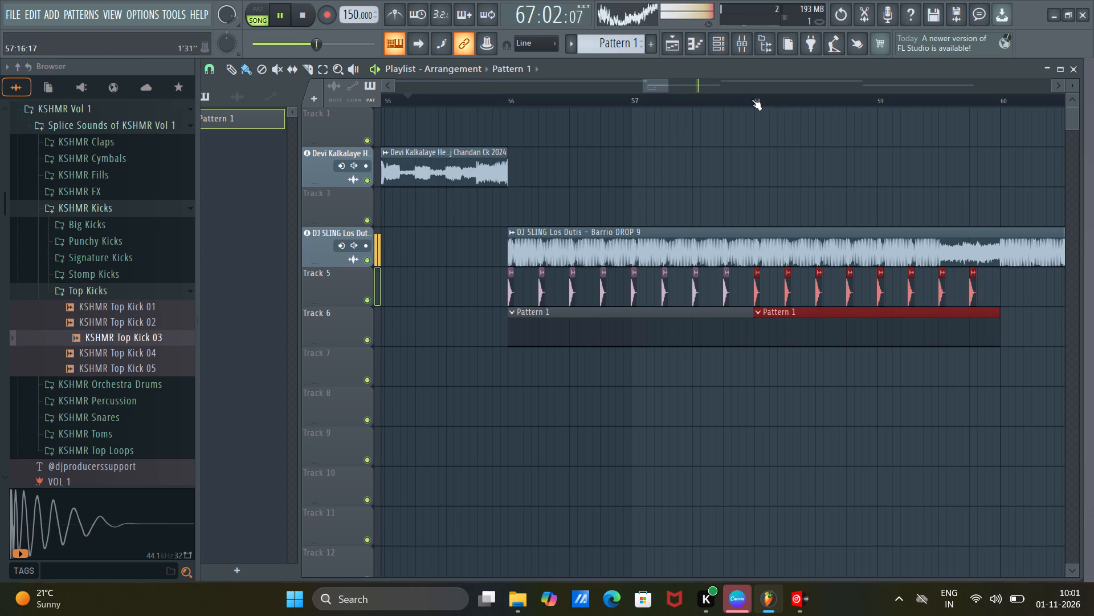
# Play from just before bar 56 and delete the last two kicks of bar 59, under the drop's short break.
pyautogui.scroll(10, 752, 99)
pyautogui.scroll(-14, 752, 98)
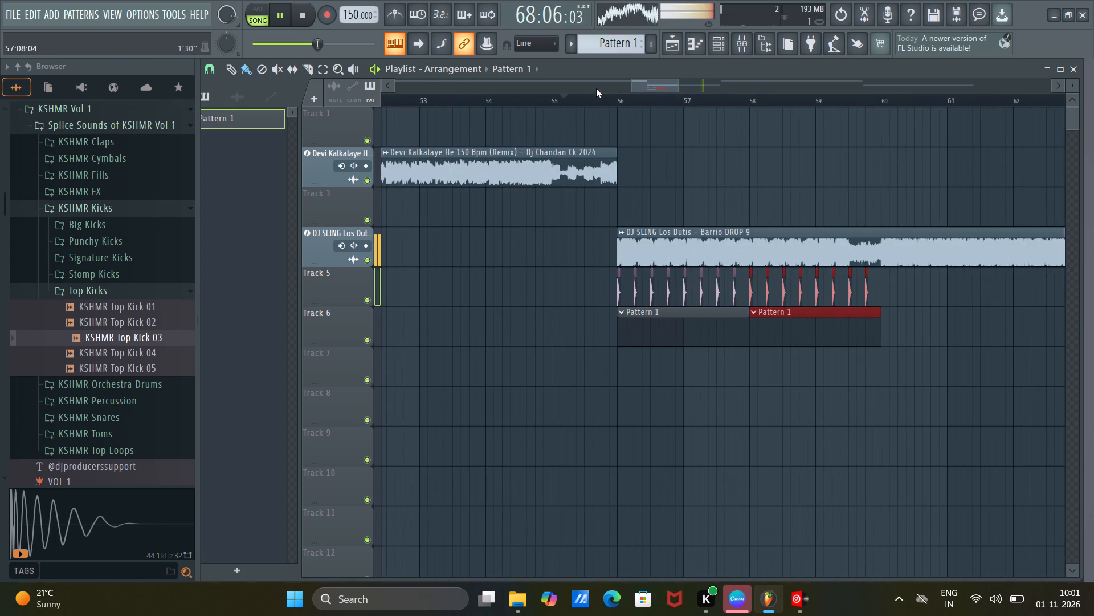
pyautogui.click(582, 95)
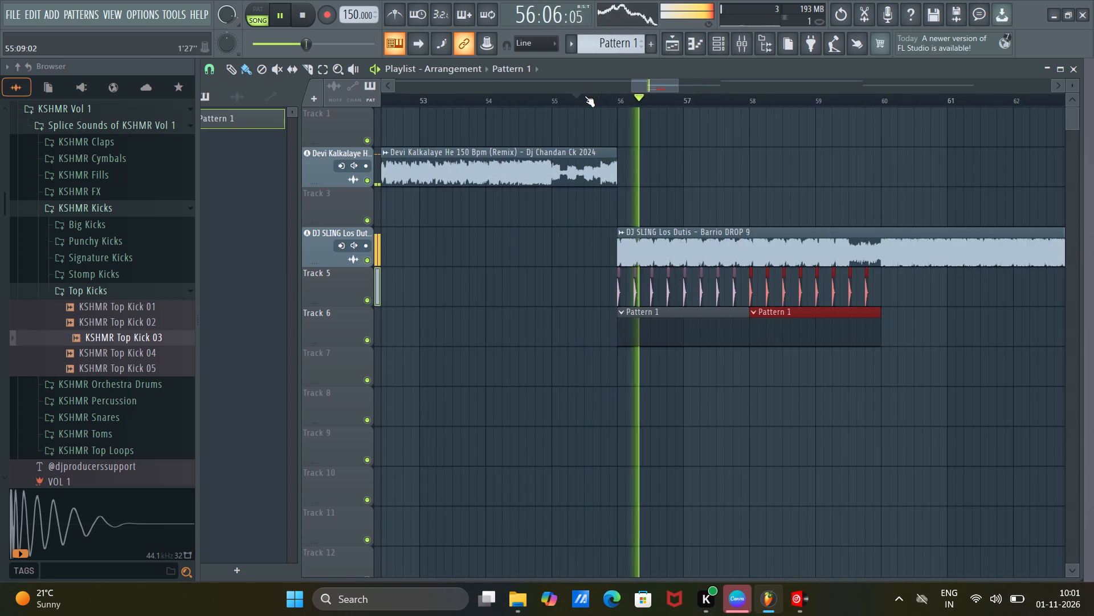
pyautogui.scroll(8, 869, 102)
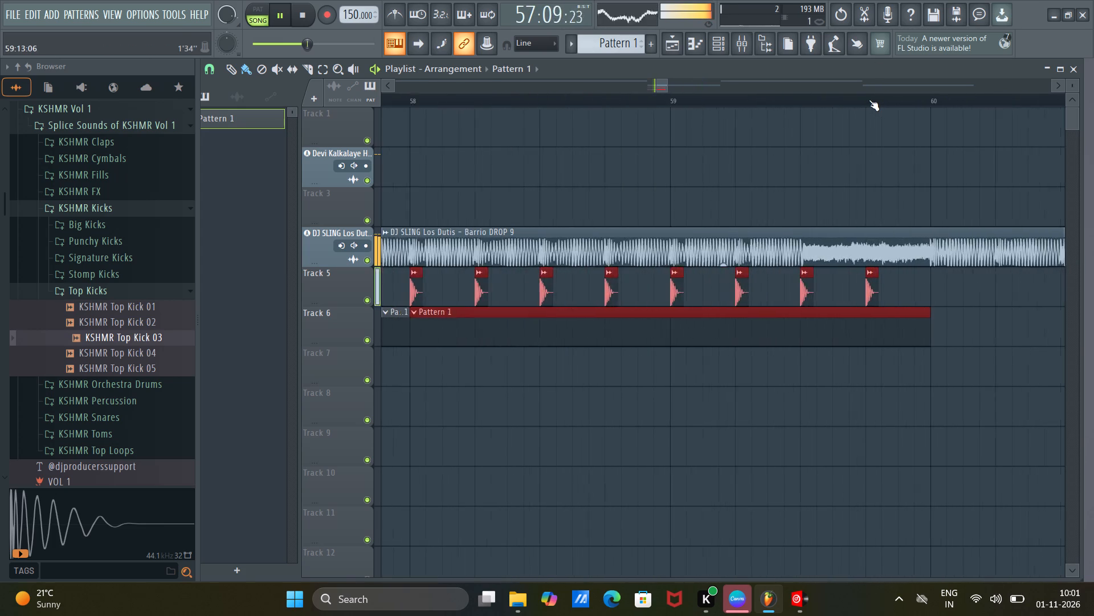
pyautogui.scroll(6, 869, 100)
pyautogui.moveTo(943, 279); pyautogui.dragTo(741, 274, button='right')
# Replay the drop from bar 56, solo Track 5 to hear the kicks alone, and restore all tracks.
pyautogui.scroll(-7, 754, 104)
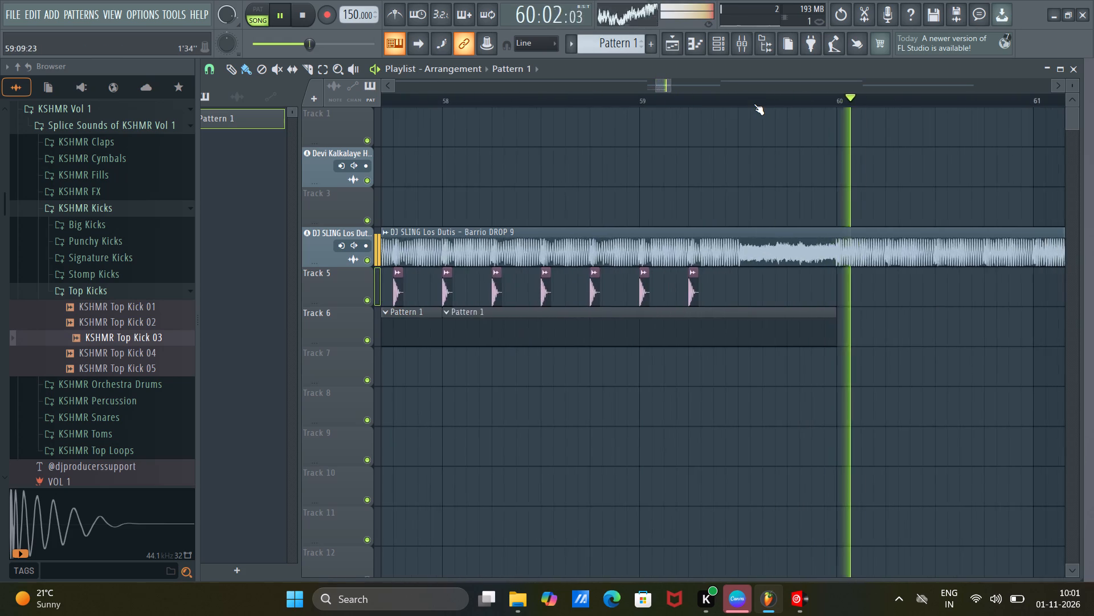
pyautogui.scroll(-10, 754, 104)
pyautogui.click(602, 99)
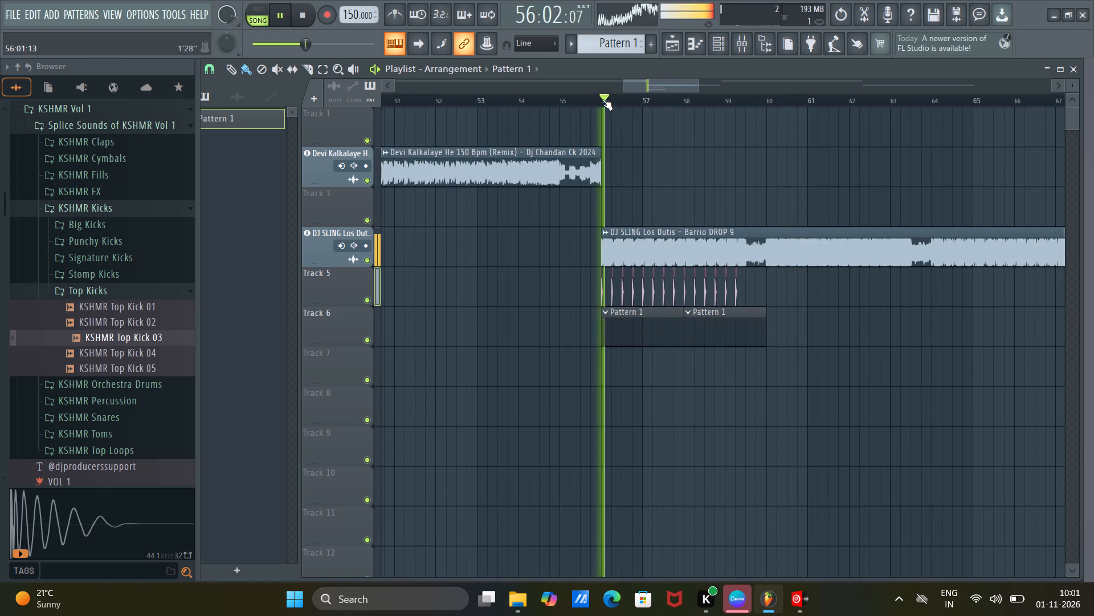
pyautogui.scroll(20, 603, 99)
pyautogui.scroll(2, 603, 99)
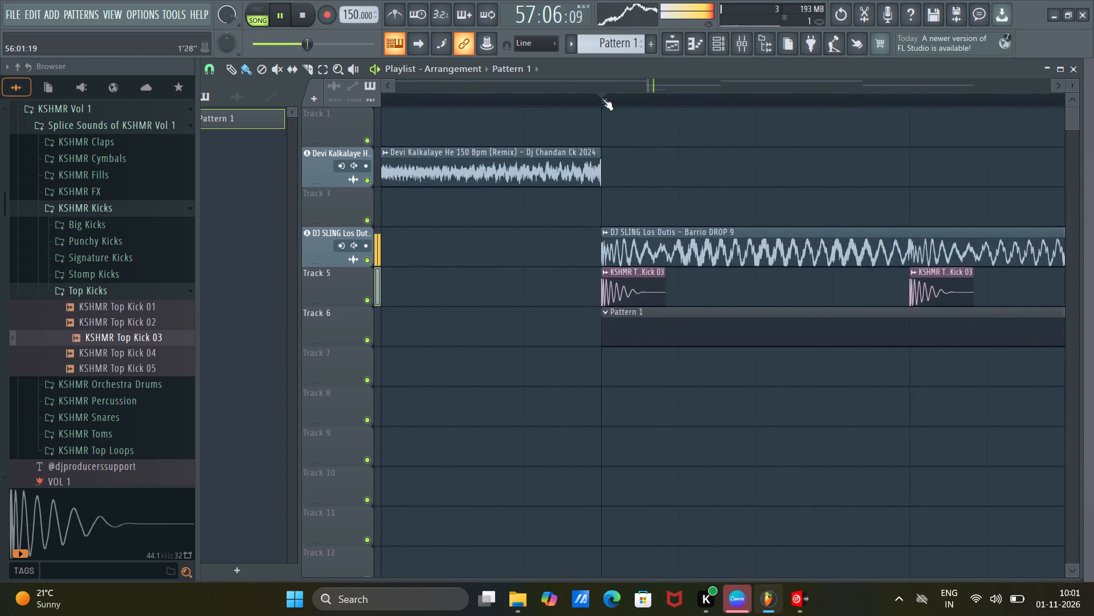
pyautogui.rightClick(370, 305)
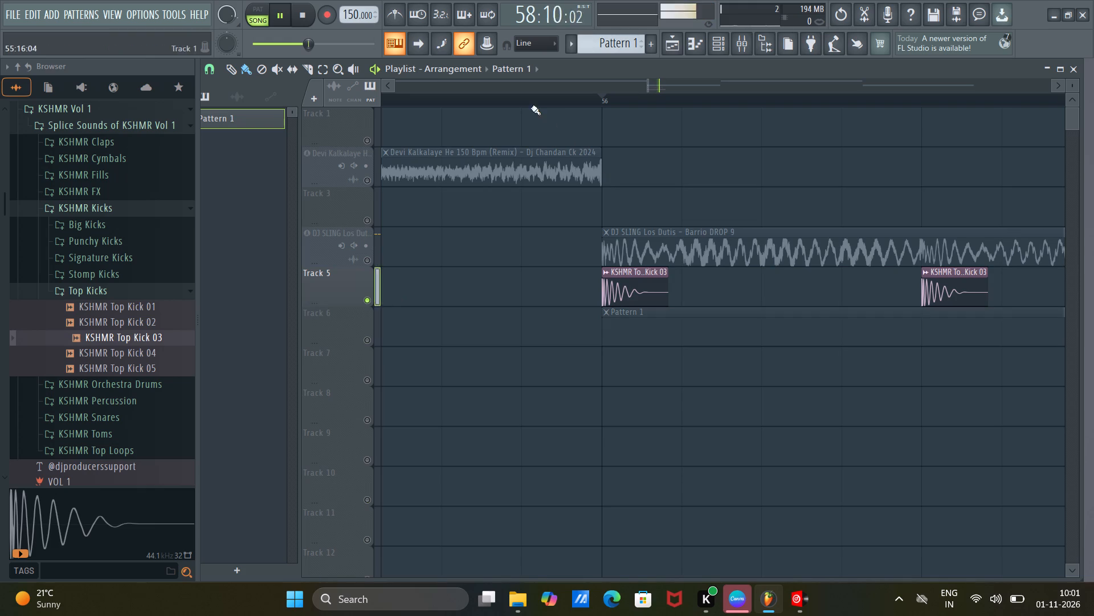
pyautogui.click(519, 98)
pyautogui.scroll(-7, 519, 97)
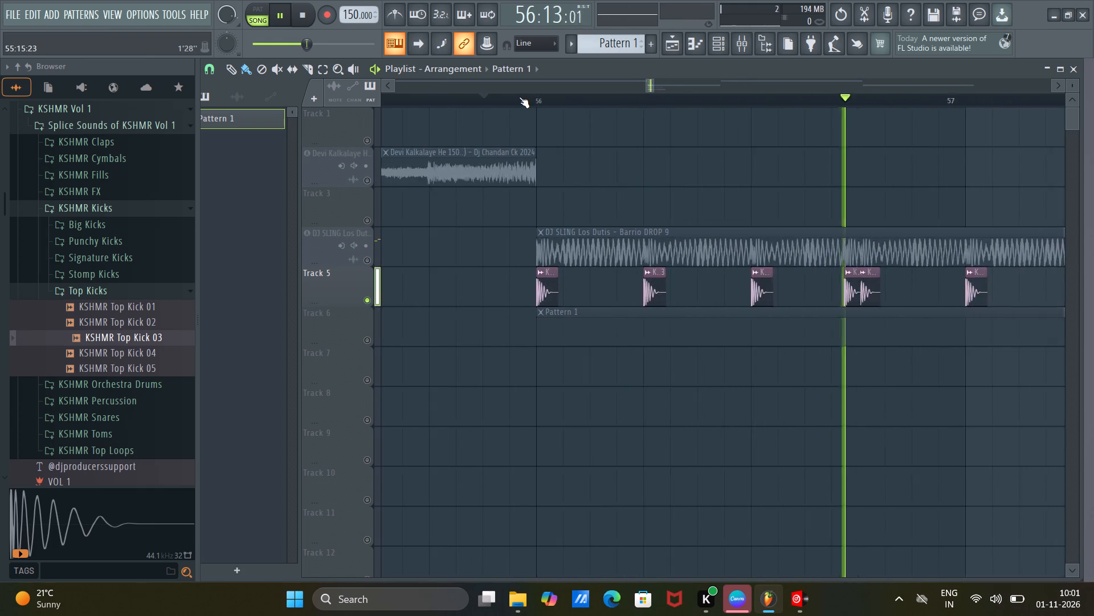
pyautogui.scroll(-16, 519, 97)
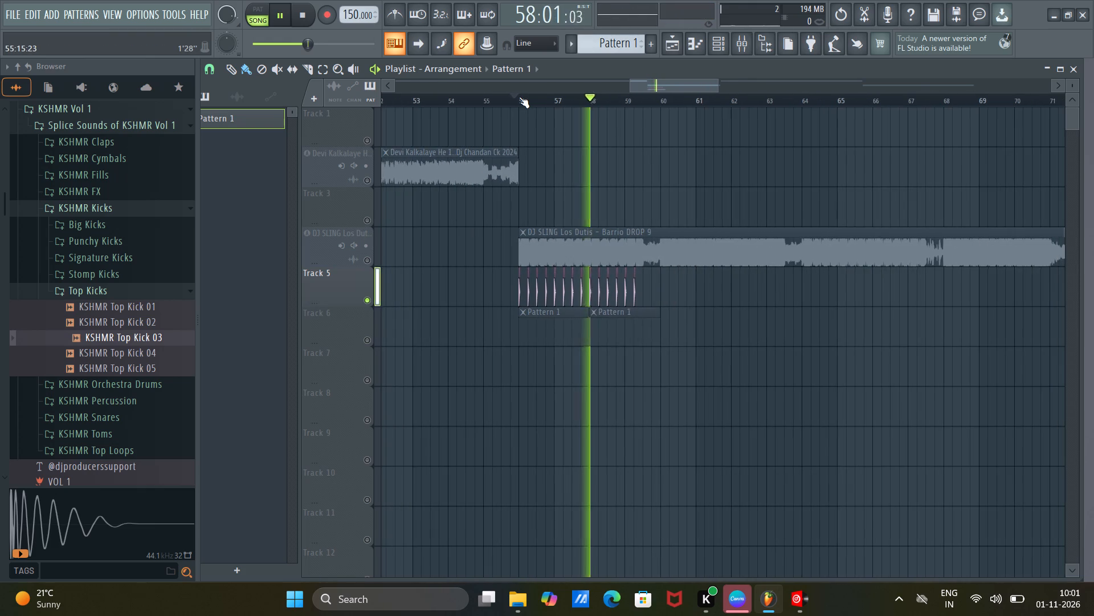
pyautogui.click(367, 338)
pyautogui.rightClick(367, 338)
pyautogui.rightClick(369, 334)
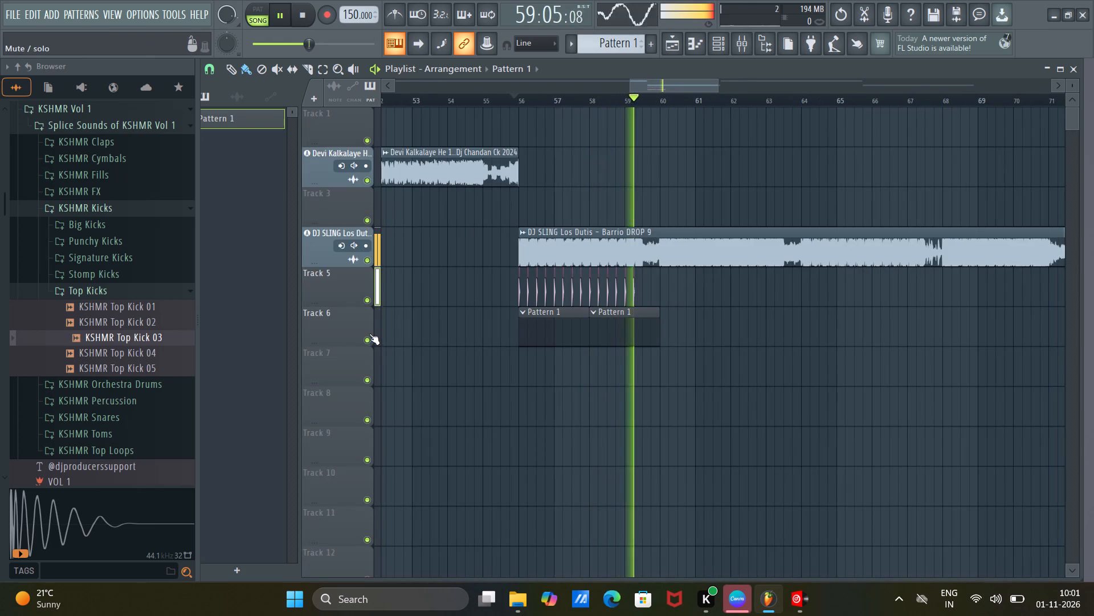
# In the mixer, compare the Los Dutis drop with Maximus bypassed and active during playback, leaving Maximus bypassed.
pyautogui.moveTo(655, 83); pyautogui.dragTo(634, 78)
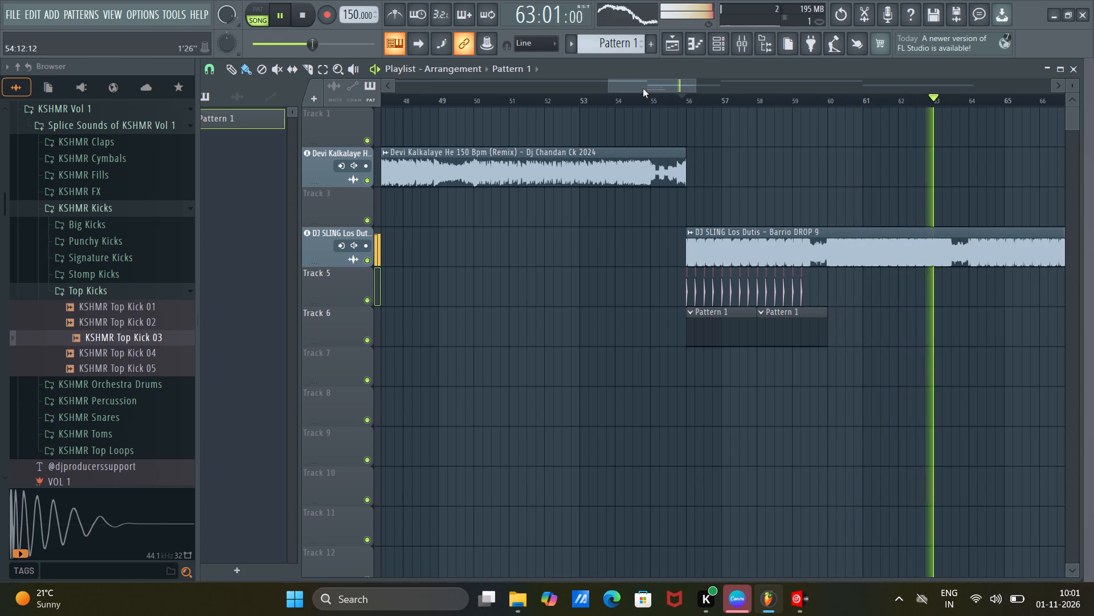
pyautogui.click(743, 44)
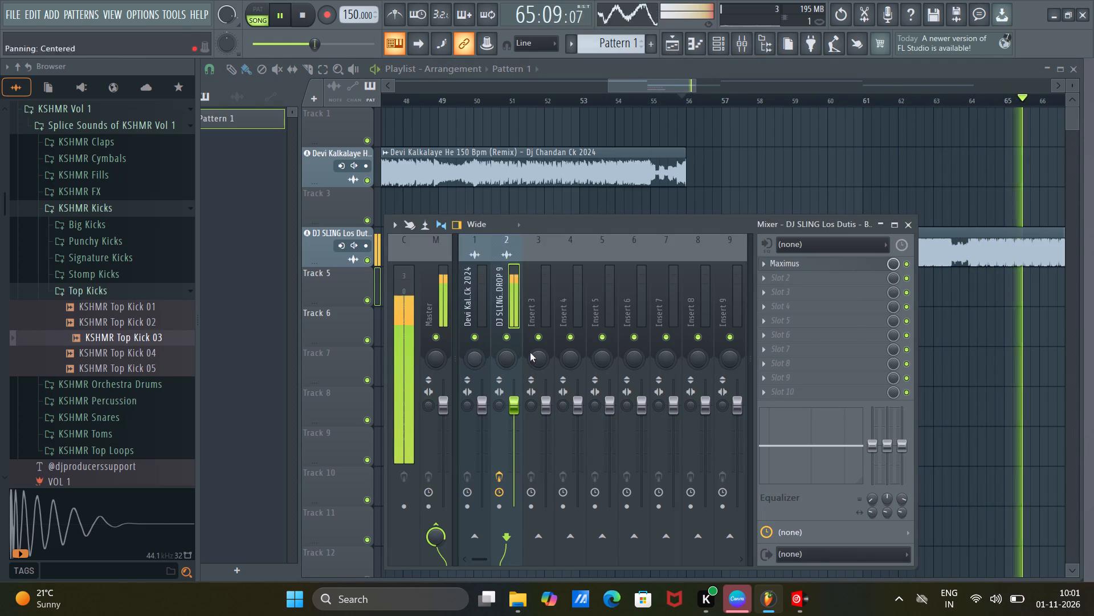
pyautogui.click(903, 266)
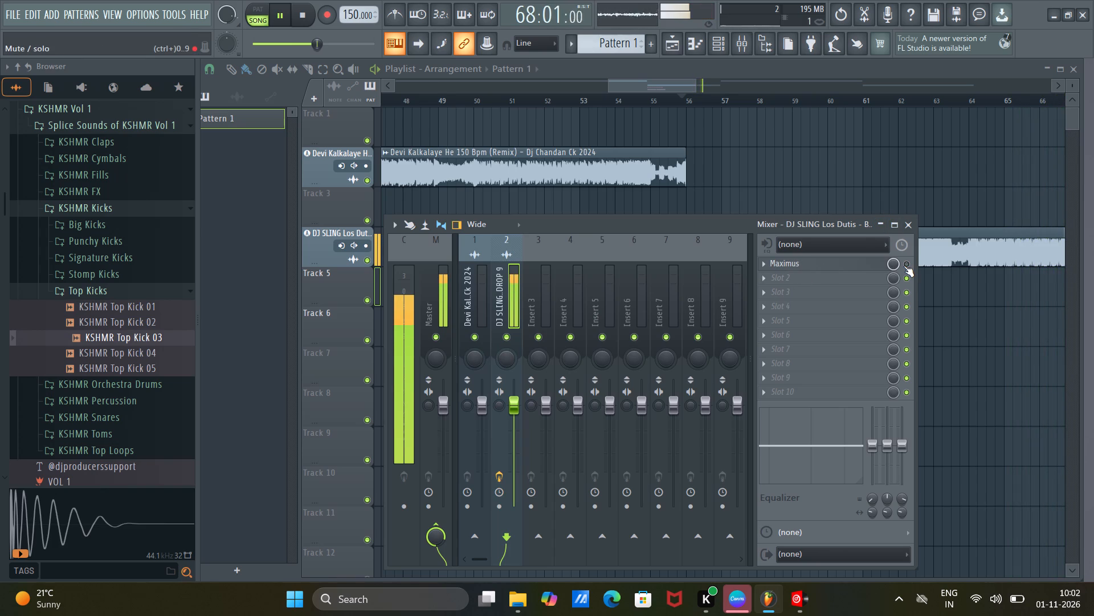
pyautogui.press('space')
pyautogui.press('space')
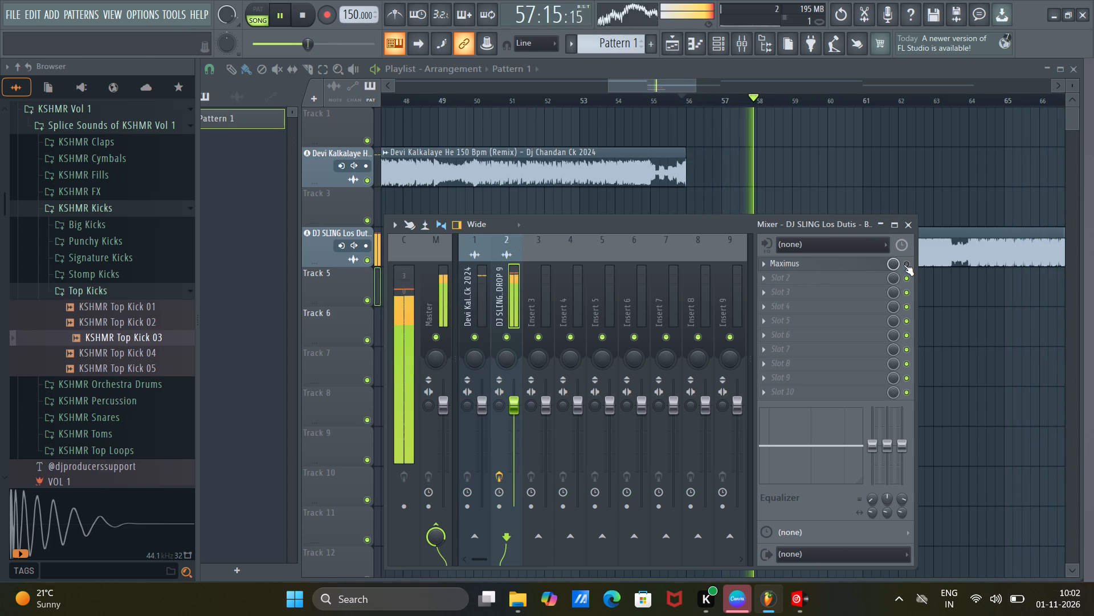
pyautogui.click(904, 265)
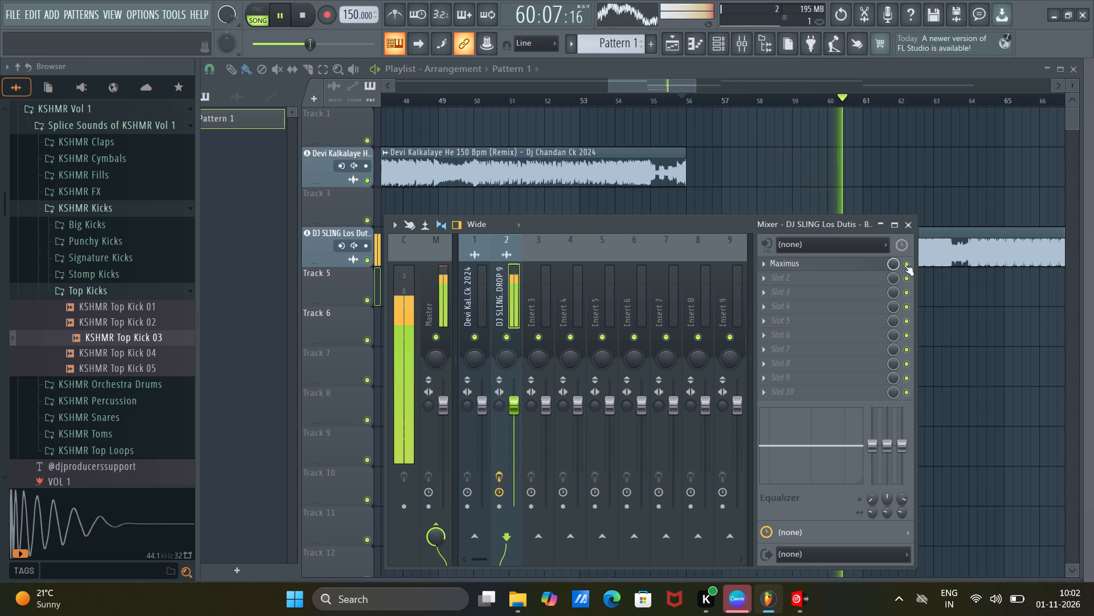
pyautogui.click(904, 265)
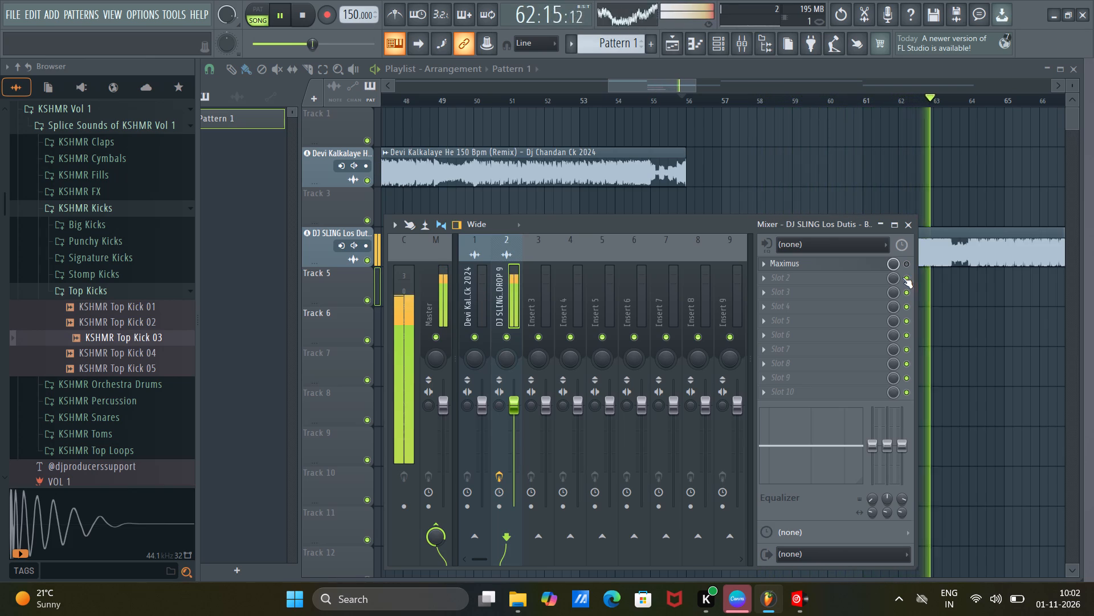
pyautogui.click(907, 221)
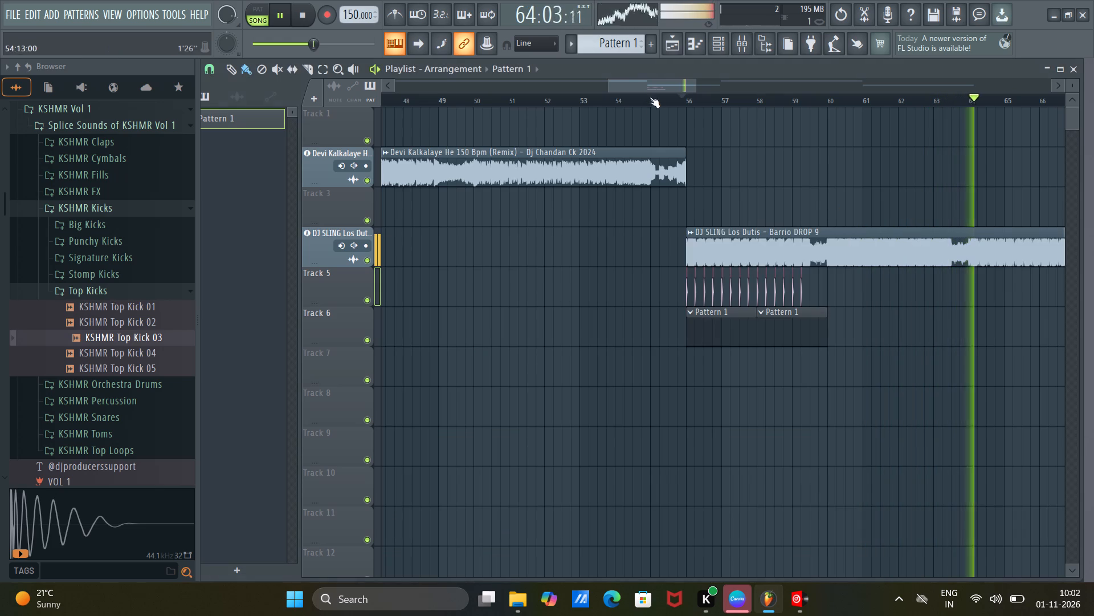
# Mute the kicks on Track 5 and replay from just before bar 56 to hear the drop without them.
pyautogui.click(654, 101)
pyautogui.scroll(5, 705, 93)
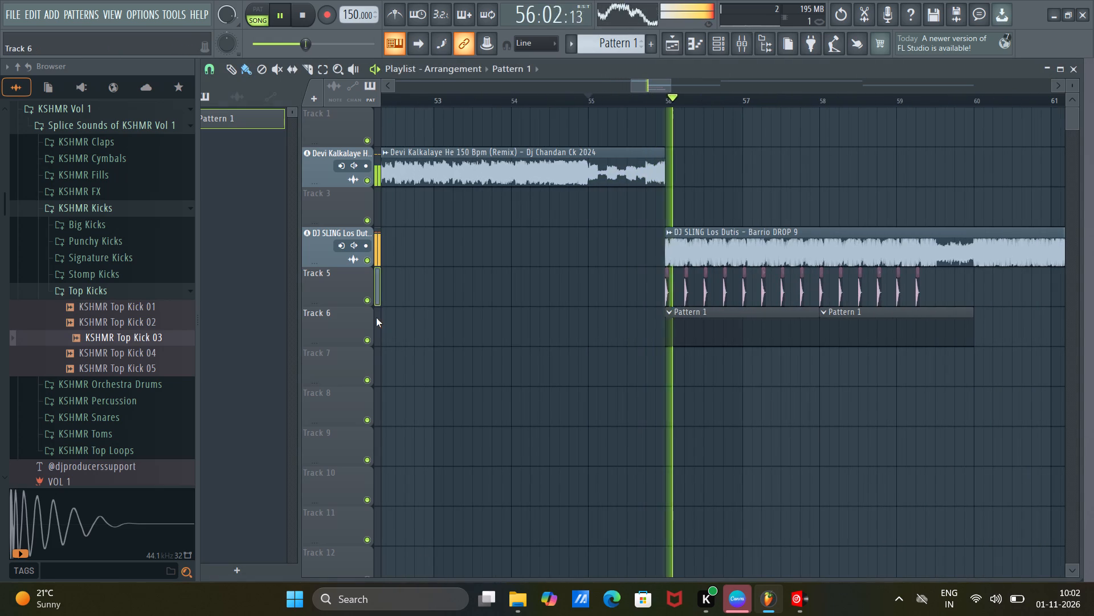
pyautogui.click(371, 304)
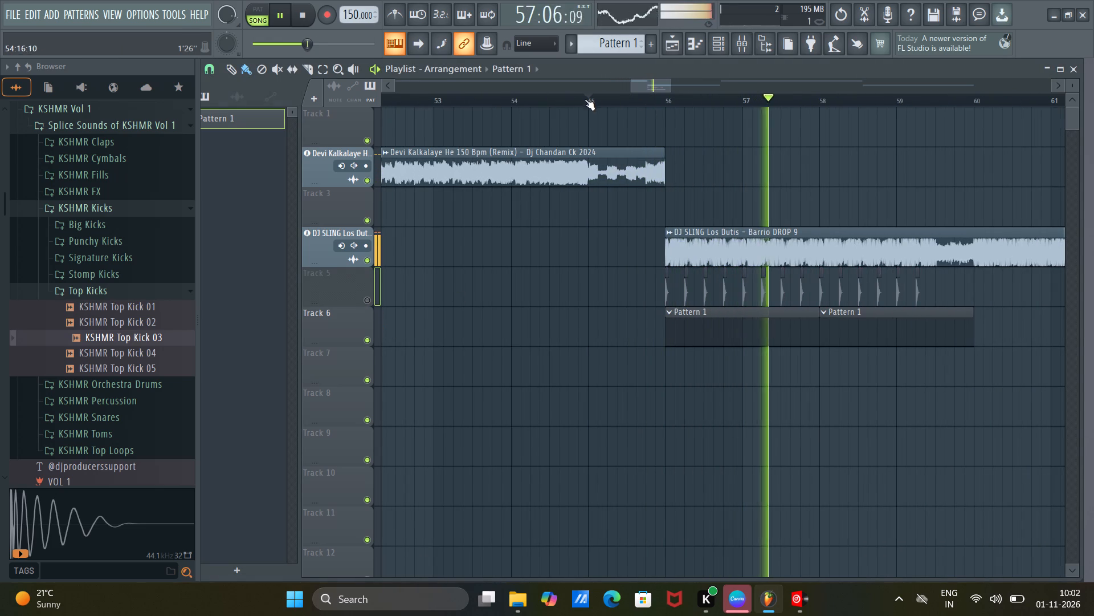
pyautogui.click(584, 101)
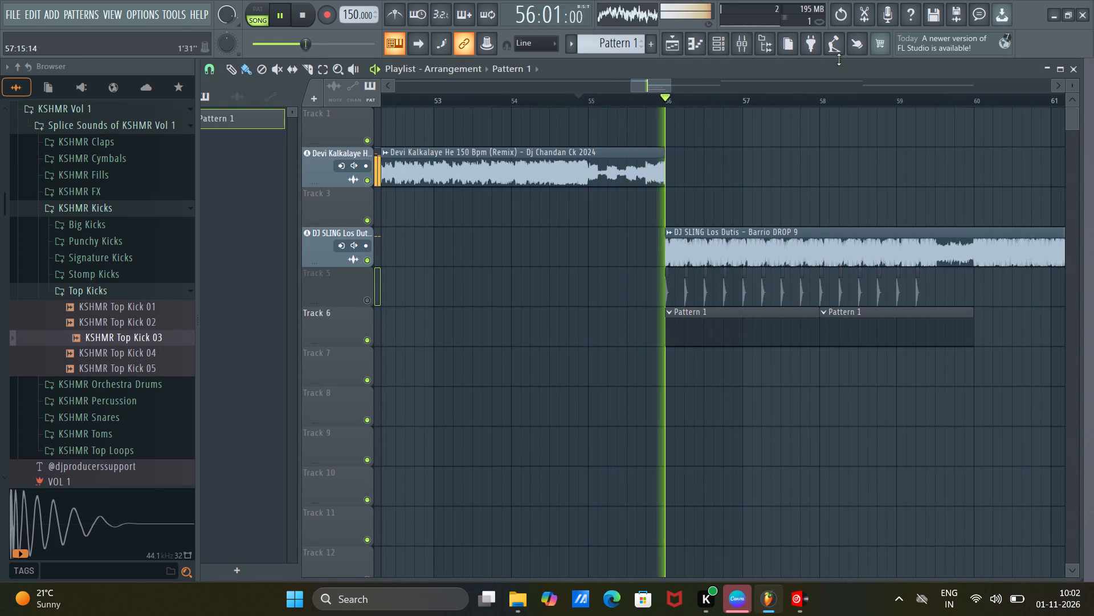
# Re-enable Maximus on the Los Dutis mixer insert while the drop plays.
pyautogui.click(741, 40)
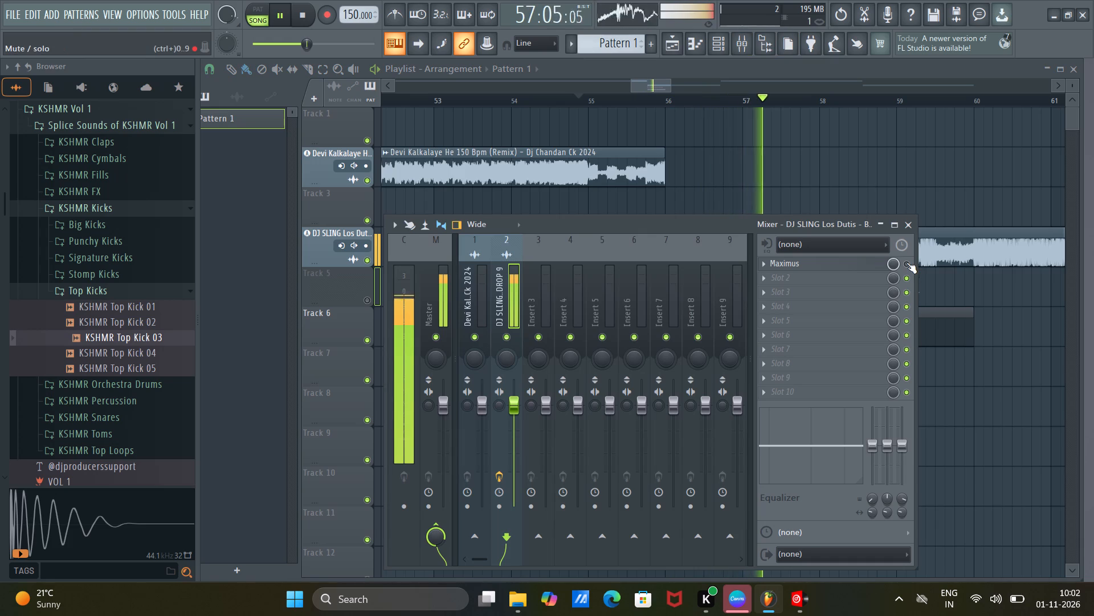
pyautogui.click(907, 262)
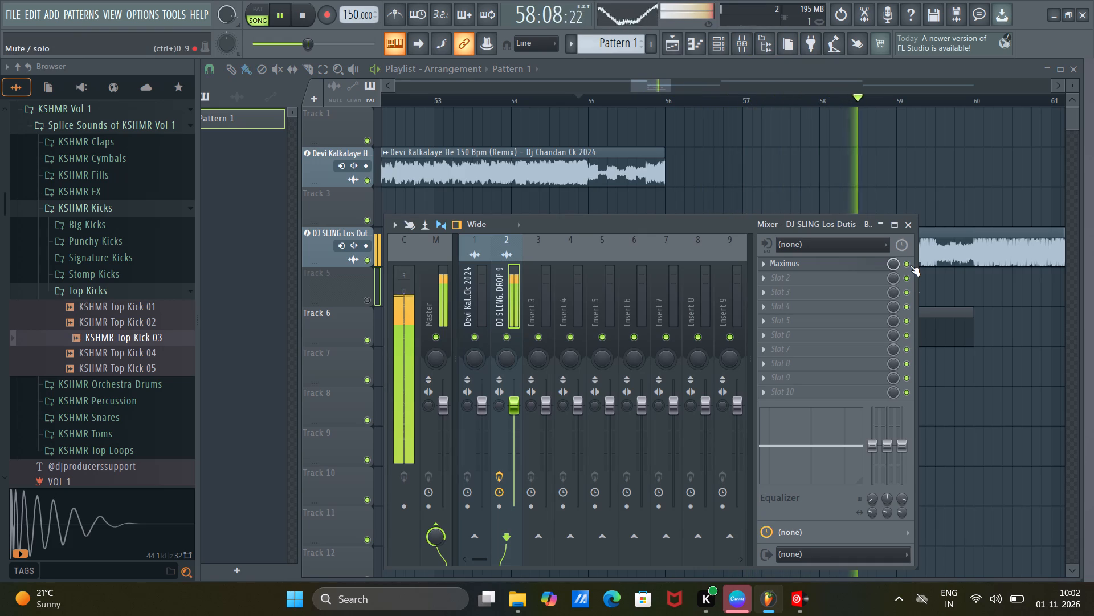
# Open Maximus on the Los Dutis insert, solo its low band, and set the low band frequency to 91 Hz.
pyautogui.click(827, 264)
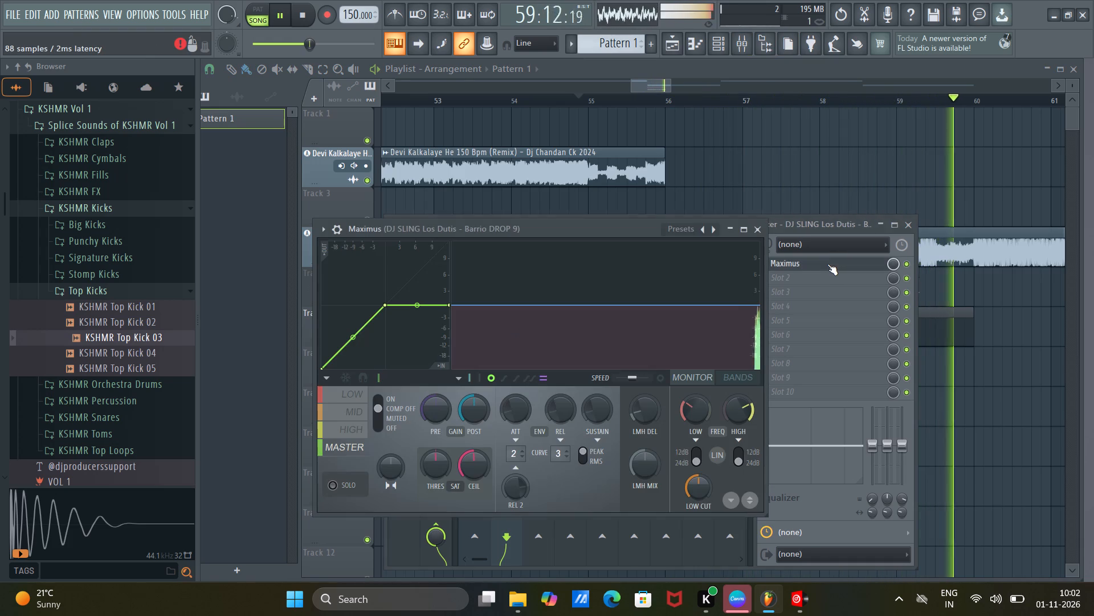
pyautogui.click(349, 392)
pyautogui.click(344, 483)
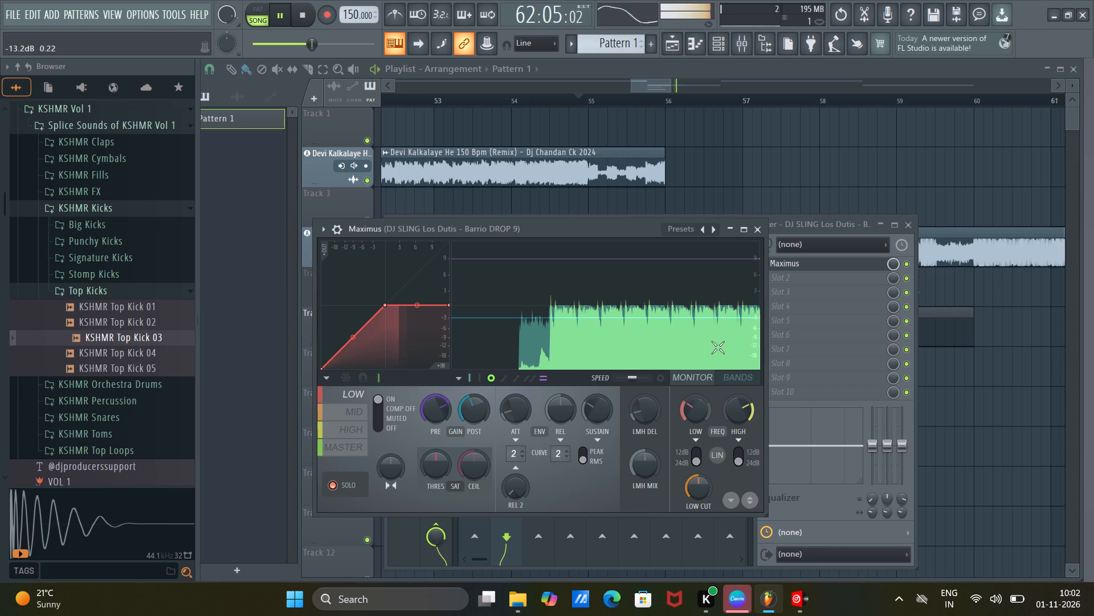
pyautogui.scroll(-8, 702, 404)
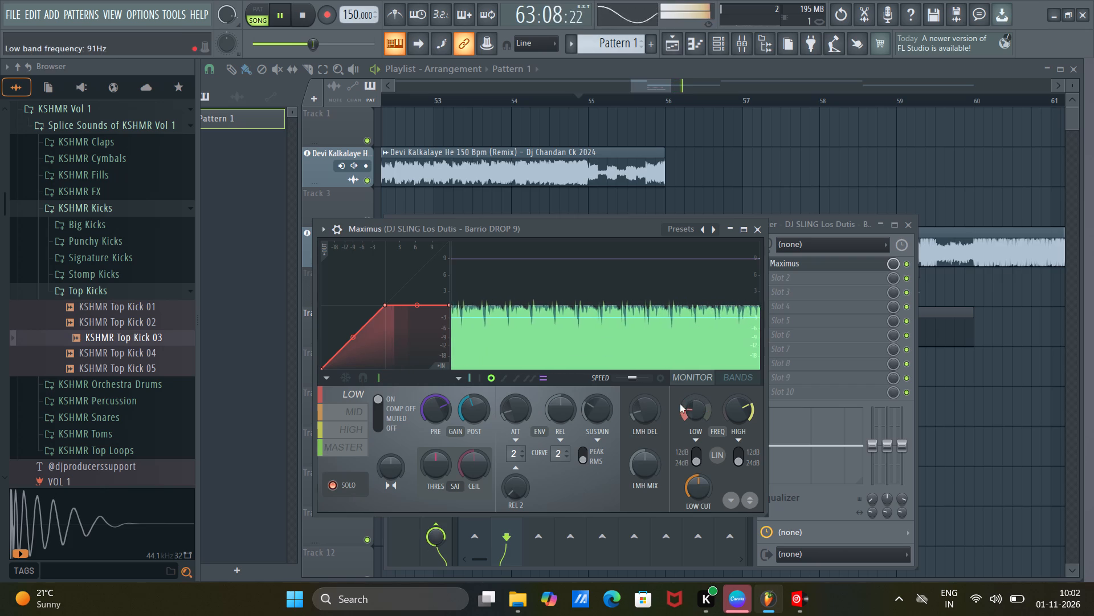
# Listen to the Maximus mid band alone and set the high band frequency to 5405 Hz.
pyautogui.click(339, 412)
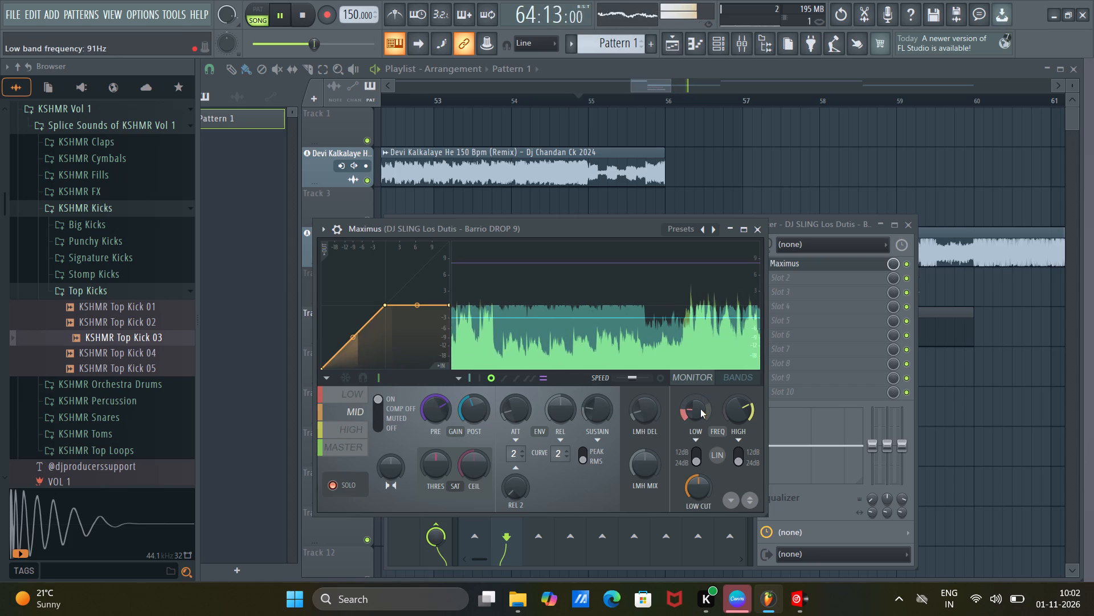
pyautogui.scroll(-6, 745, 412)
pyautogui.scroll(2, 745, 412)
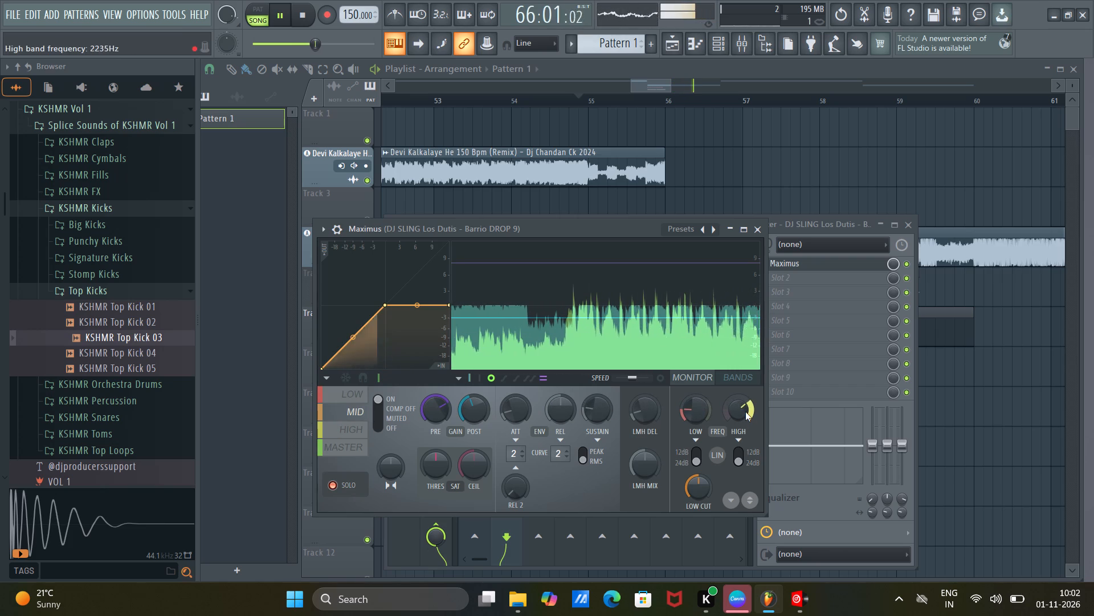
pyautogui.scroll(11, 745, 412)
pyautogui.scroll(-1, 745, 411)
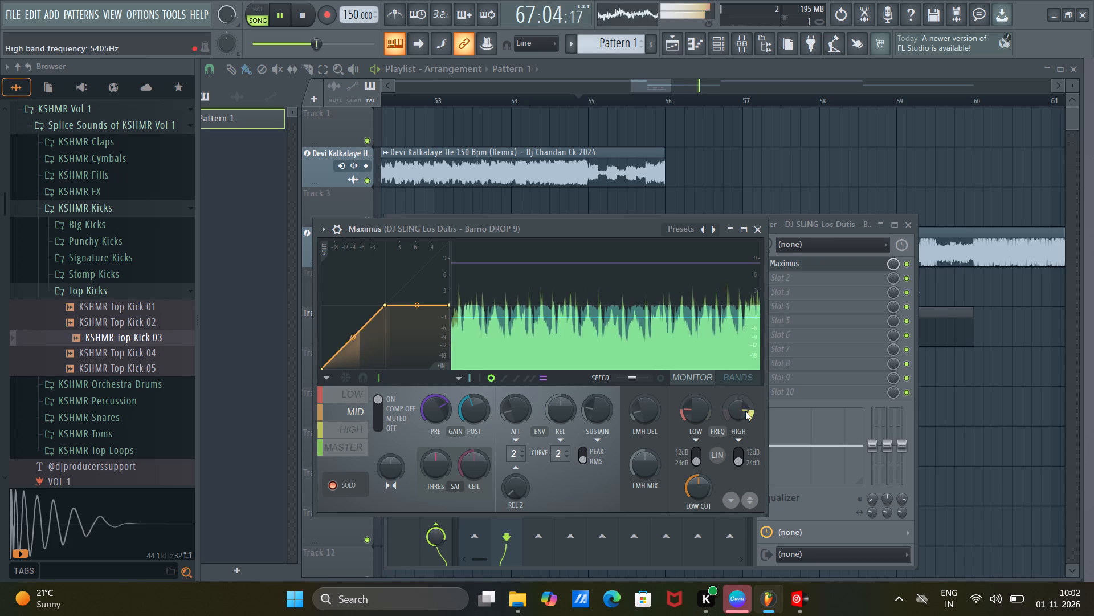
# Audition the soloed high and low bands, replay the drop, and compare the low band slope at 12 dB and 24 dB.
pyautogui.click(338, 433)
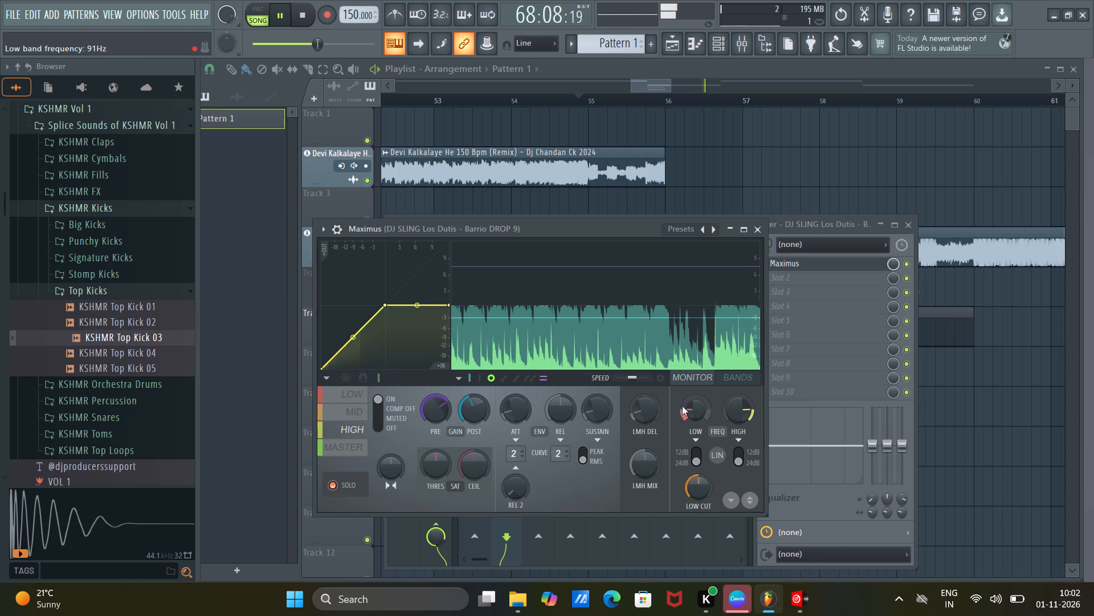
pyautogui.click(357, 394)
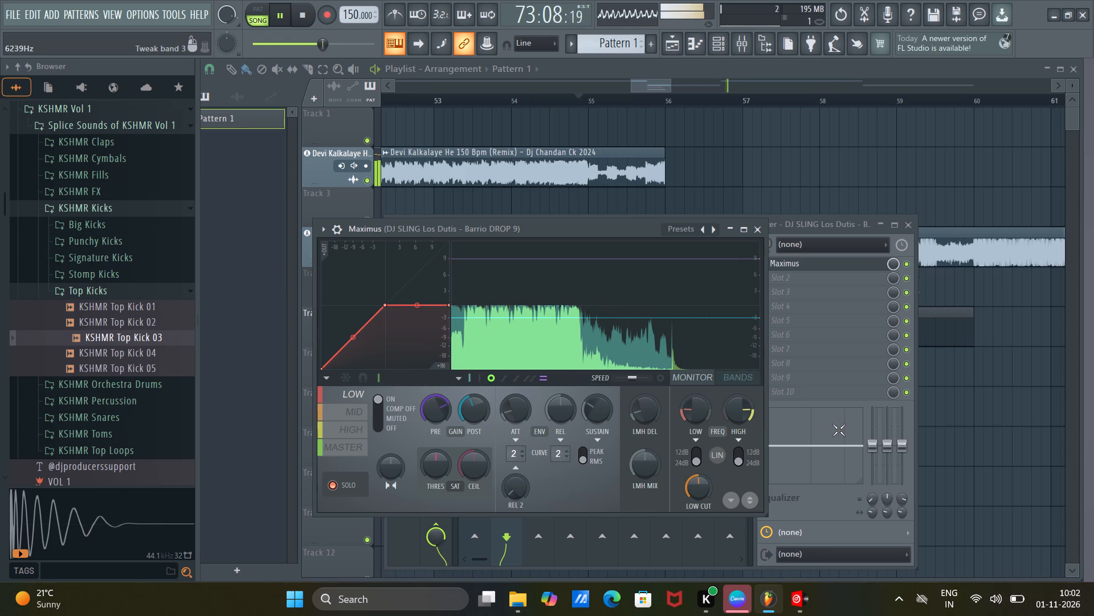
pyautogui.press('space')
pyautogui.press('space')
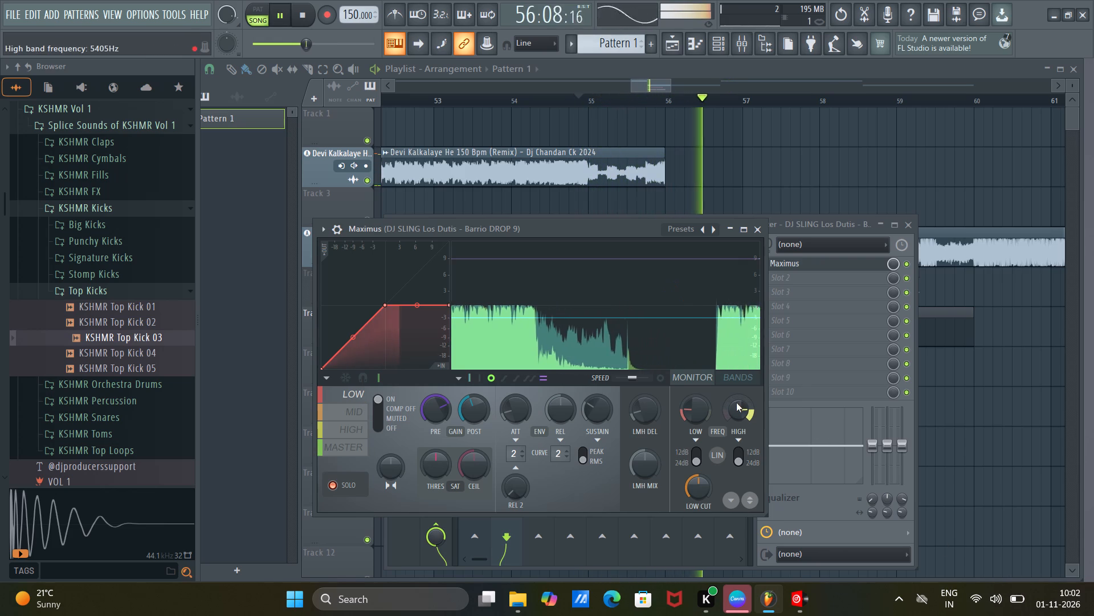
pyautogui.click(695, 462)
pyautogui.click(695, 462)
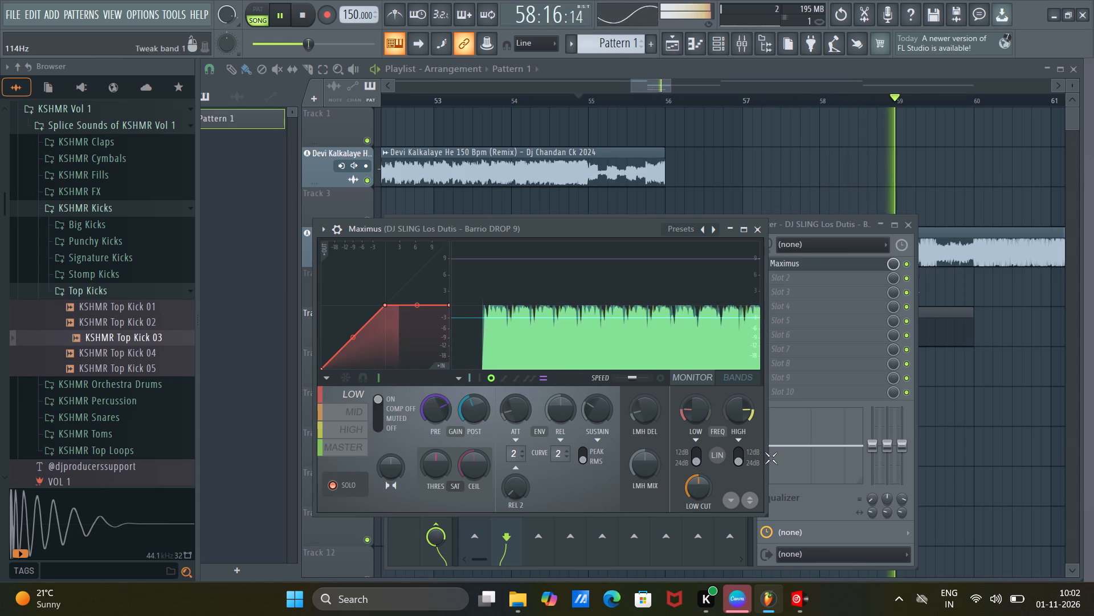
# Set the Maximus high band slope to 12 dB, comparing it with 24 dB while the high band plays alone.
pyautogui.click(735, 457)
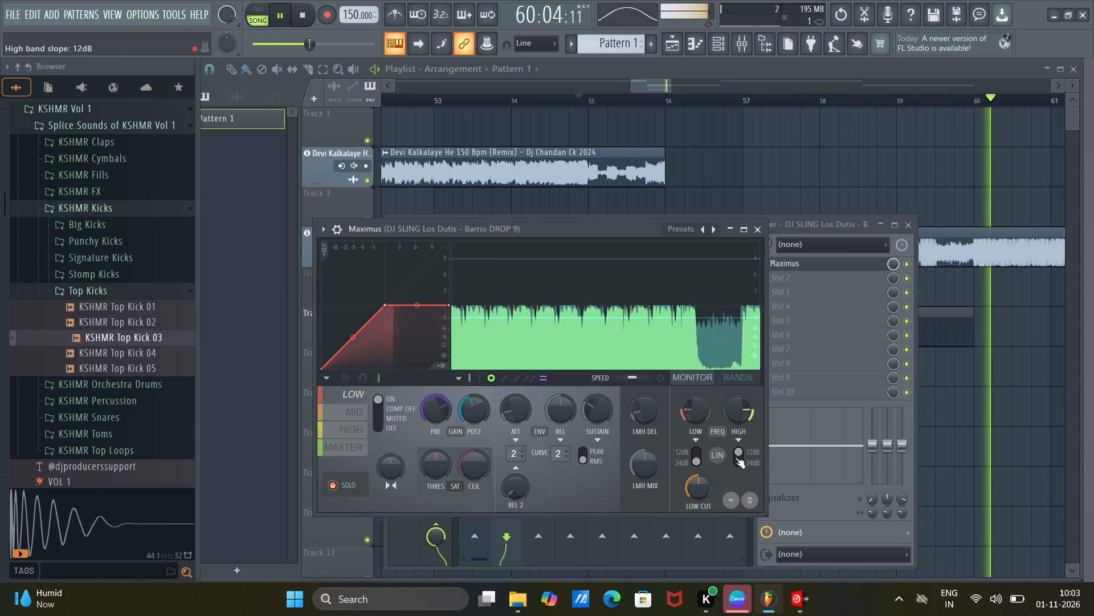
pyautogui.click(359, 432)
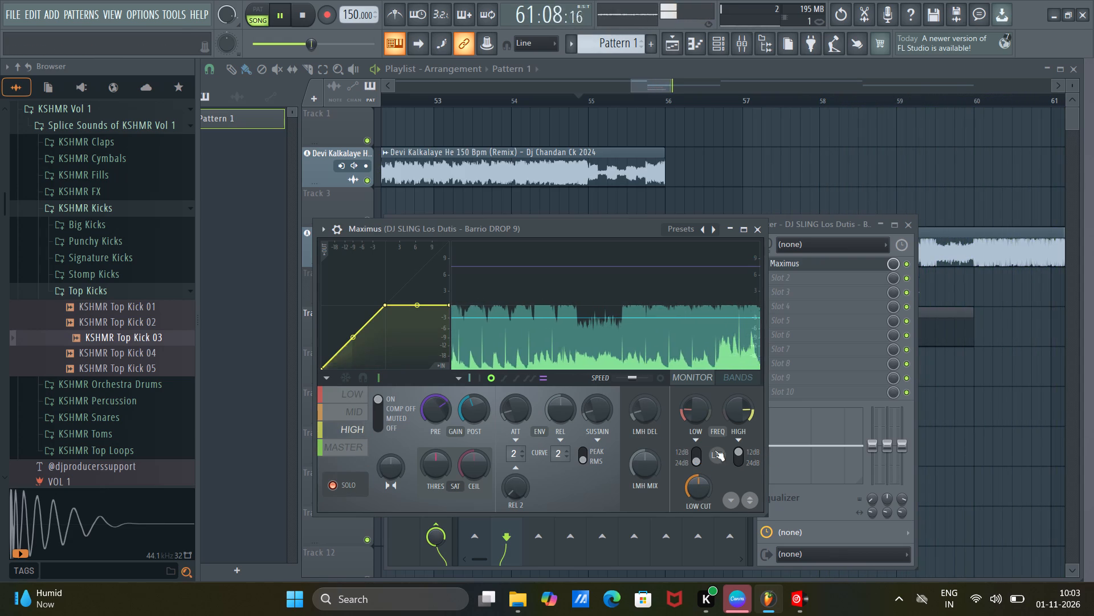
pyautogui.click(740, 458)
pyautogui.click(740, 458)
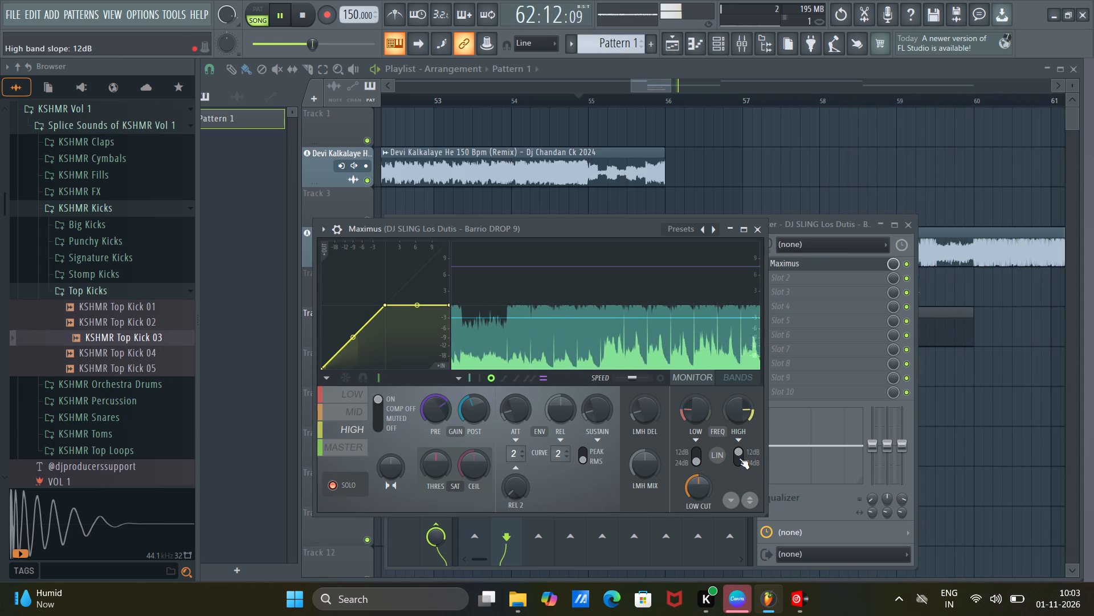
# Listen to the Maximus mid band alone and raise the low band frequency to 268 Hz.
pyautogui.click(356, 414)
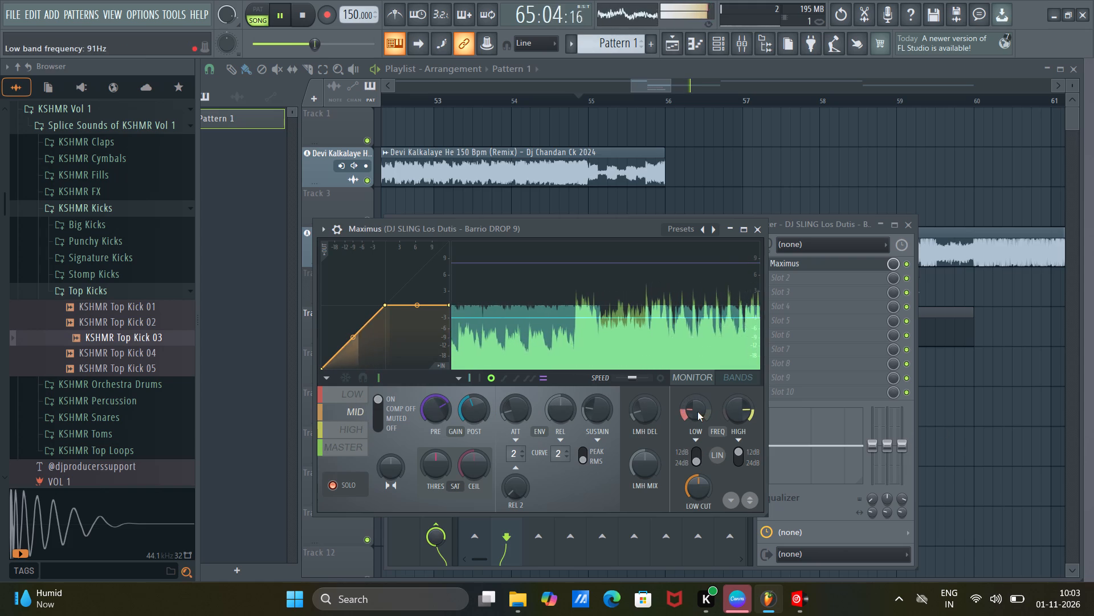
pyautogui.scroll(11, 697, 412)
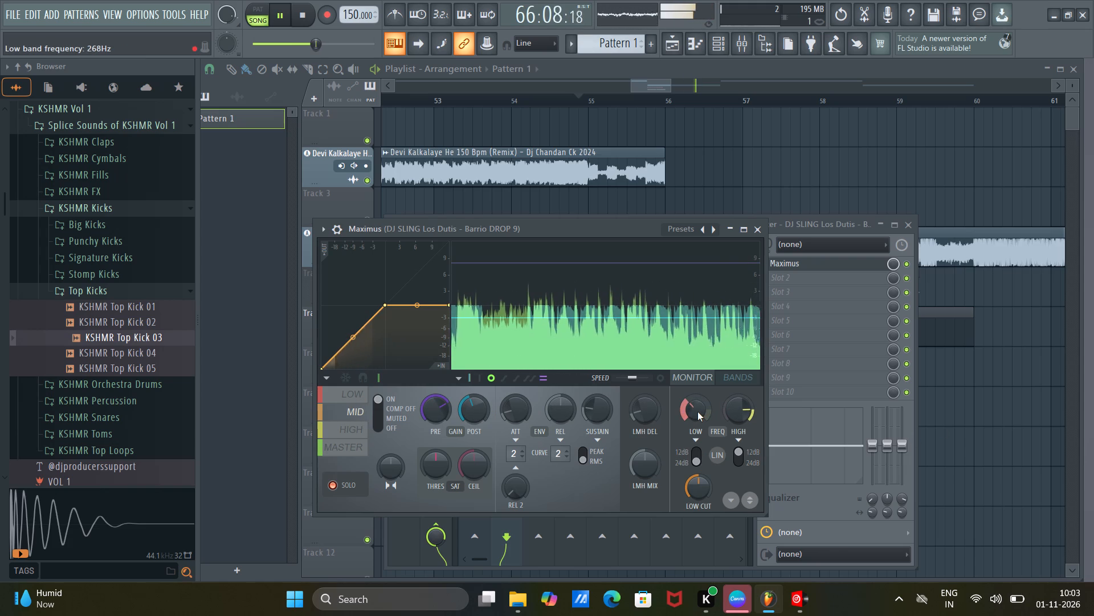
# Compare the 12 dB and 24 dB slopes on both crossovers, leaving low at 24 dB and high at 12 dB.
pyautogui.click(704, 453)
pyautogui.click(695, 455)
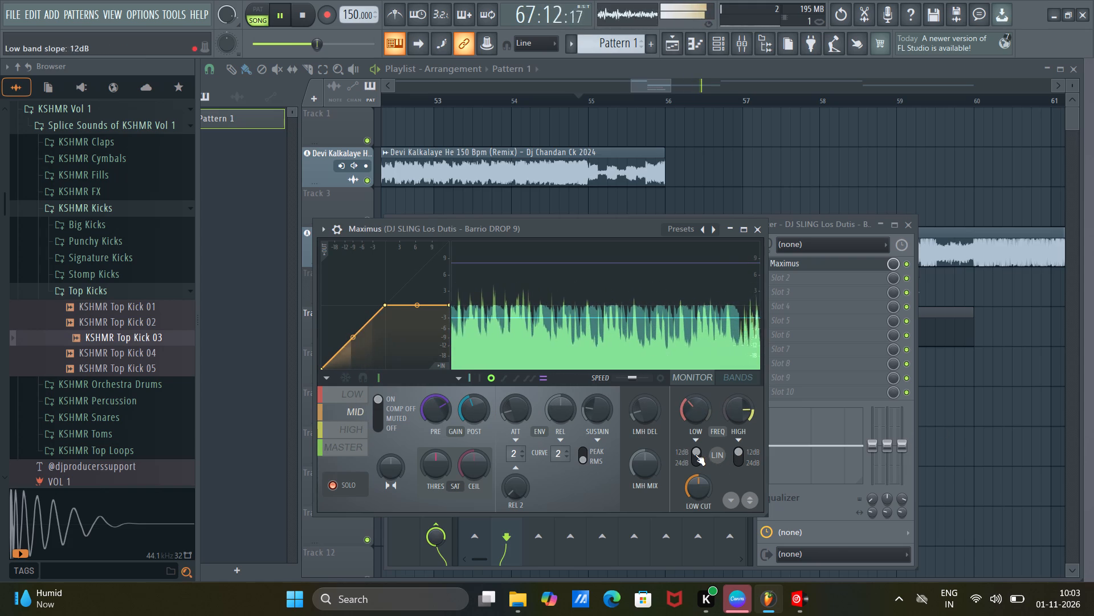
pyautogui.click(695, 455)
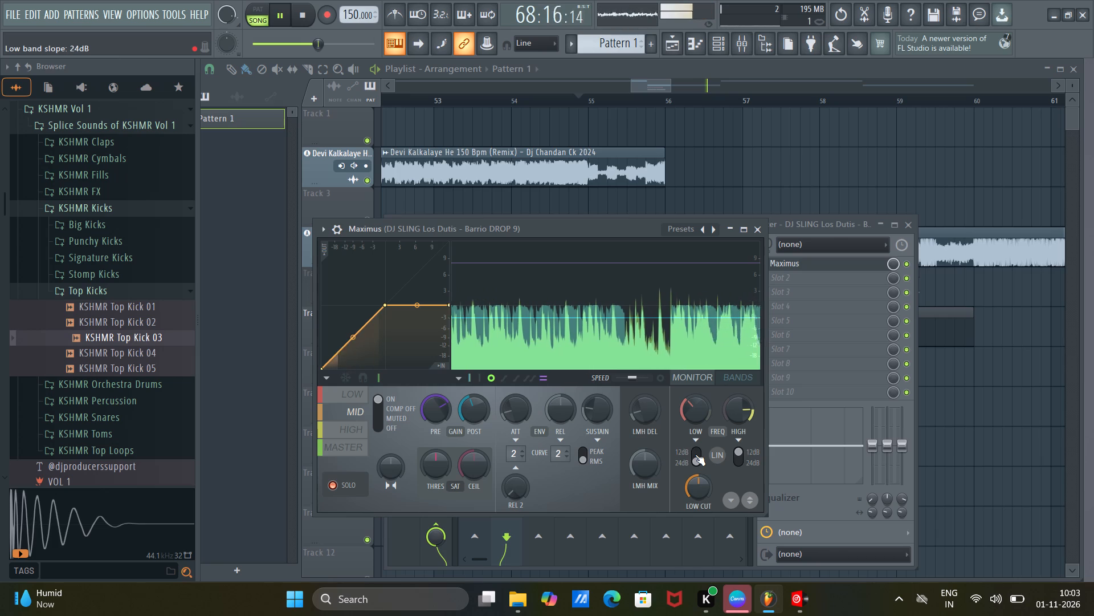
pyautogui.click(736, 461)
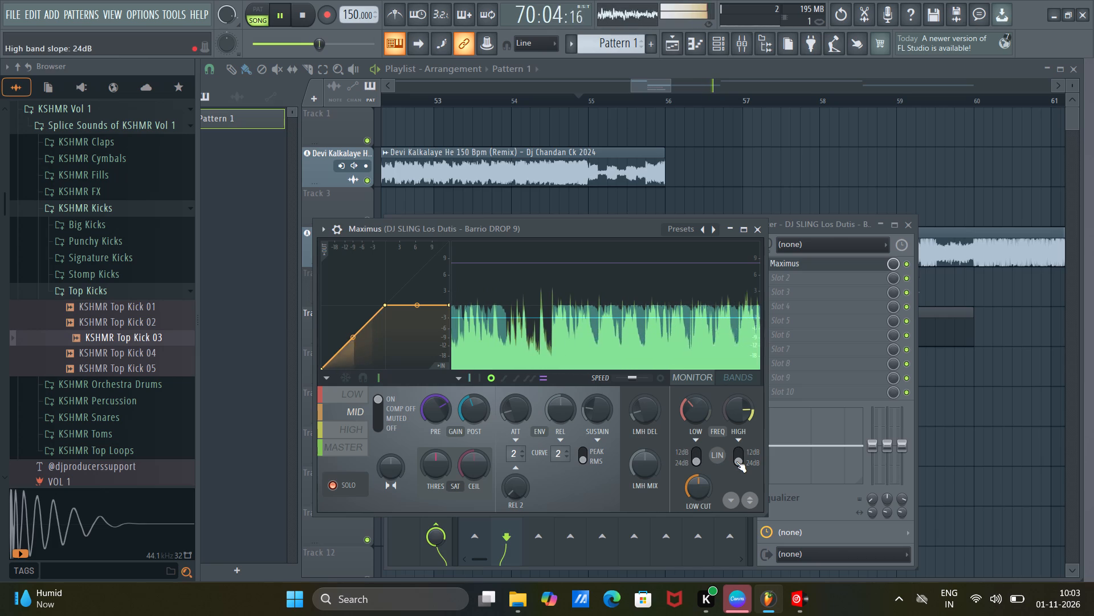
pyautogui.click(736, 461)
# Replay the drop through the soloed low band and the Maximus master band, then close Maximus and the mixer.
pyautogui.click(357, 397)
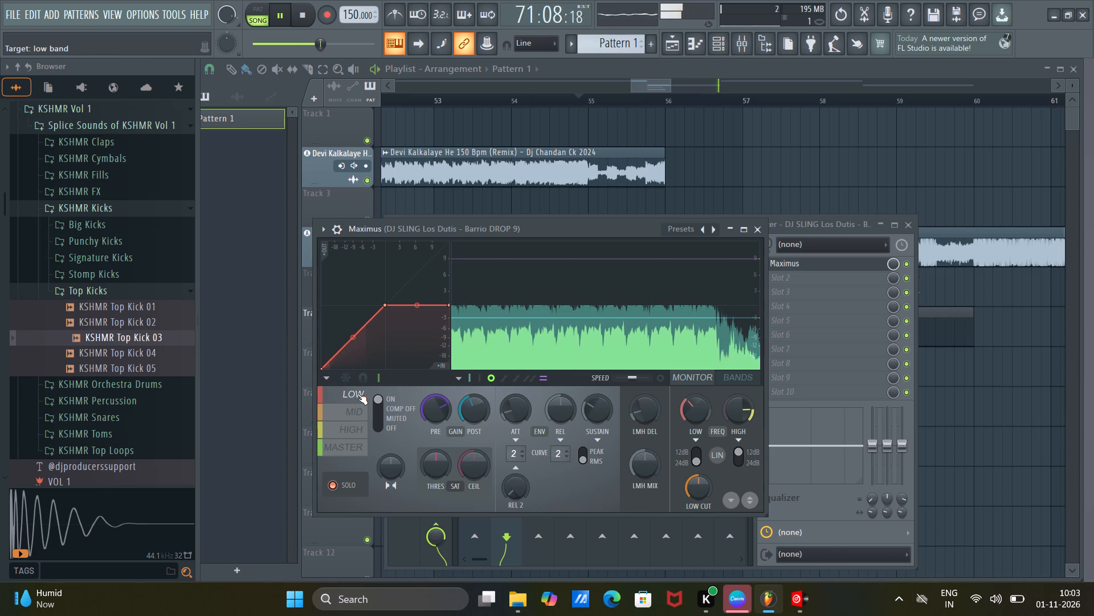
pyautogui.press('space')
pyautogui.press('space')
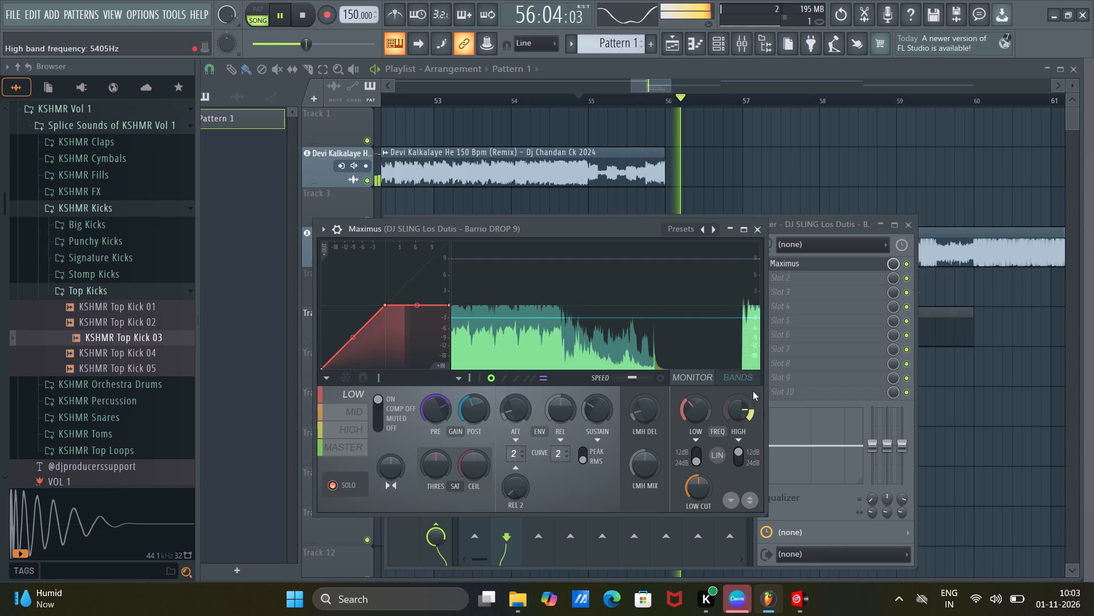
pyautogui.click(349, 451)
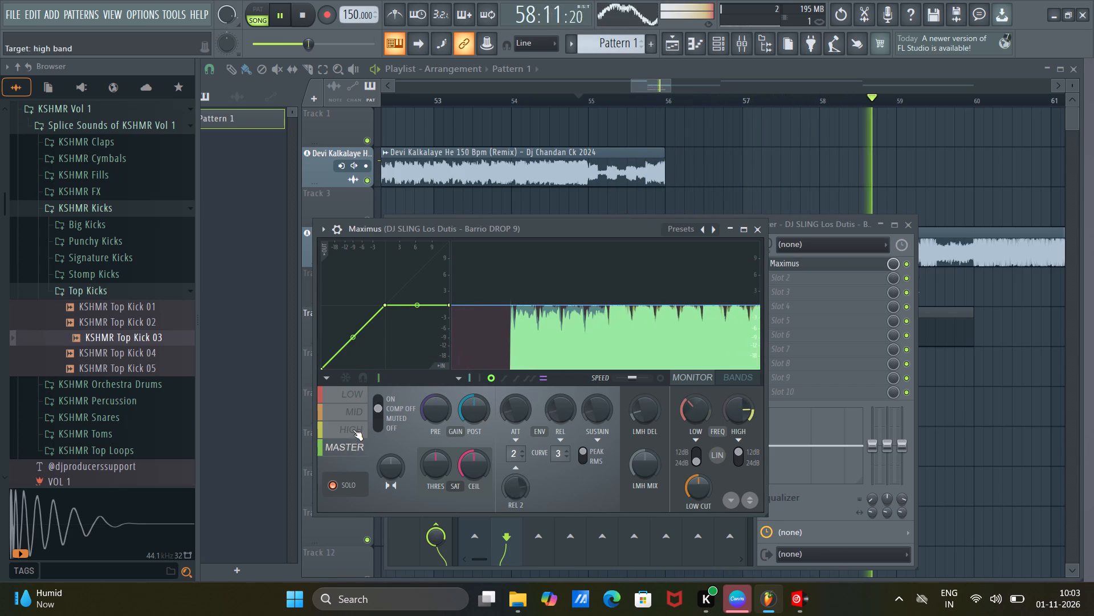
pyautogui.click(764, 228)
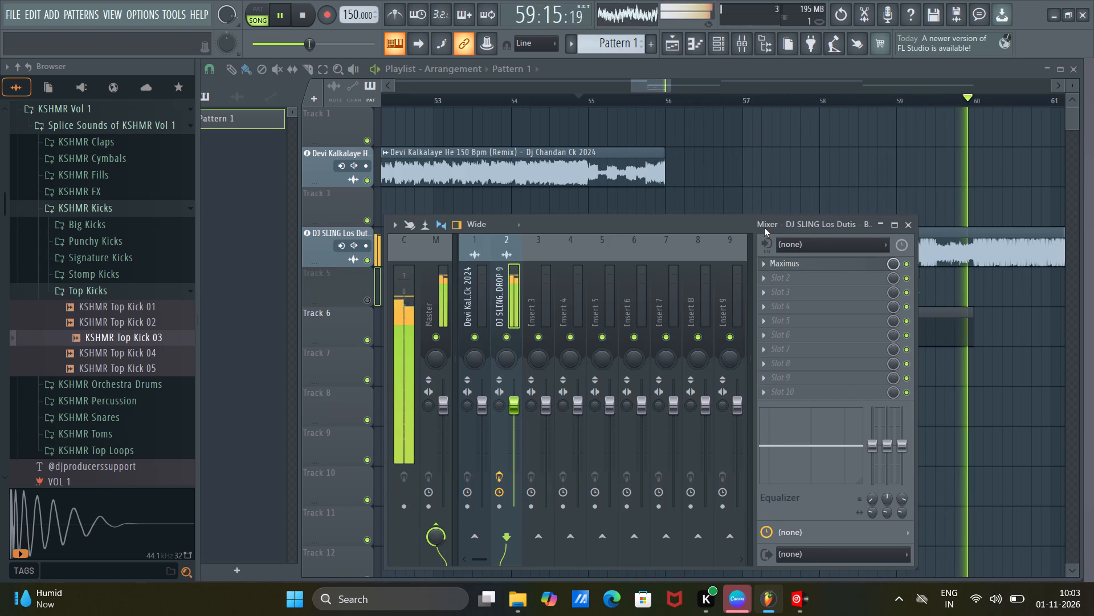
pyautogui.click(904, 228)
# Replay the drop from just before bar 55, comparing it with Track 5's kicks muted and unmuted, and leave them unmuted.
pyautogui.press('space')
pyautogui.press('space')
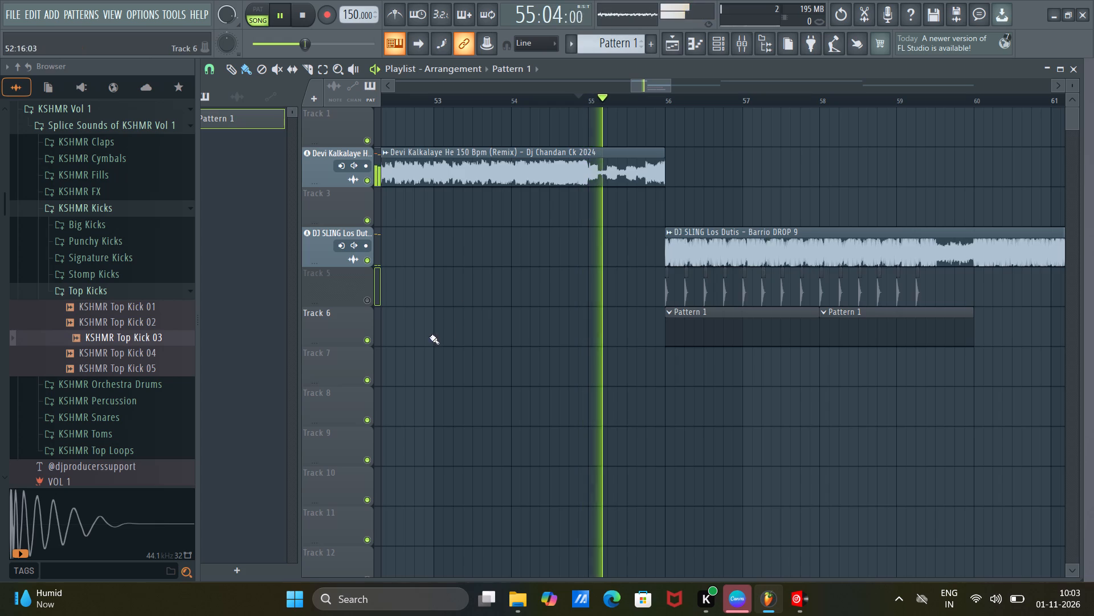
pyautogui.click(373, 303)
pyautogui.click(368, 299)
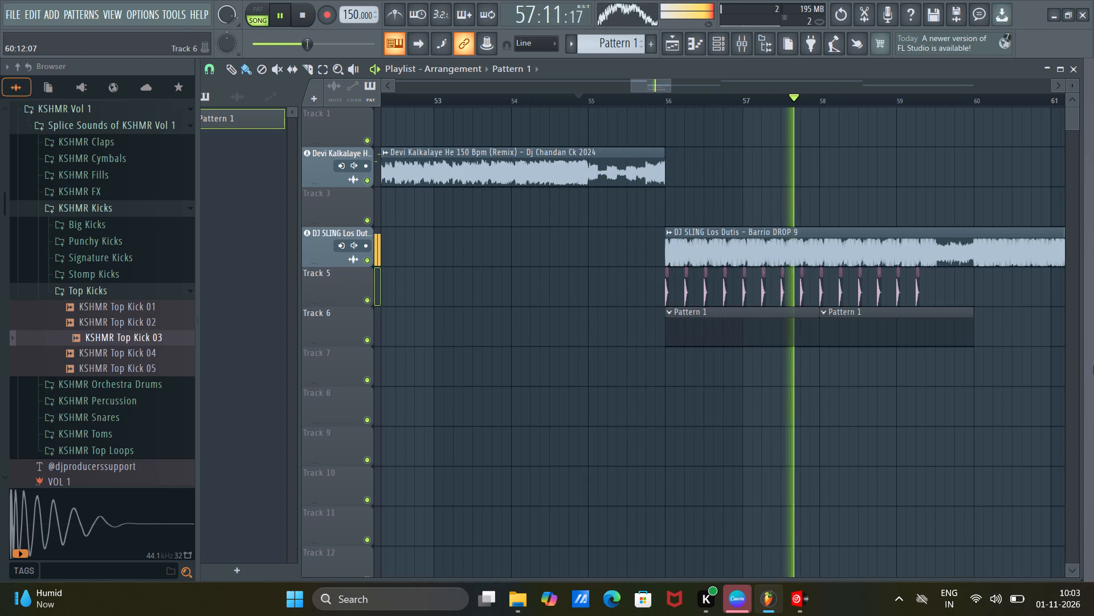
pyautogui.click(366, 303)
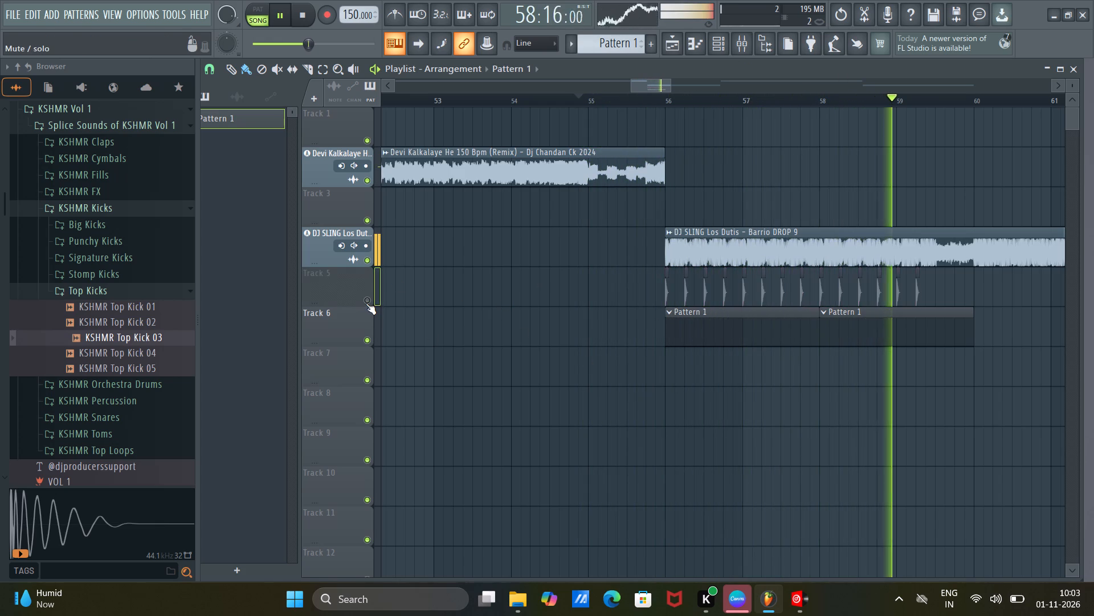
pyautogui.click(366, 303)
pyautogui.press('space')
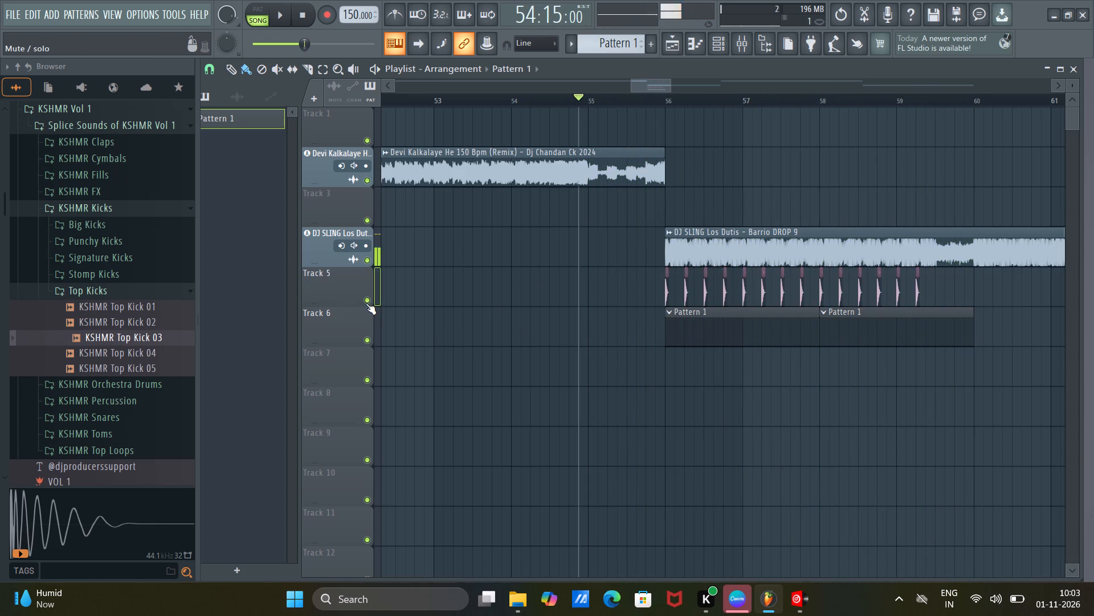
pyautogui.press('space')
# Solo Track 5 and select the range from bar 56 to bar 60 to loop the kicks.
pyautogui.scroll(10, 664, 101)
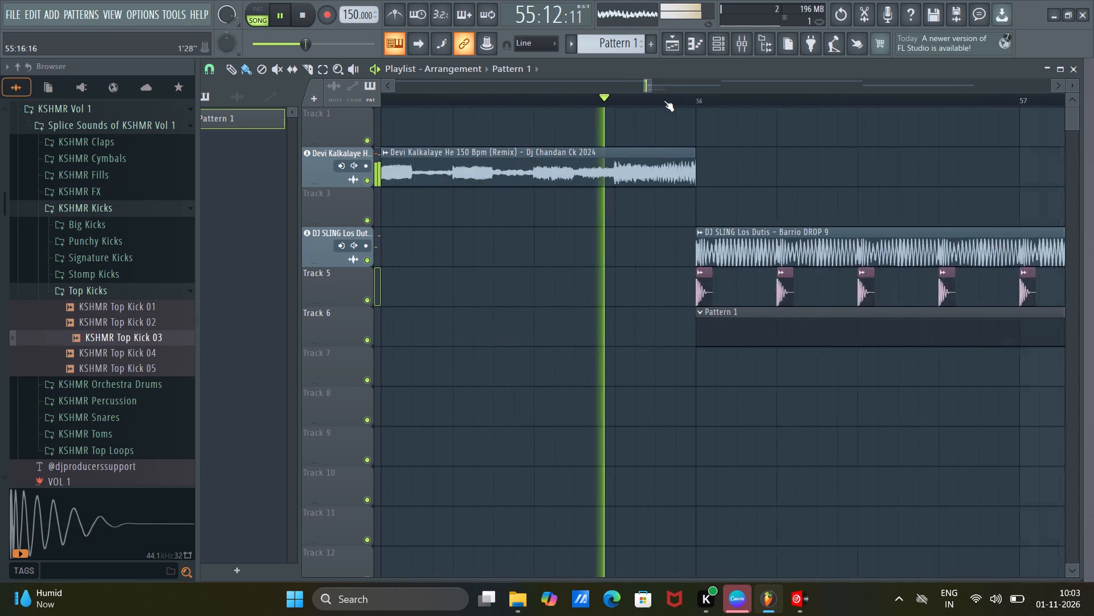
pyautogui.scroll(4, 664, 100)
pyautogui.rightClick(369, 303)
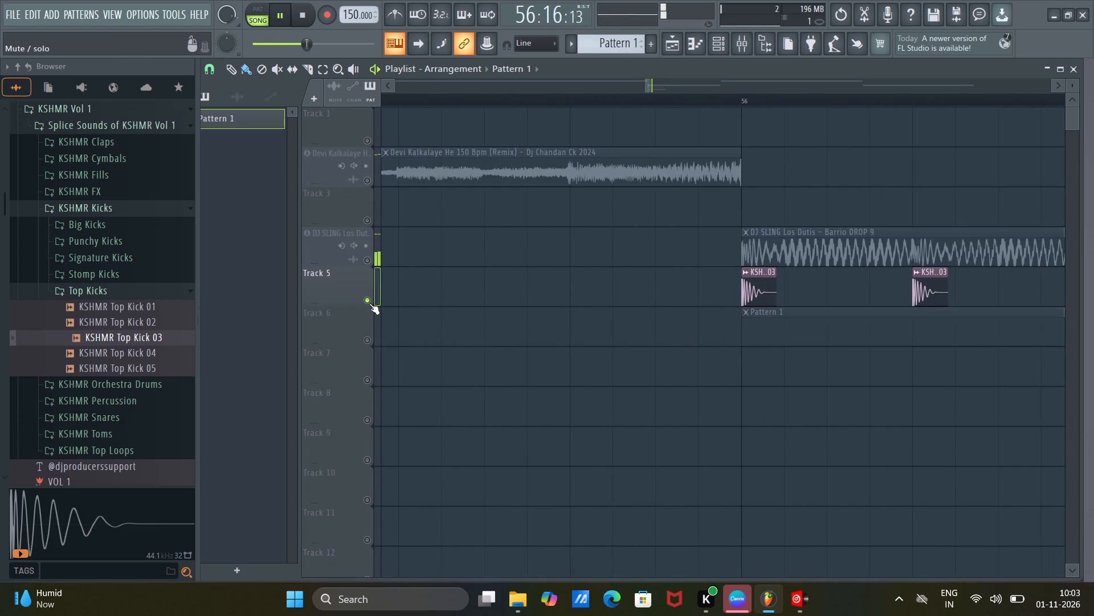
pyautogui.scroll(-13, 742, 103)
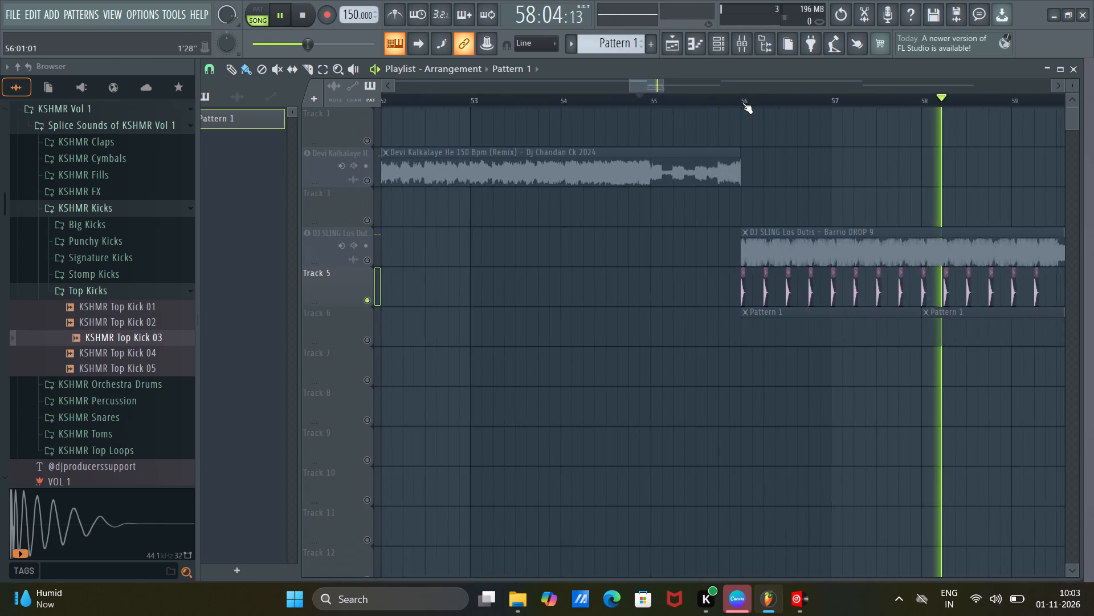
pyautogui.scroll(-3, 742, 103)
pyautogui.moveTo(742, 103); pyautogui.dragTo(968, 128, button='right')
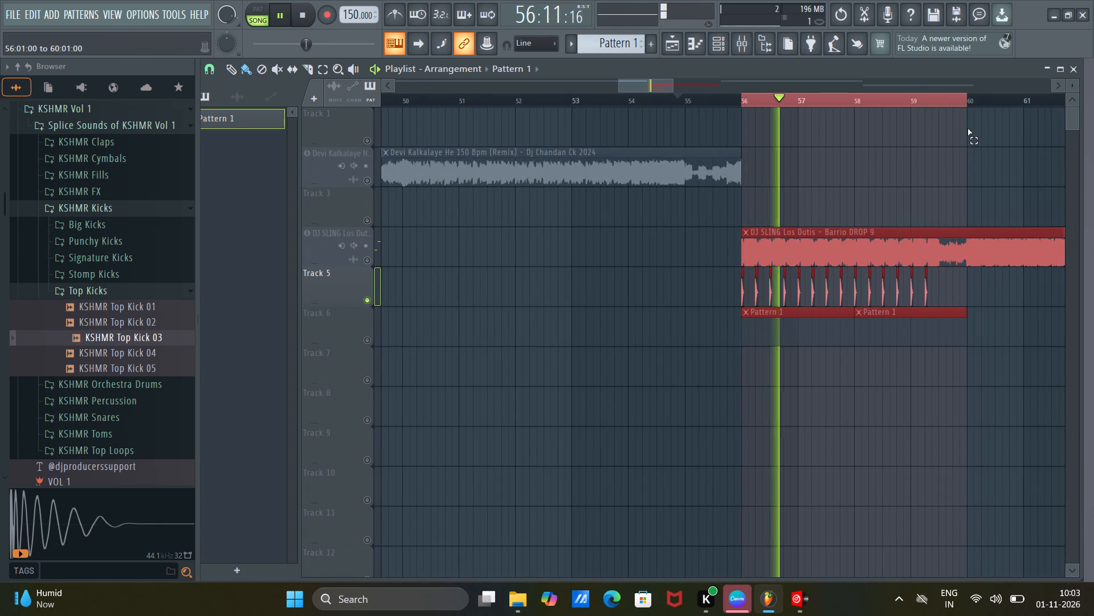
pyautogui.moveTo(968, 128); pyautogui.dragTo(968, 128, button='right')
# Open the first KSHMR Top Kick 03 clip's settings at bar 56 and route its channel to free mixer track 3.
pyautogui.scroll(2, 749, 100)
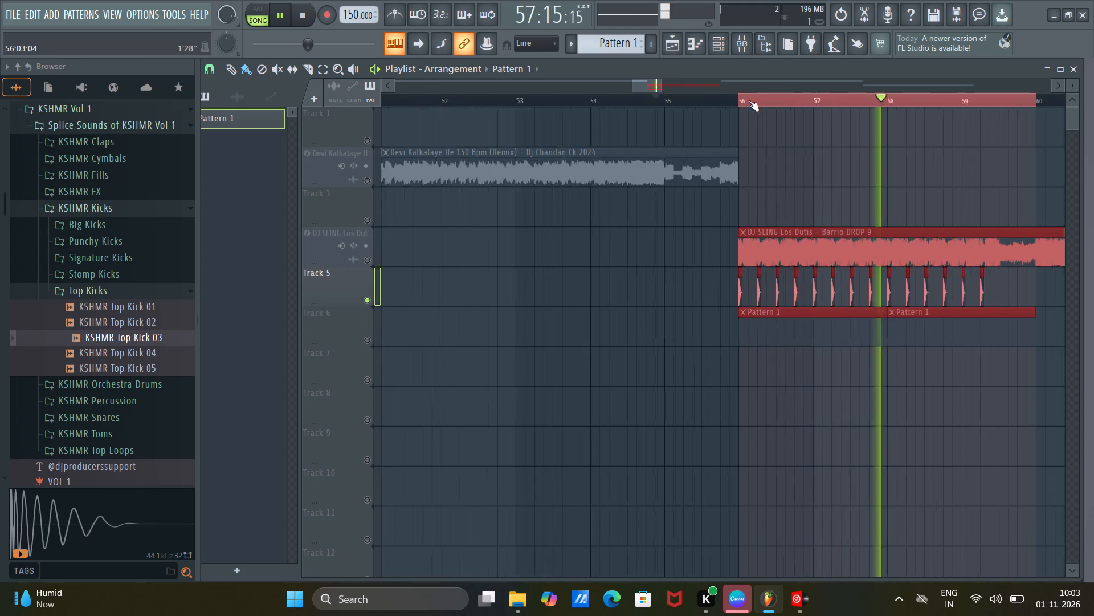
pyautogui.scroll(20, 749, 100)
pyautogui.scroll(1, 749, 100)
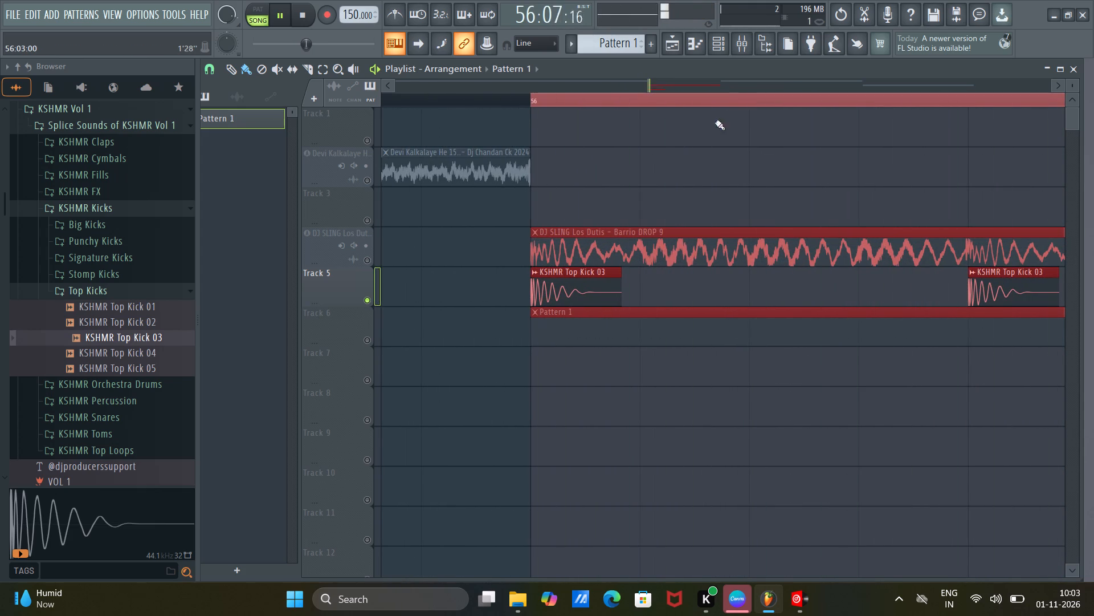
pyautogui.doubleClick(584, 295)
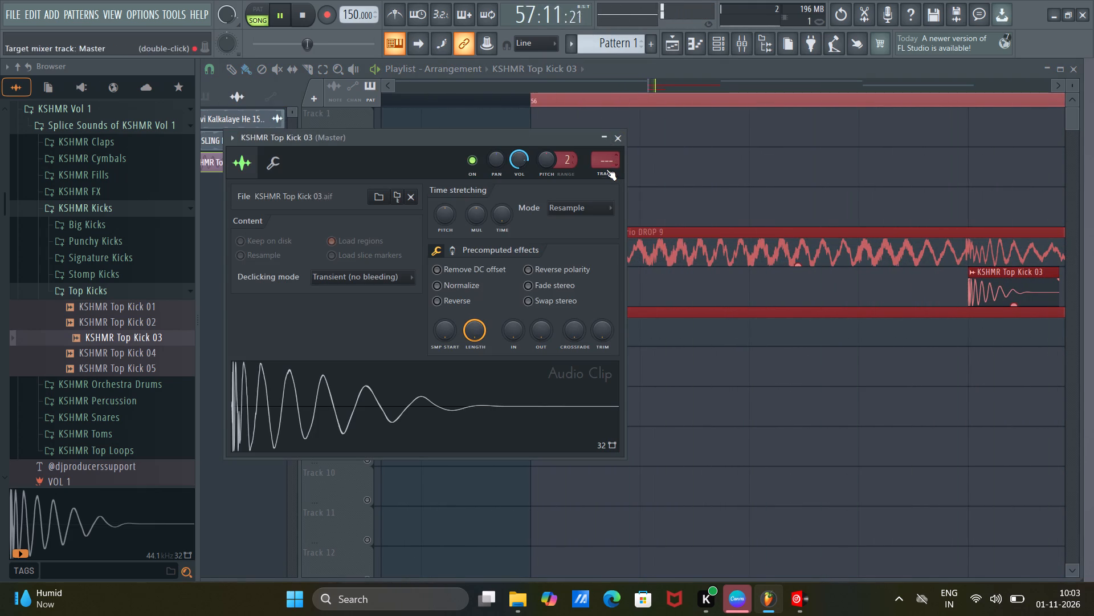
pyautogui.click(607, 171)
pyautogui.click(548, 240)
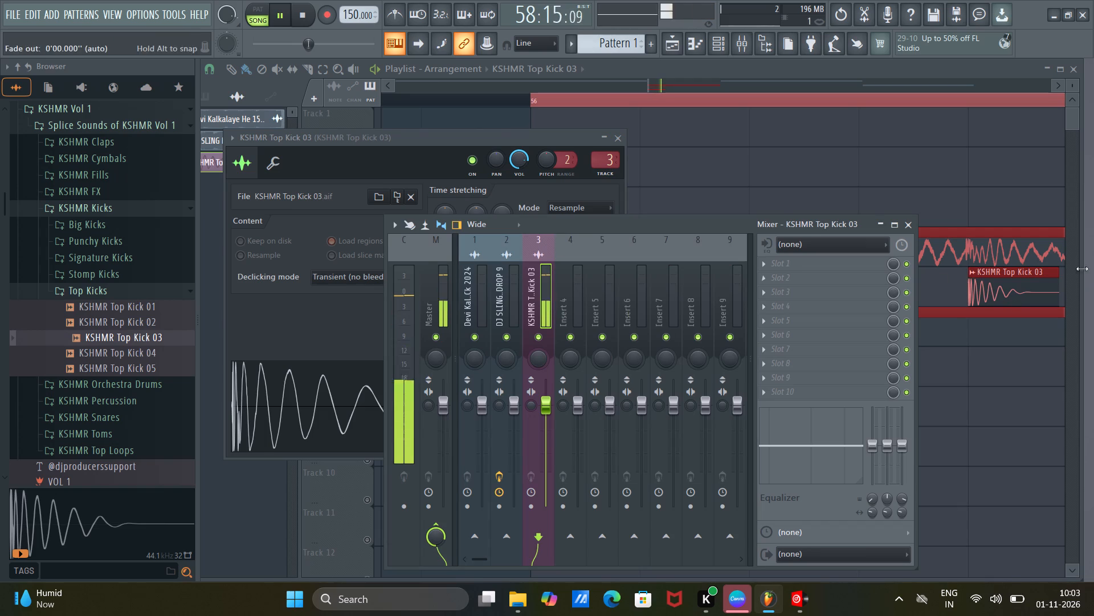
# Load Frequency Splitter into the first effect slot of the KSHMR Top Kick 03 mixer track.
pyautogui.click(794, 264)
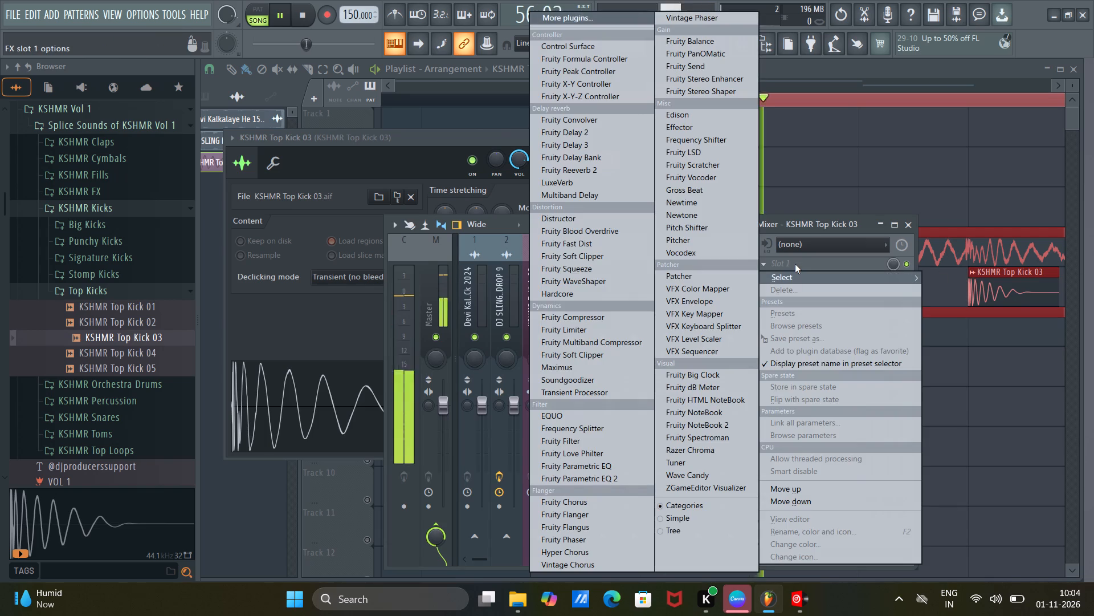
pyautogui.click(569, 430)
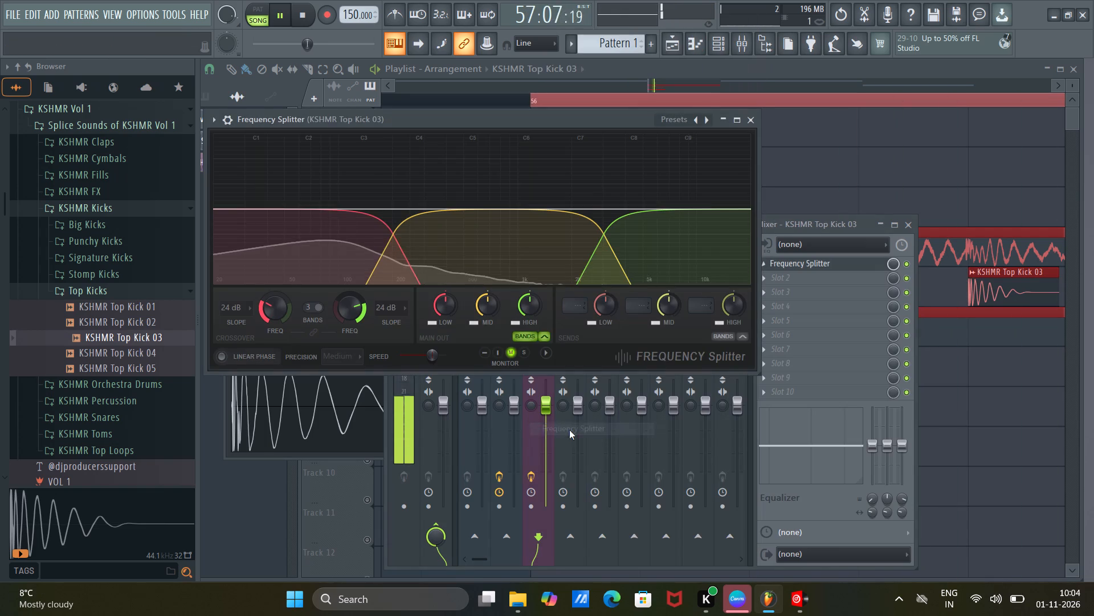
# In Frequency Splitter, cut the kick's low main output to about -13.3 dB and lower its mid main output as well.
pyautogui.moveTo(439, 310); pyautogui.dragTo(450, 464)
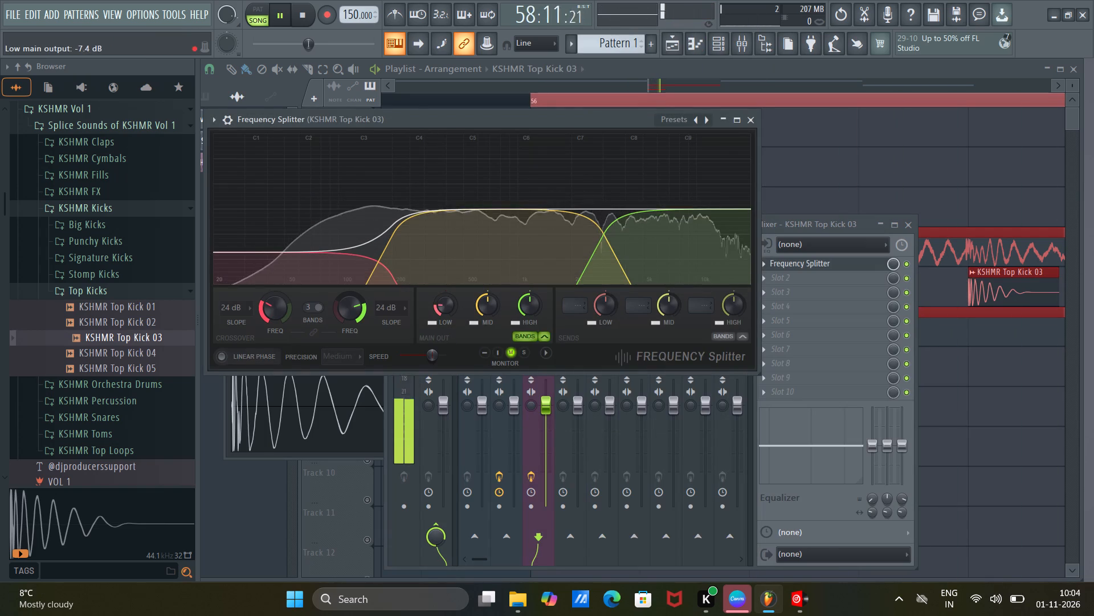
pyautogui.moveTo(450, 464); pyautogui.dragTo(482, 561)
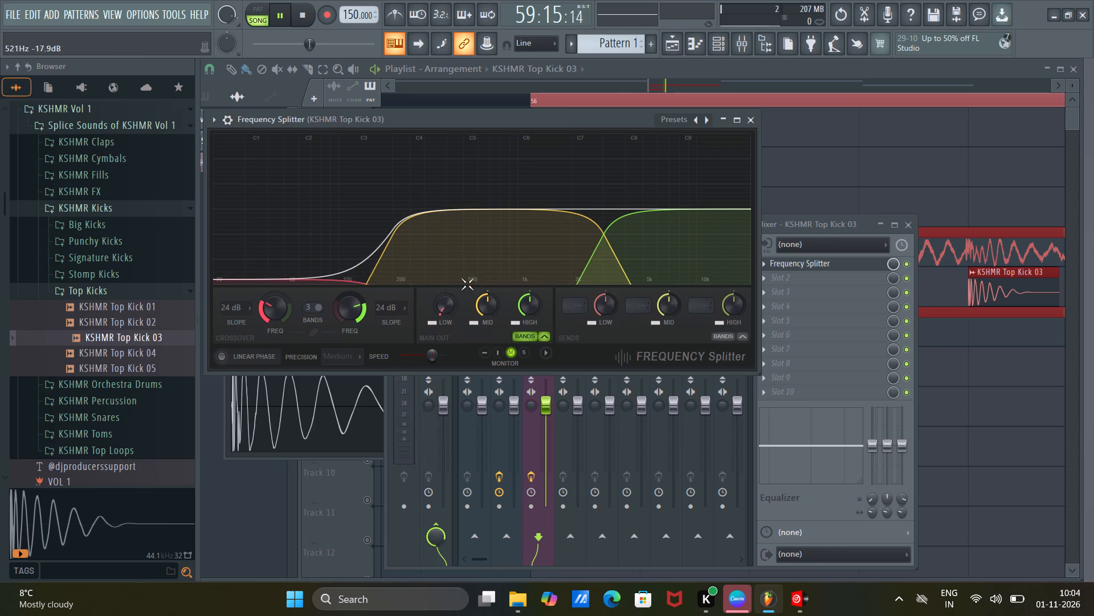
pyautogui.scroll(6, 440, 310)
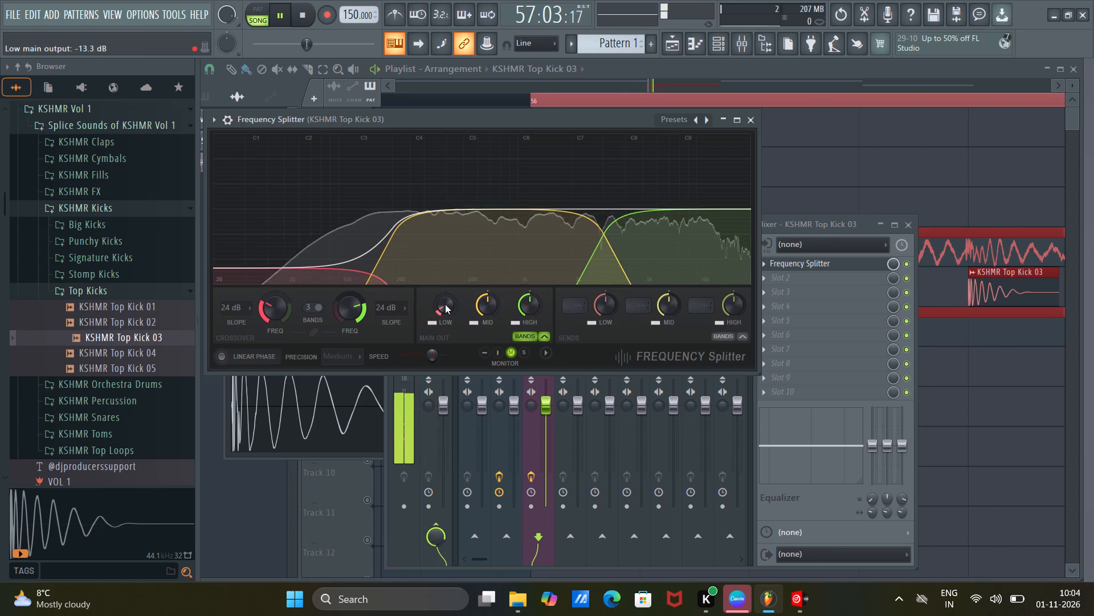
pyautogui.scroll(1, 491, 307)
pyautogui.moveTo(491, 307); pyautogui.dragTo(492, 314, button='middle')
pyautogui.scroll(-10, 491, 309)
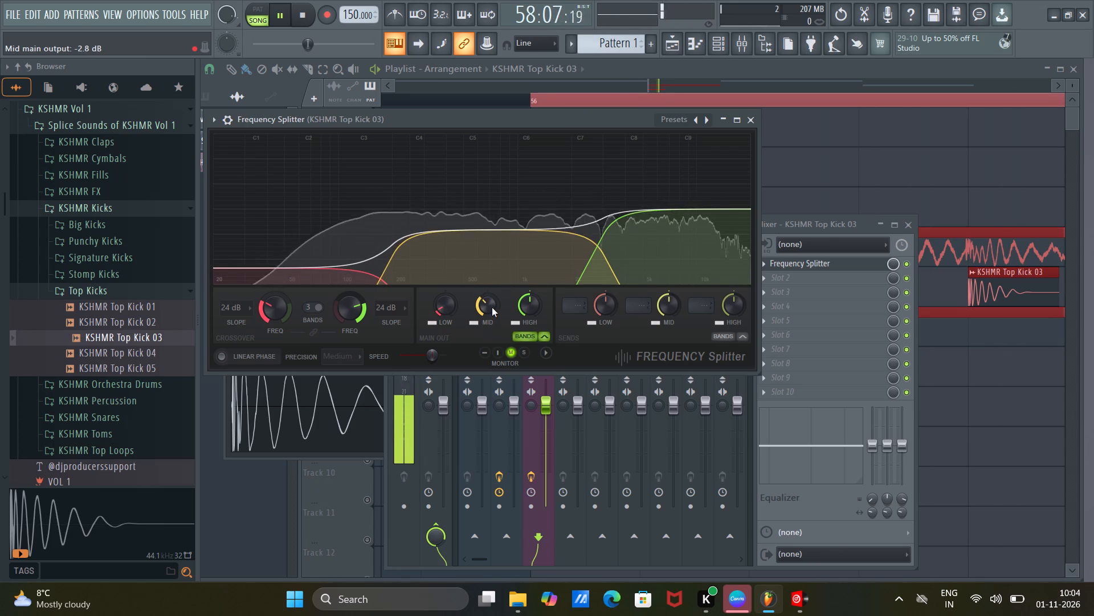
pyautogui.scroll(-11, 492, 307)
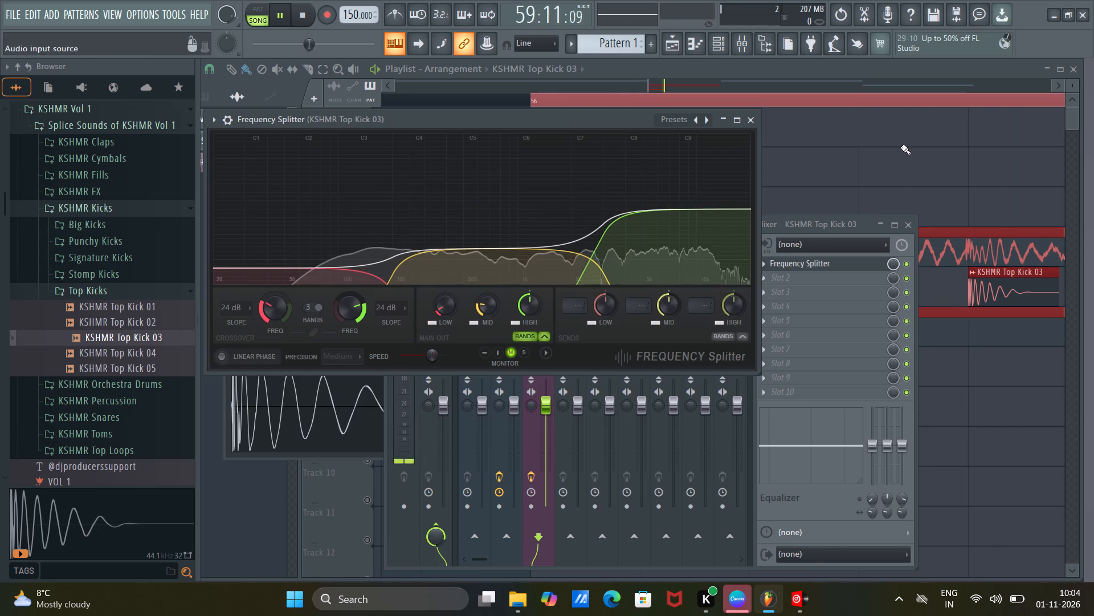
# Clear the time selection over bars 56 to 60 and unsolo Track 5 so every track plays.
pyautogui.click(634, 99)
pyautogui.doubleClick(549, 101)
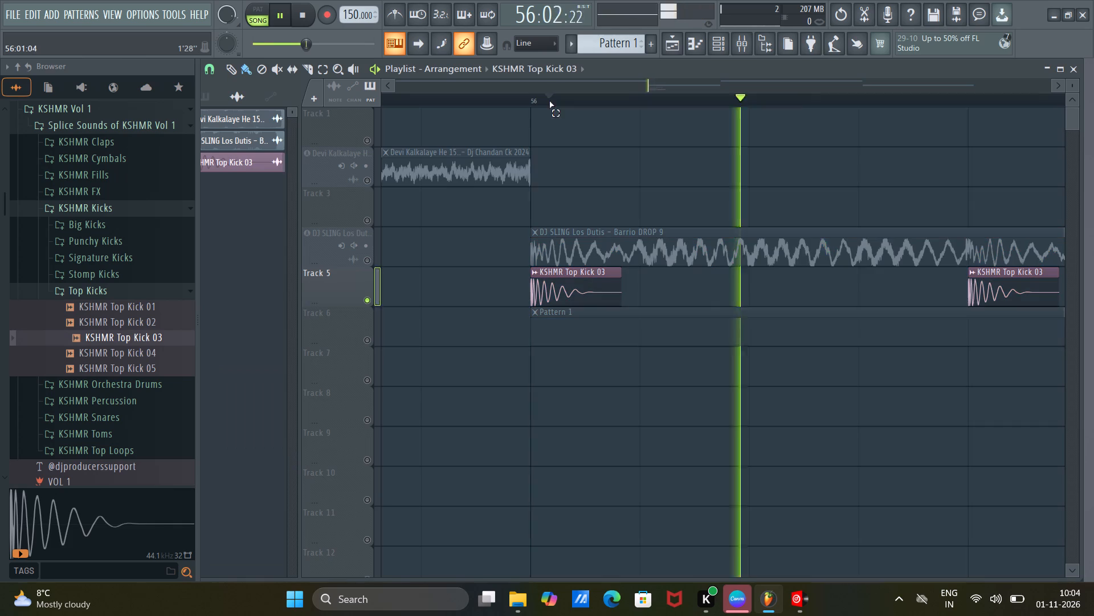
pyautogui.rightClick(369, 298)
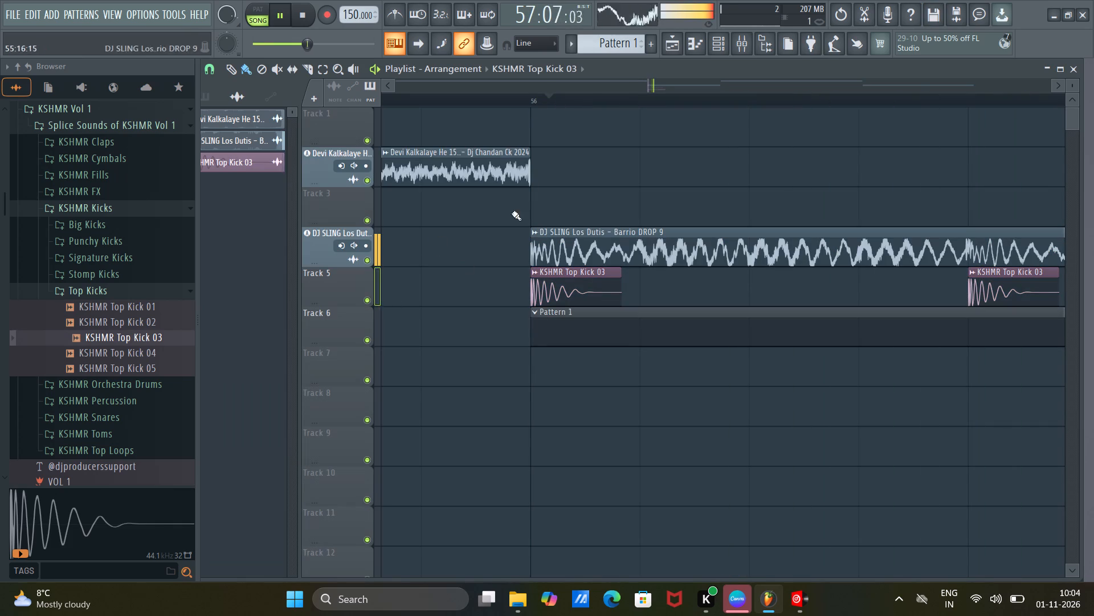
# Replay the drop from before bar 56, soloing the Los Dutis track, Track 5's kicks alone, and finally both together.
pyautogui.scroll(-2, 537, 108)
pyautogui.scroll(3, 554, 139)
pyautogui.scroll(-3, 561, 103)
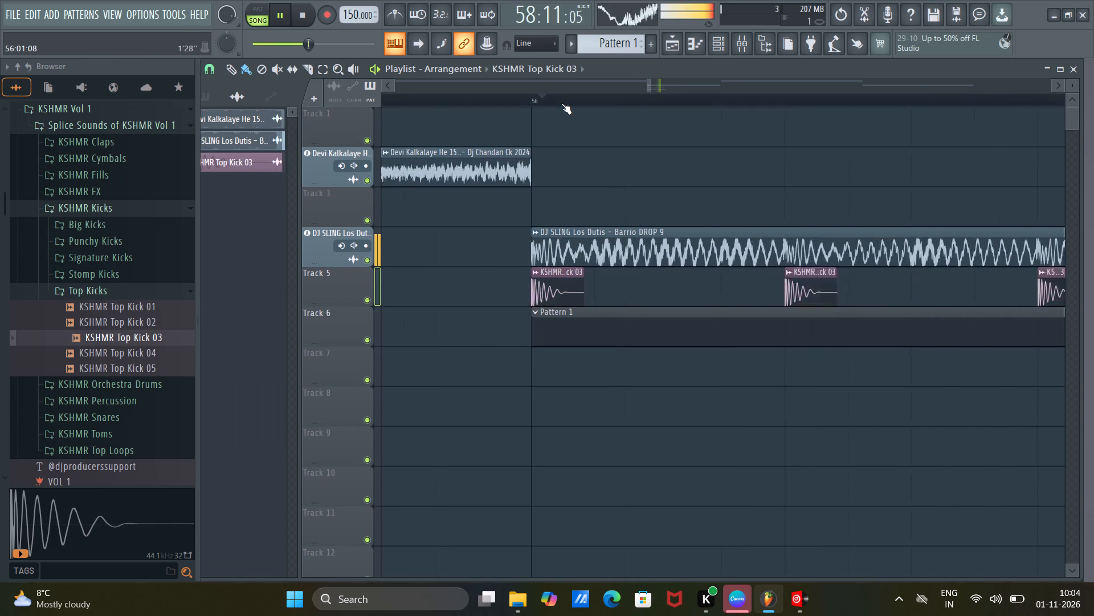
pyautogui.scroll(-9, 561, 103)
pyautogui.click(464, 99)
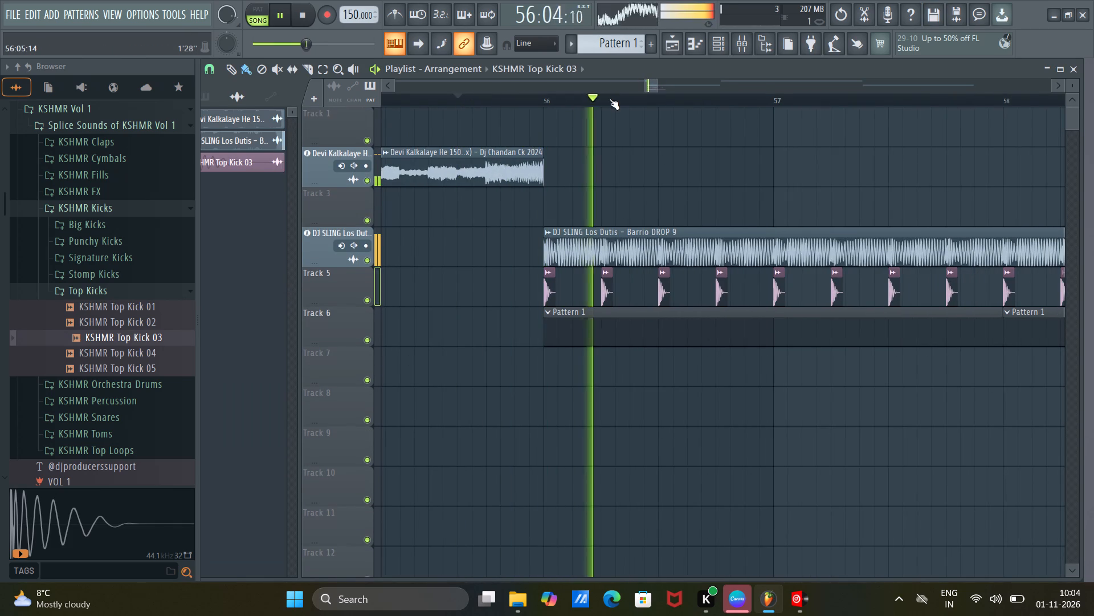
pyautogui.rightClick(370, 261)
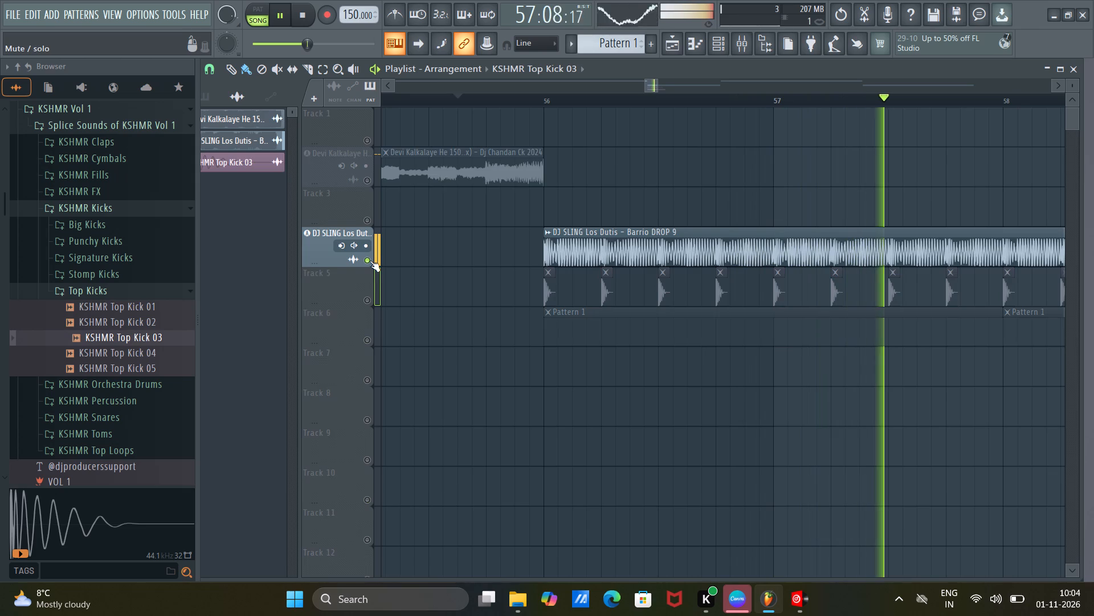
pyautogui.rightClick(370, 261)
pyautogui.rightClick(368, 303)
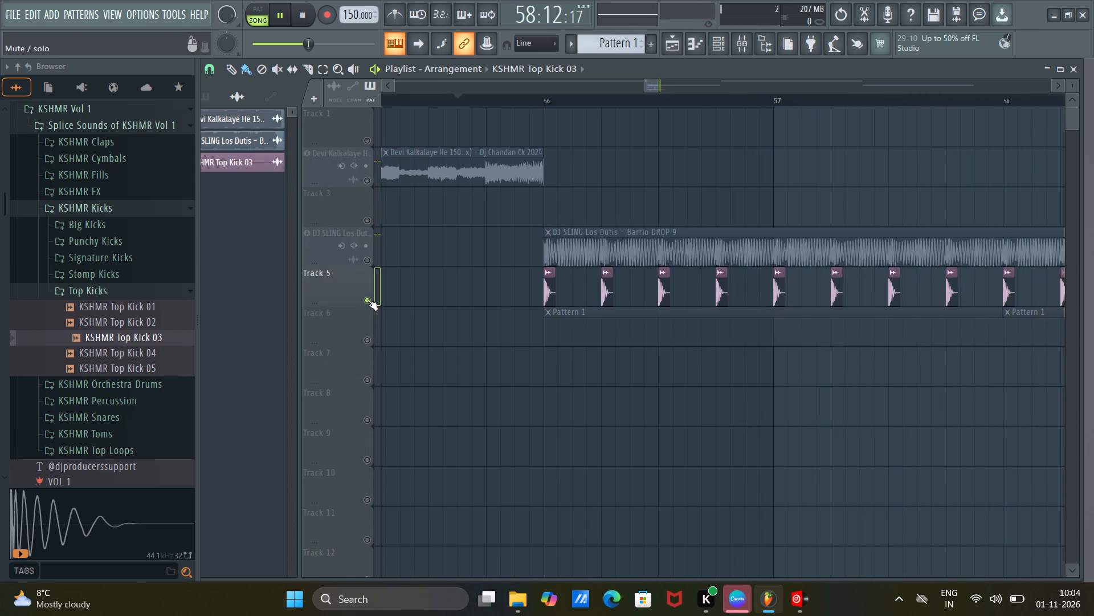
pyautogui.click(370, 263)
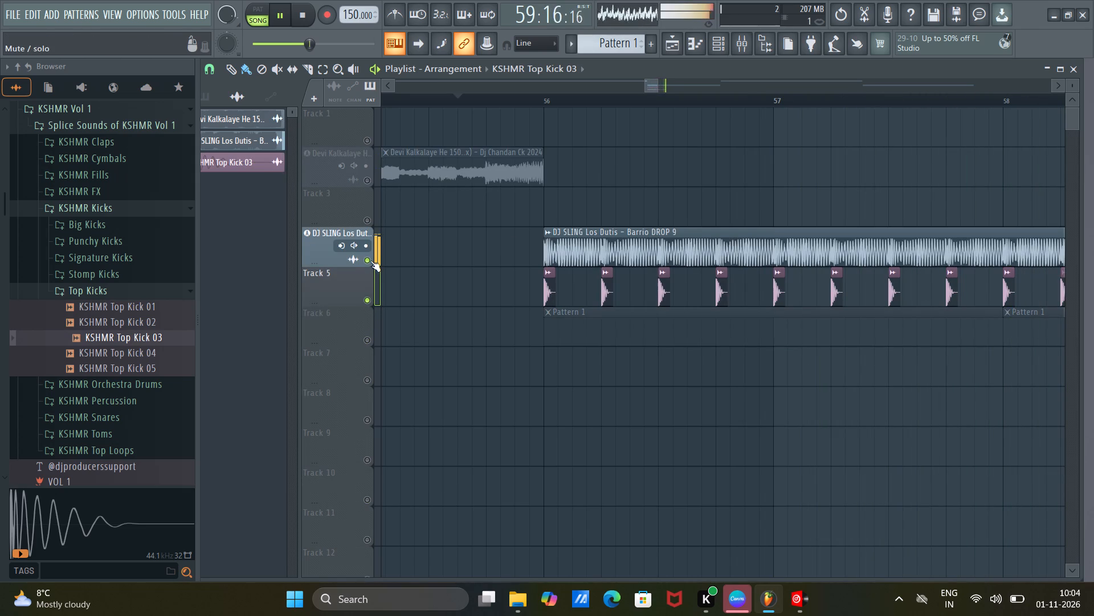
pyautogui.scroll(-10, 618, 102)
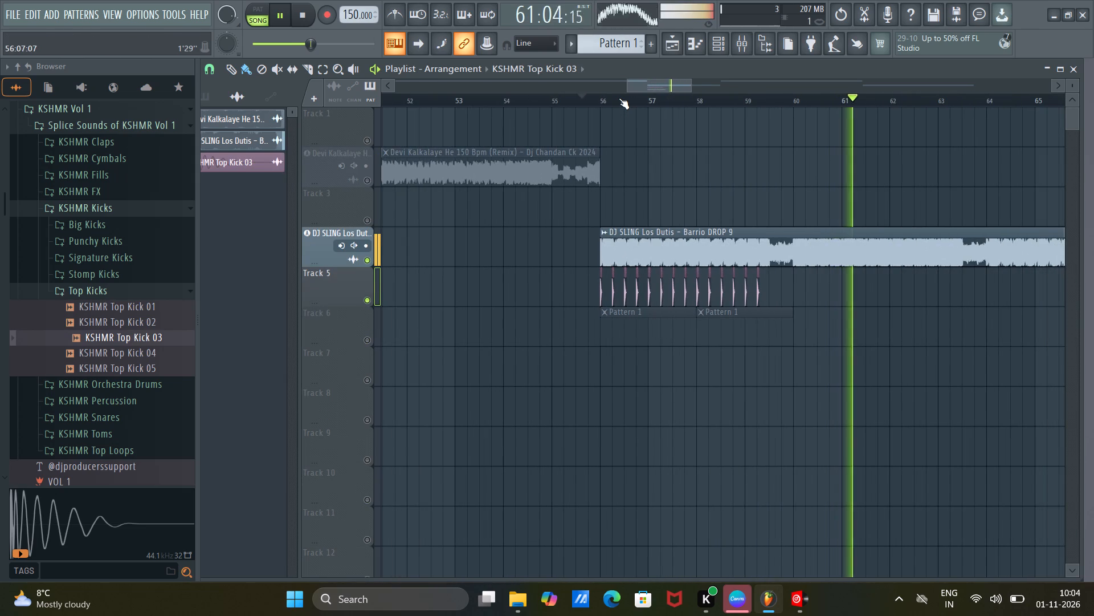
pyautogui.click(584, 96)
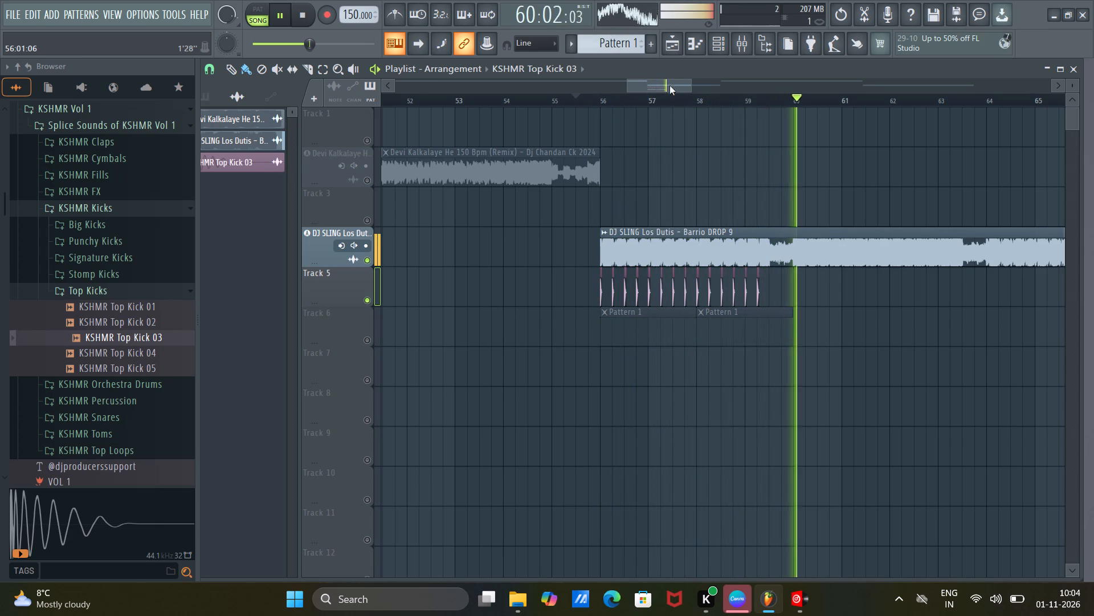
# Replay from before bar 56, briefly soloing the Devi Kalkalaye He track, and compare the full mix with Track 5's kicks muted and unmuted.
pyautogui.moveTo(648, 79); pyautogui.dragTo(664, 89)
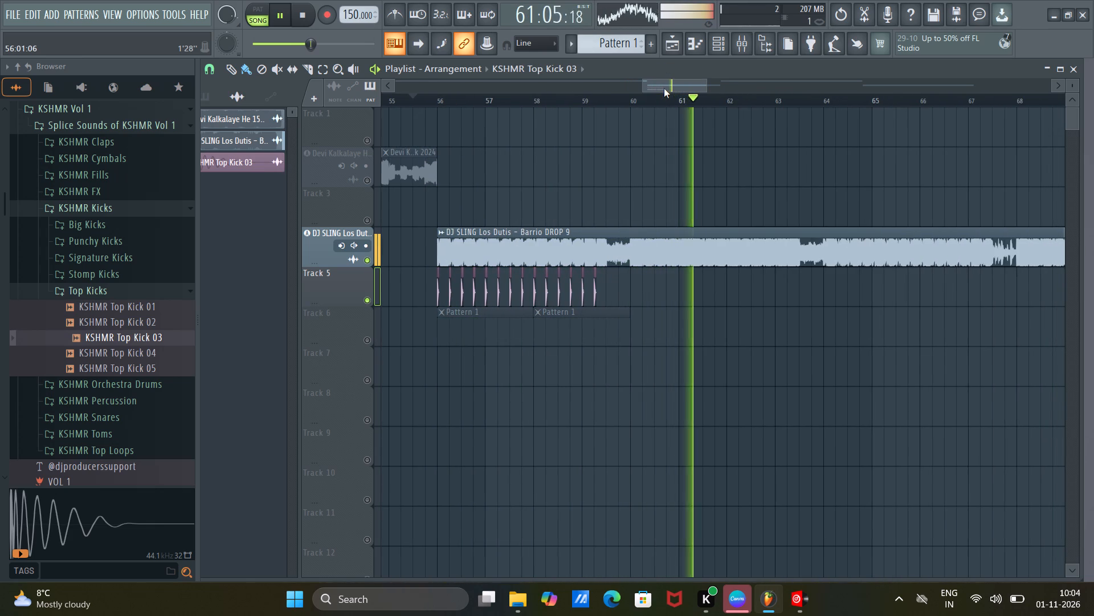
pyautogui.scroll(-11, 662, 89)
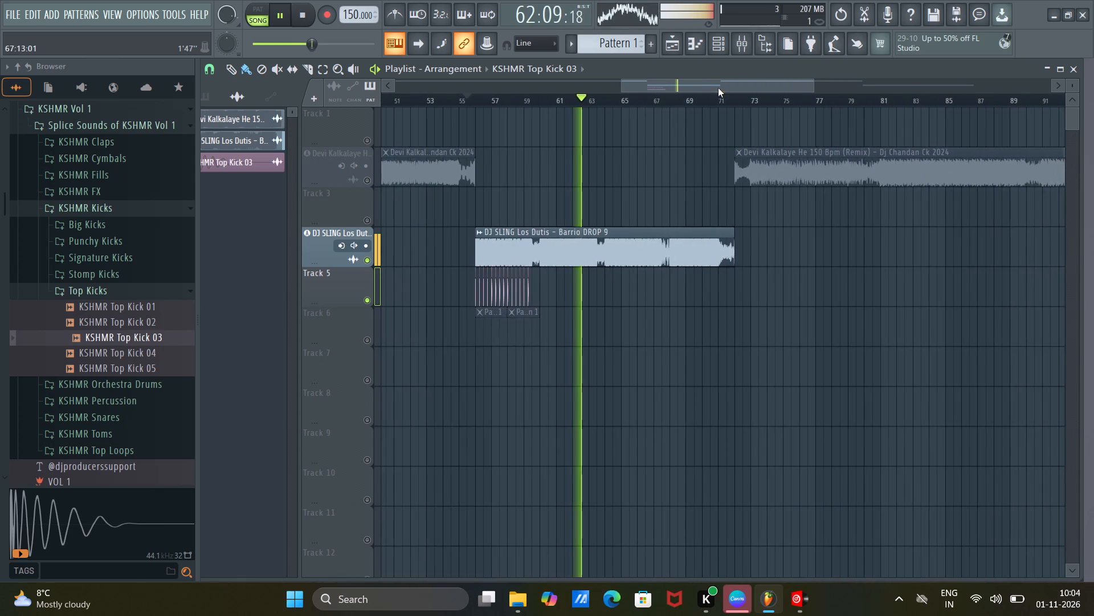
pyautogui.moveTo(718, 88); pyautogui.dragTo(673, 84)
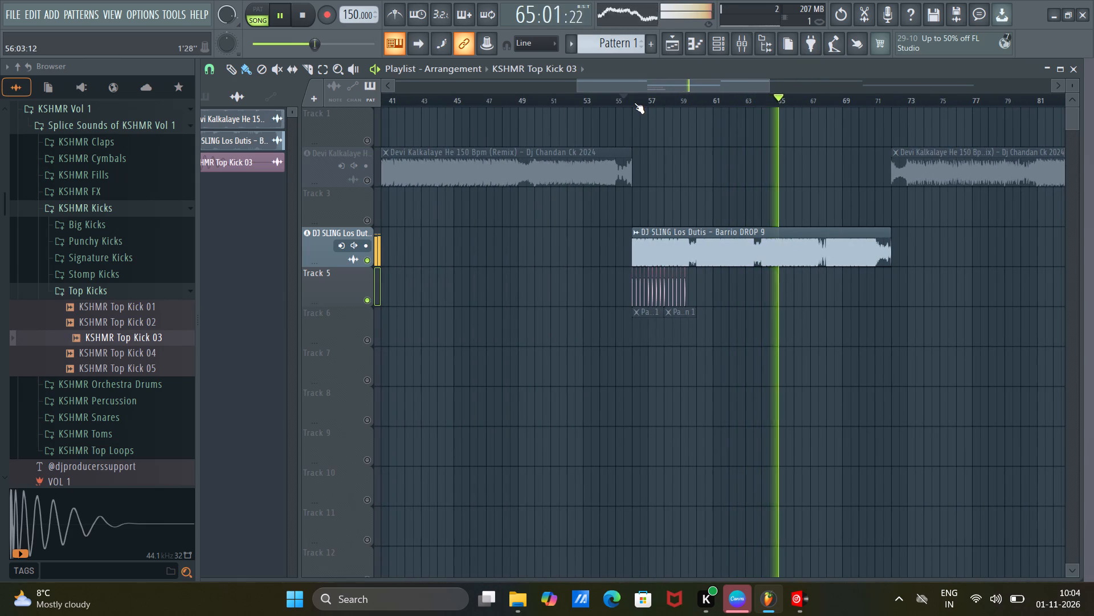
pyautogui.click(612, 100)
pyautogui.rightClick(369, 181)
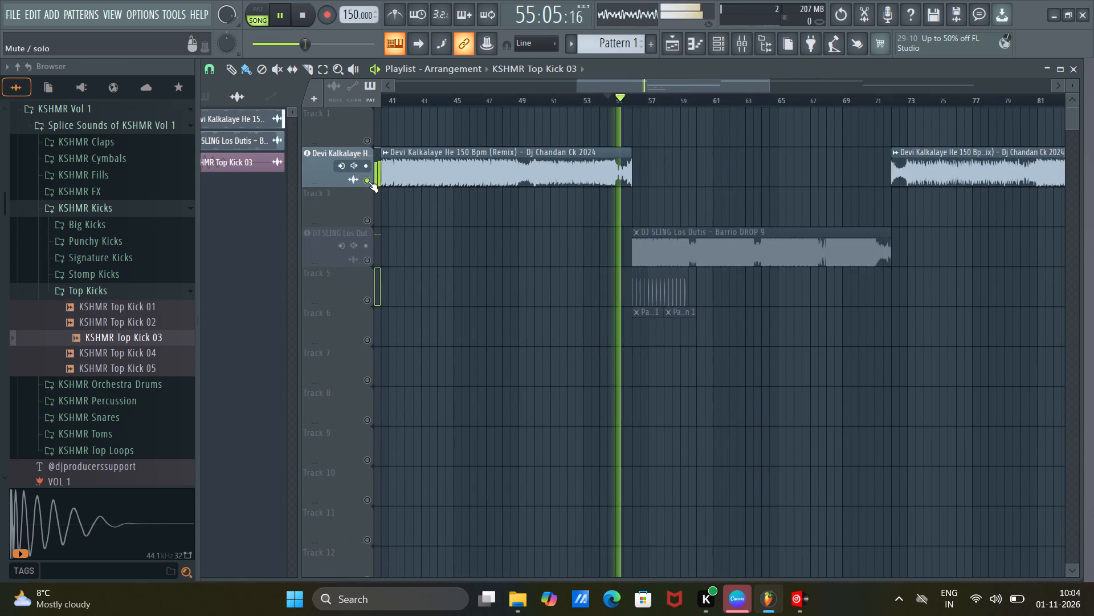
pyautogui.rightClick(368, 181)
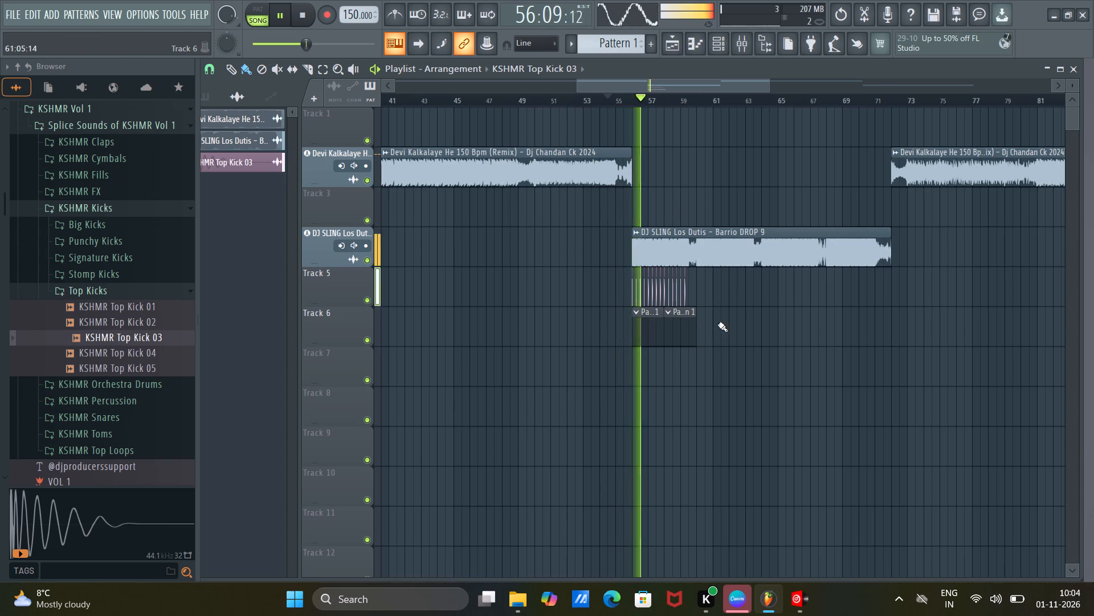
pyautogui.click(368, 302)
pyautogui.click(368, 302)
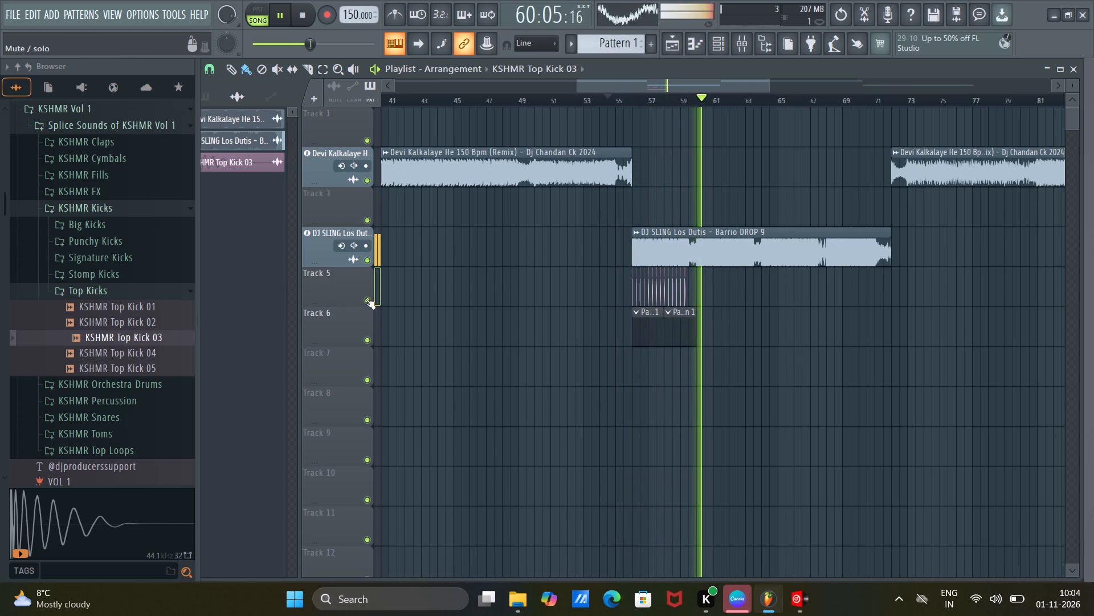
# Delete all the KSHMR Top Kick 03 clips on Track 5 and both Pattern 1 clips on Track 6 under the first drop.
pyautogui.keyDown('ctrl'); pyautogui.moveTo(788, 305); pyautogui.dragTo(608, 344, button='right'); pyautogui.keyUp('ctrl')
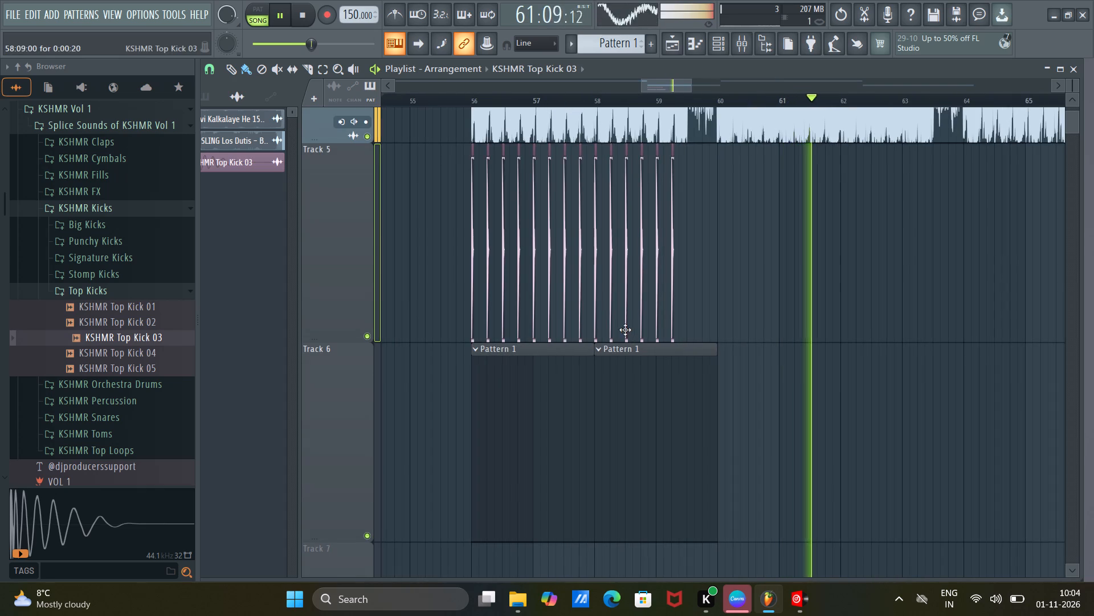
pyautogui.keyDown('ctrl'); pyautogui.scroll(-4, 358, 338); pyautogui.keyUp('ctrl')
pyautogui.keyDown('ctrl'); pyautogui.scroll(2, 358, 338); pyautogui.keyUp('ctrl')
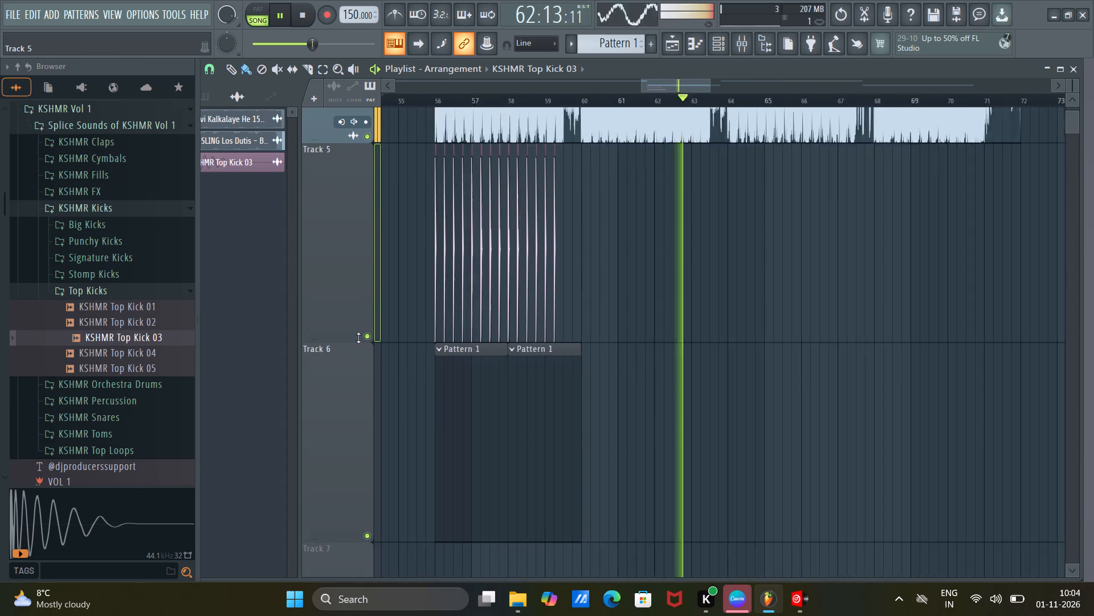
pyautogui.keyDown('alt'); pyautogui.scroll(-20, 358, 338); pyautogui.keyUp('alt')
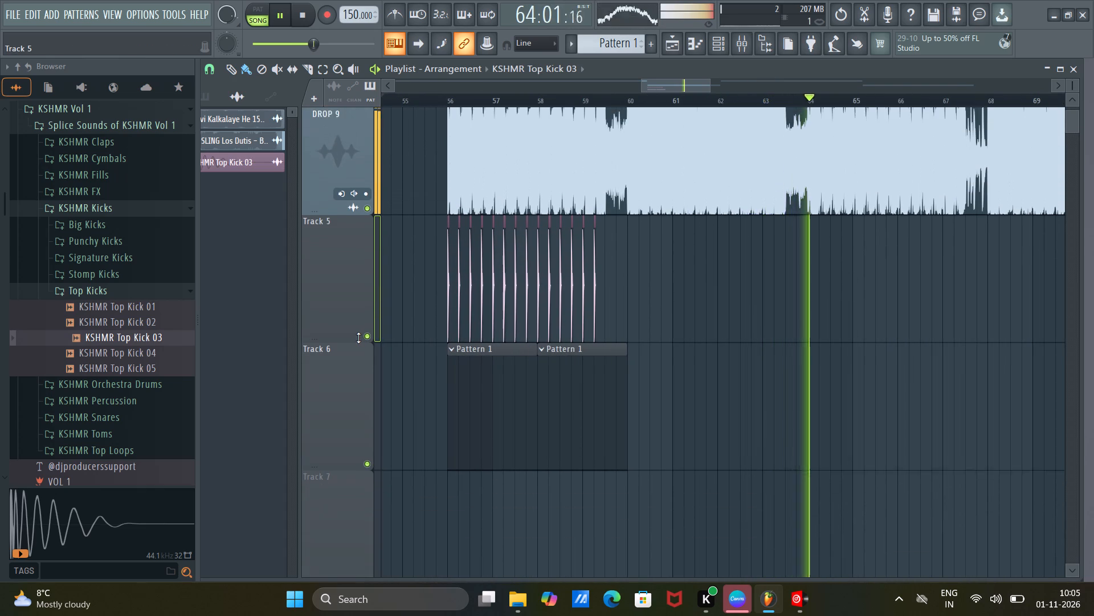
pyautogui.keyDown('alt'); pyautogui.scroll(-20, 358, 338); pyautogui.keyUp('alt')
pyautogui.keyDown('alt'); pyautogui.scroll(-6, 358, 338); pyautogui.keyUp('alt')
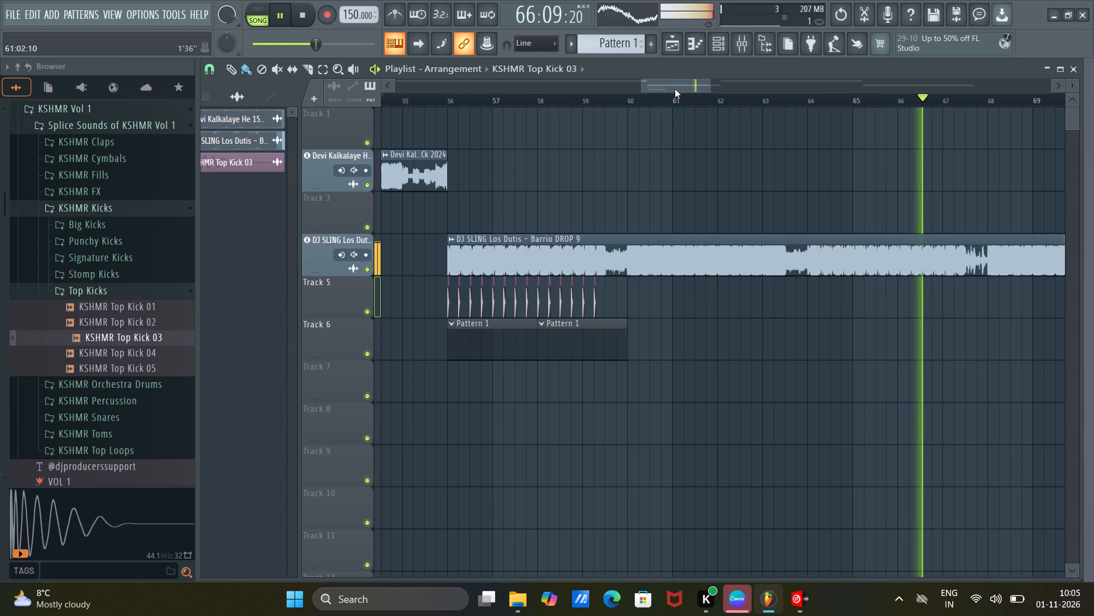
pyautogui.moveTo(675, 89); pyautogui.dragTo(660, 90)
pyautogui.scroll(5, 602, 102)
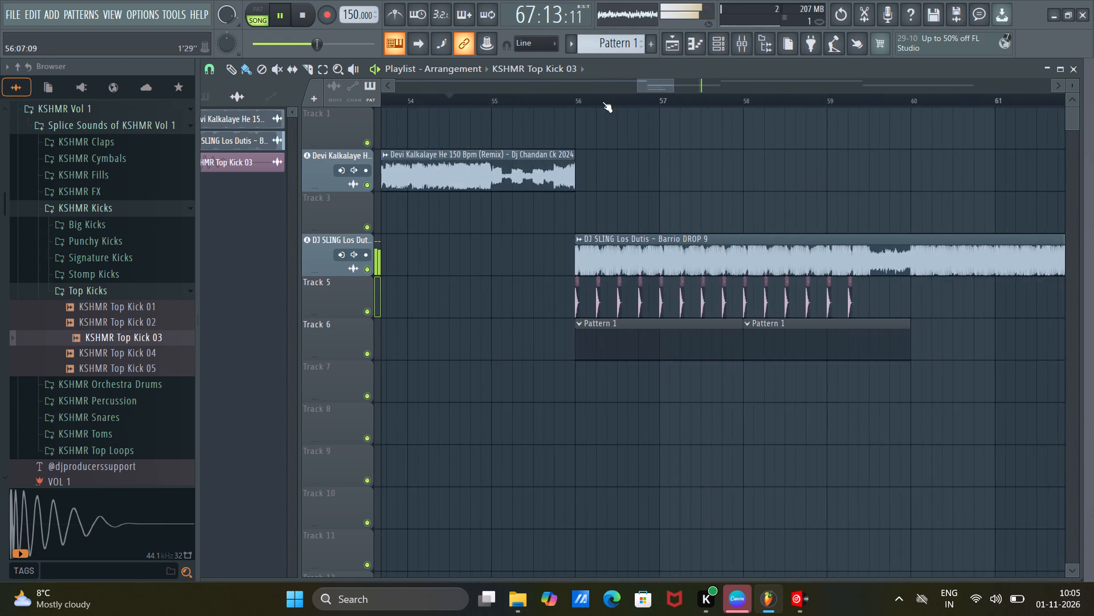
pyautogui.scroll(9, 602, 102)
pyautogui.scroll(-7, 605, 96)
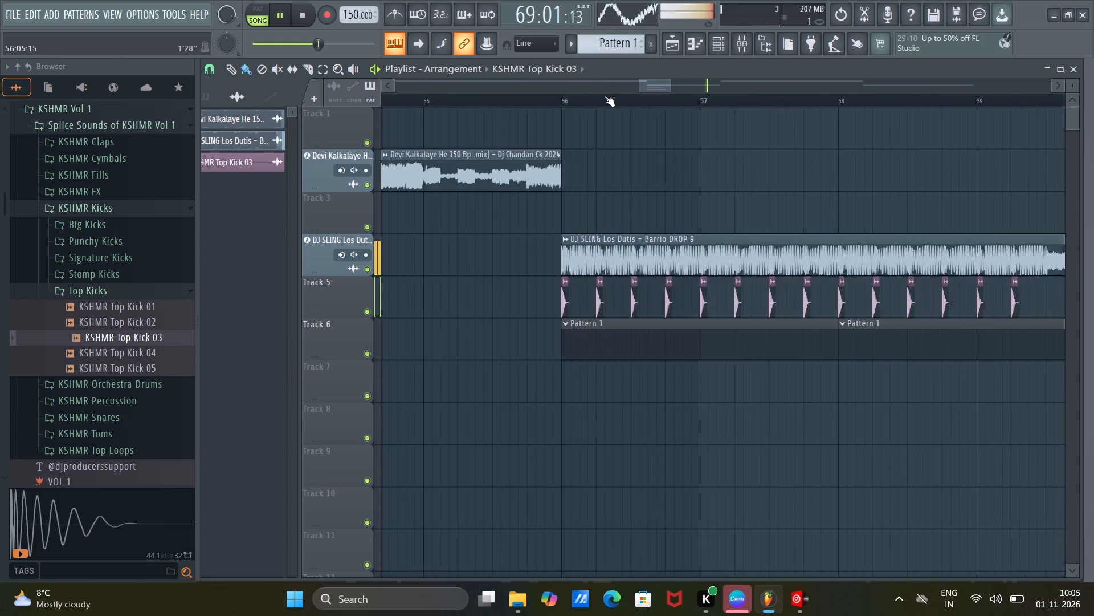
pyautogui.scroll(-6, 605, 96)
pyautogui.keyDown('ctrl'); pyautogui.moveTo(569, 309); pyautogui.dragTo(817, 366); pyautogui.keyUp('ctrl')
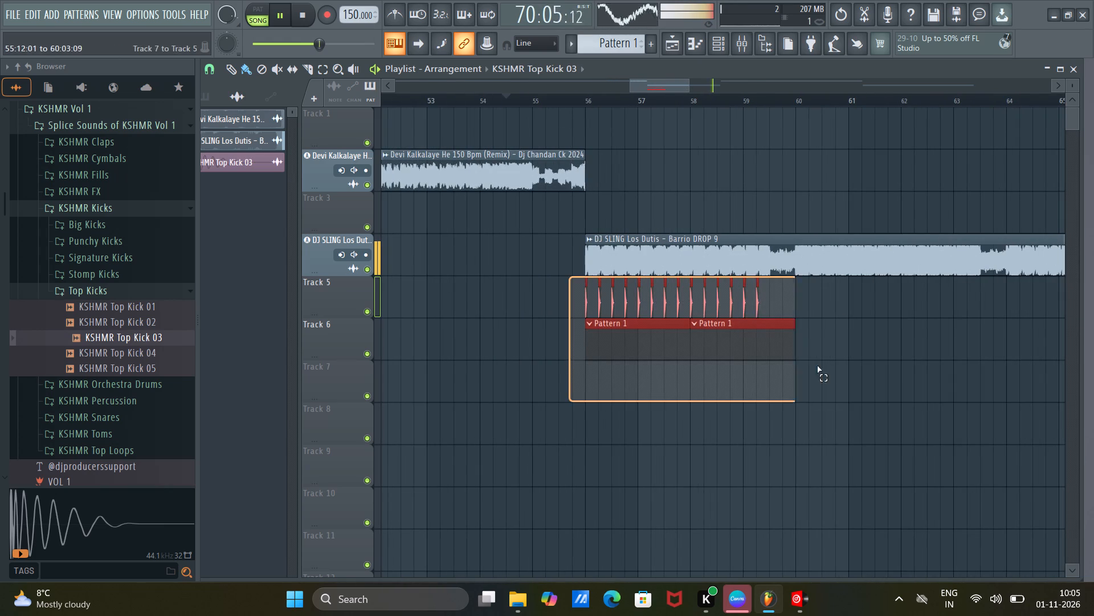
pyautogui.keyDown('ctrl'); pyautogui.moveTo(817, 366); pyautogui.dragTo(828, 366); pyautogui.keyUp('ctrl')
pyautogui.press('Delete')
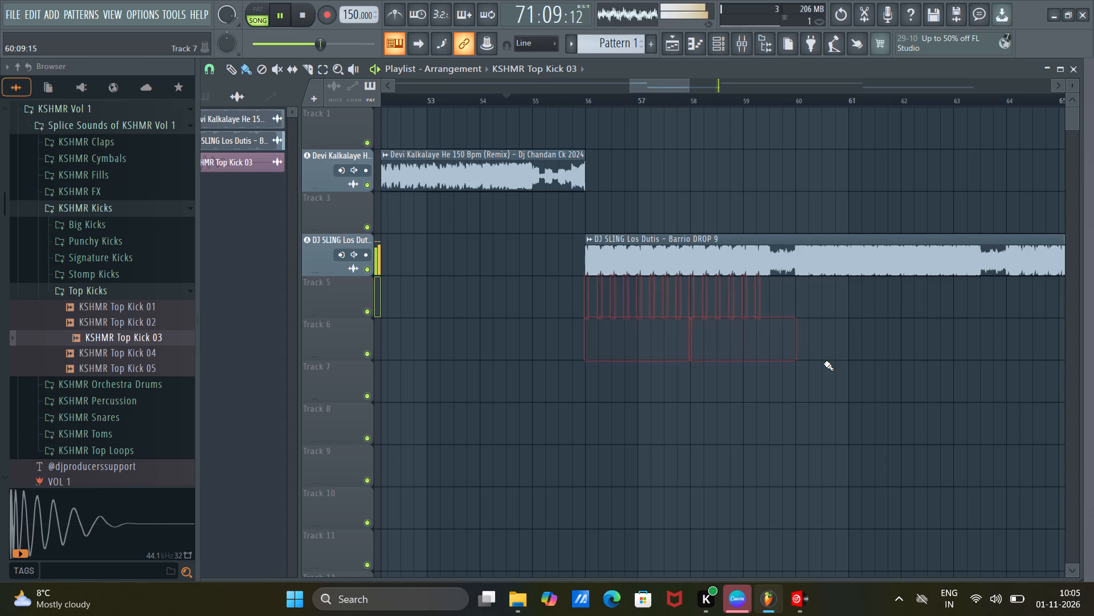
# Replay the transition into the Los Dutis drop from bar 53 without the layered kicks.
pyautogui.click(430, 101)
pyautogui.moveTo(641, 87); pyautogui.dragTo(618, 83)
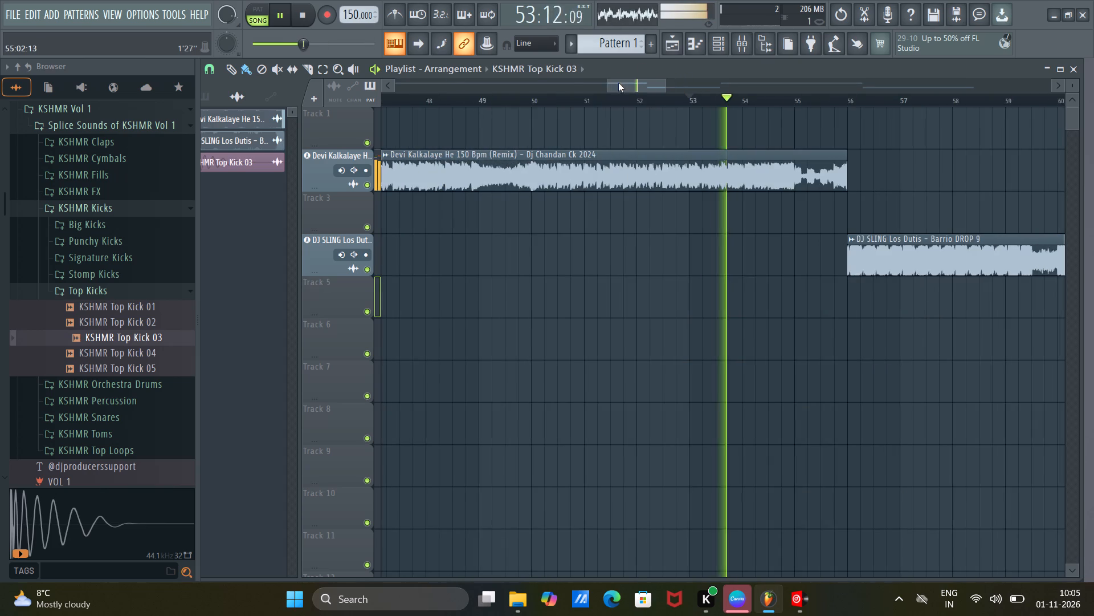
pyautogui.scroll(-12, 644, 97)
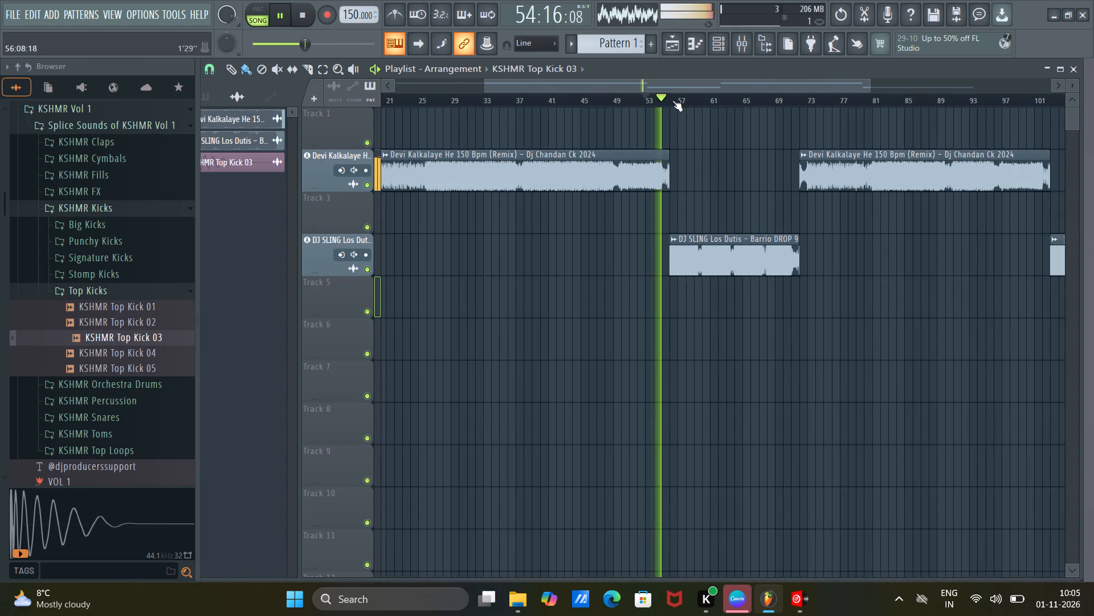
pyautogui.scroll(9, 667, 96)
# Check the Los Dutis and Devi Kalkalaye He levels in the mixer while replaying the transition around bar 56.
pyautogui.click(742, 40)
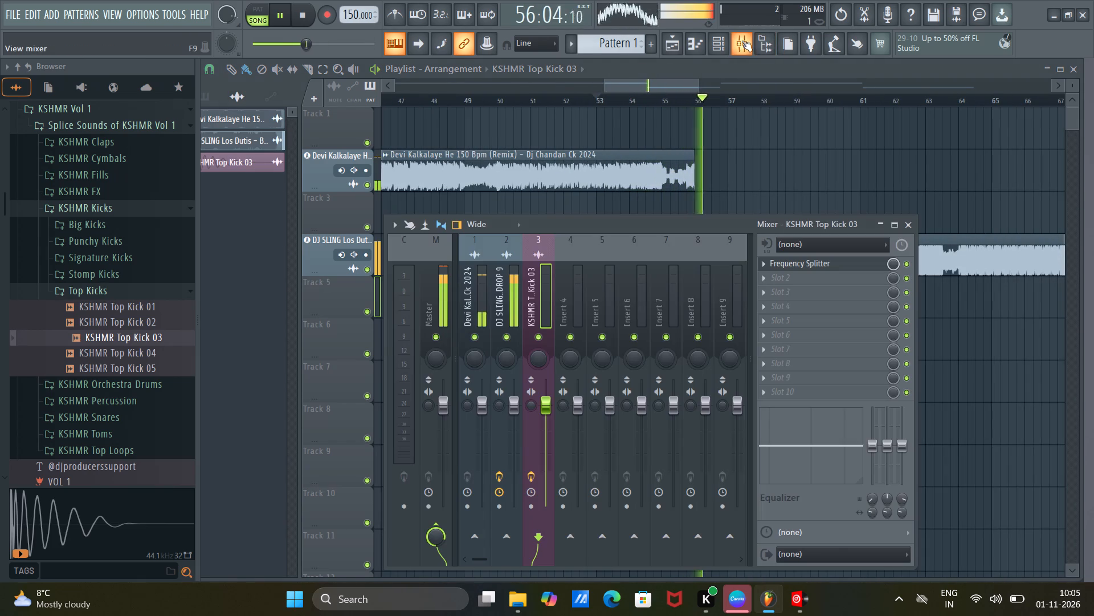
pyautogui.click(515, 242)
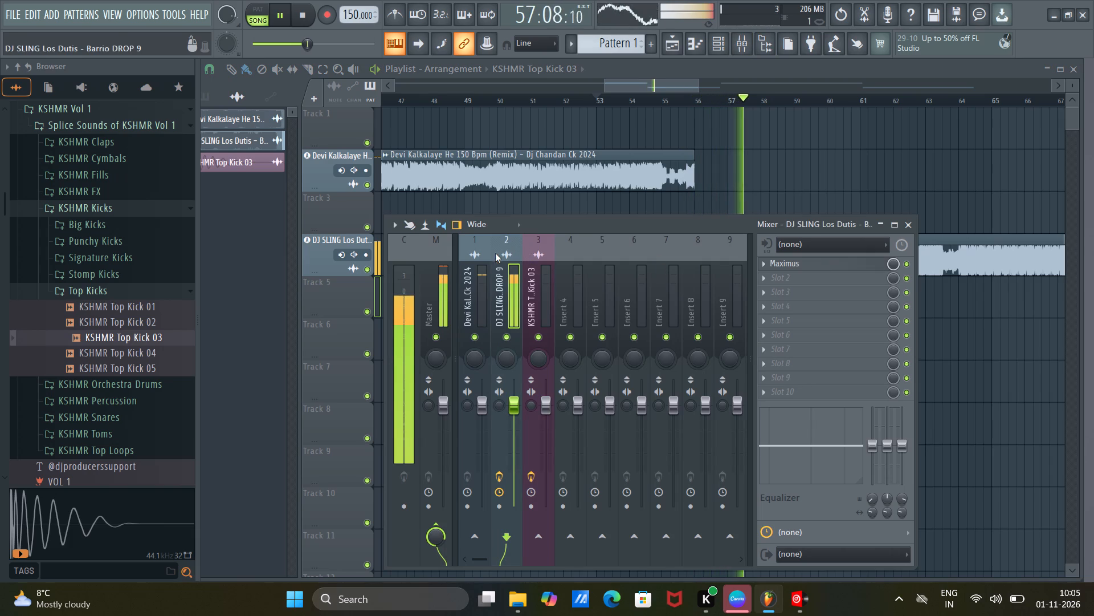
pyautogui.click(478, 246)
pyautogui.press('space')
pyautogui.press('space')
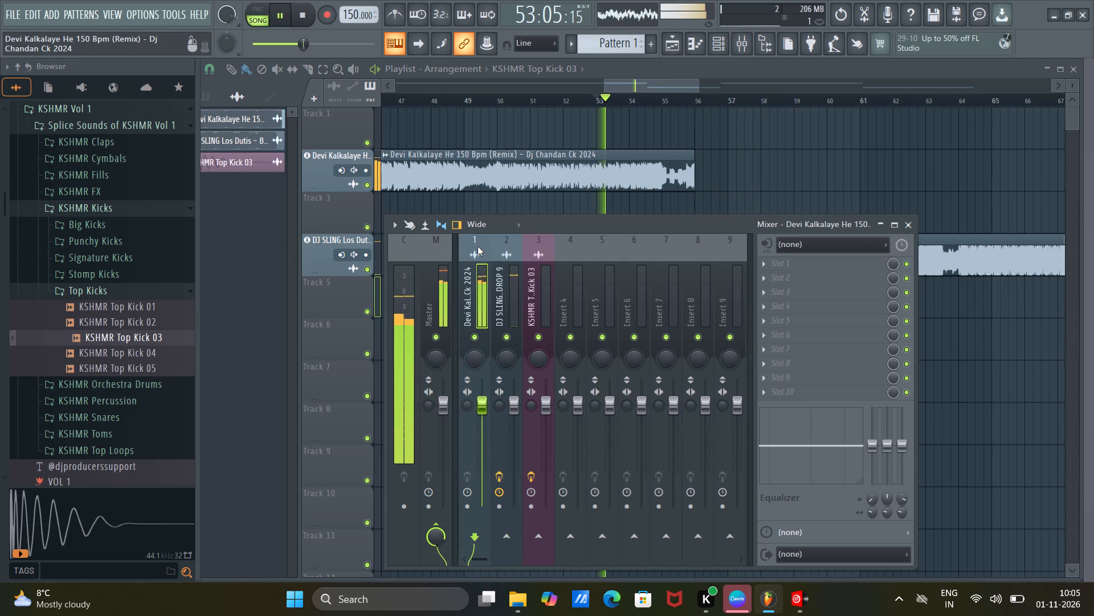
# Play the Devi Kalkalaye He section from about bar 25 and bar 37, checking its level in the mixer.
pyautogui.moveTo(623, 88); pyautogui.dragTo(529, 96)
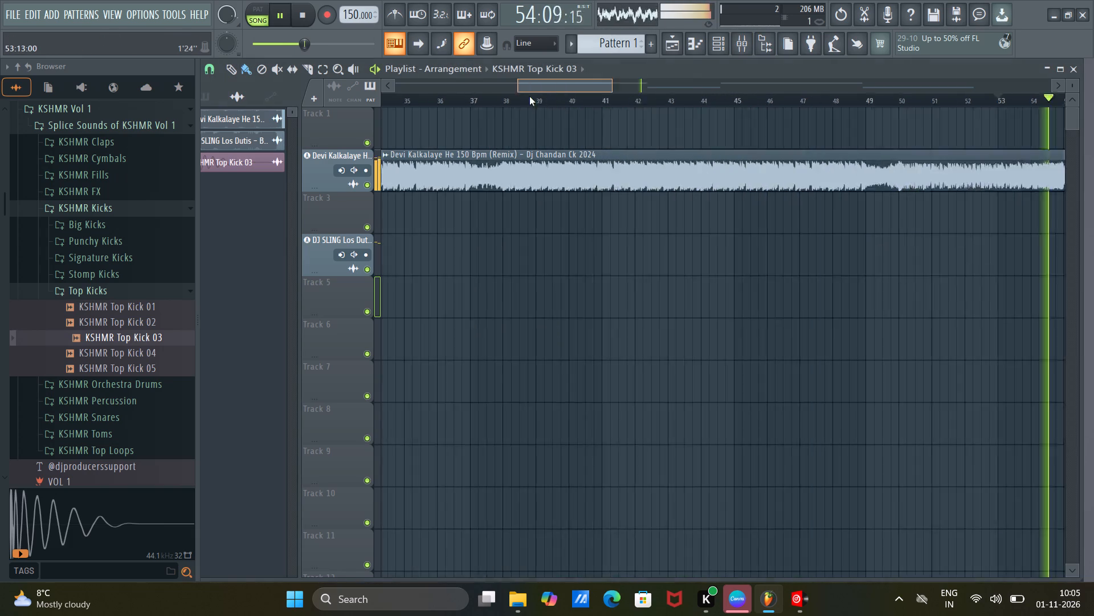
pyautogui.moveTo(529, 96); pyautogui.dragTo(487, 100)
pyautogui.click(450, 100)
pyautogui.click(657, 98)
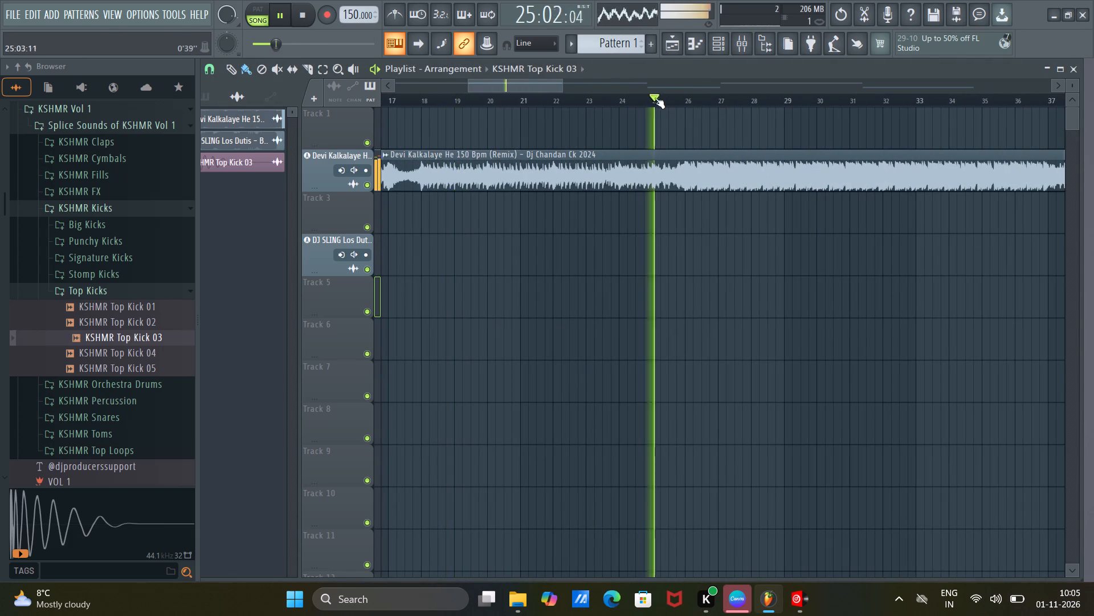
pyautogui.moveTo(522, 87); pyautogui.dragTo(539, 92)
pyautogui.click(742, 55)
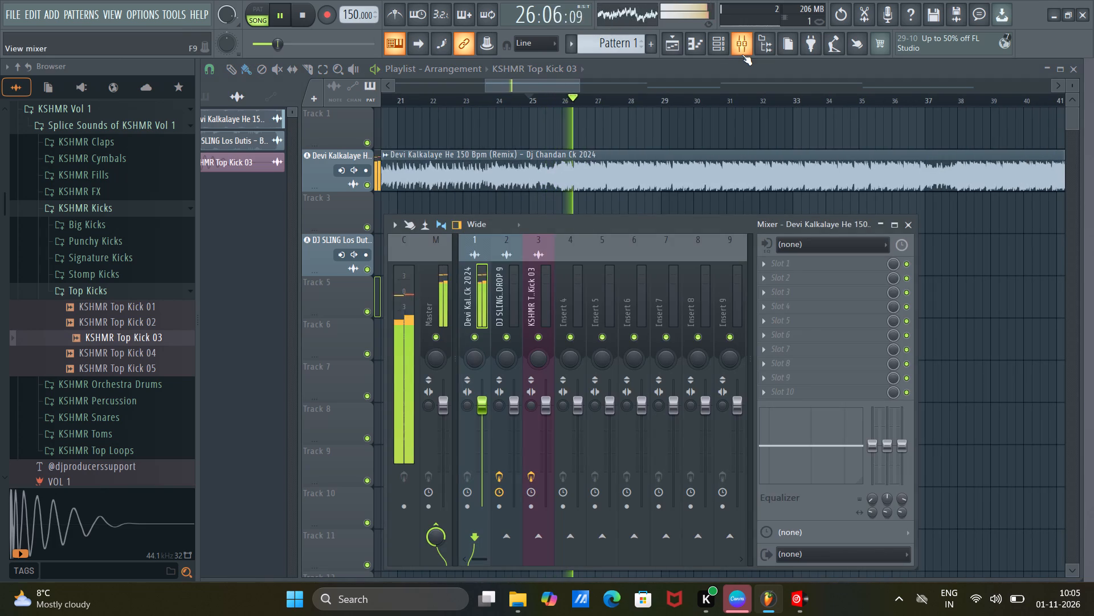
pyautogui.click(911, 221)
pyautogui.moveTo(561, 89); pyautogui.dragTo(608, 97)
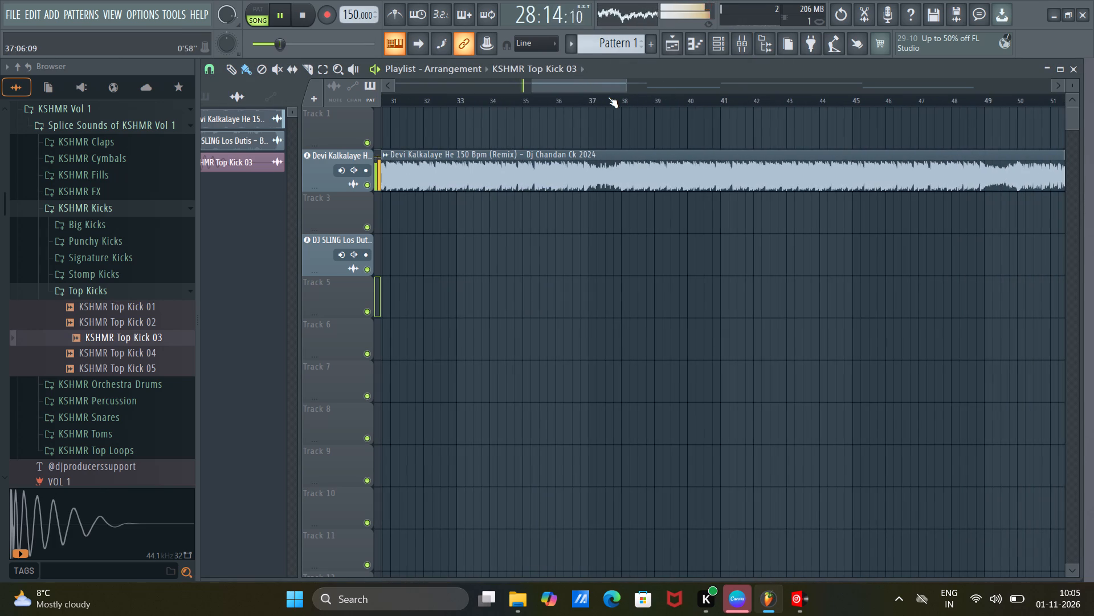
pyautogui.click(597, 95)
pyautogui.moveTo(608, 84); pyautogui.dragTo(621, 88)
# Replay the transition from about bar 54 into the first Los Dutis drop and stop playback during the drop.
pyautogui.scroll(-5, 627, 104)
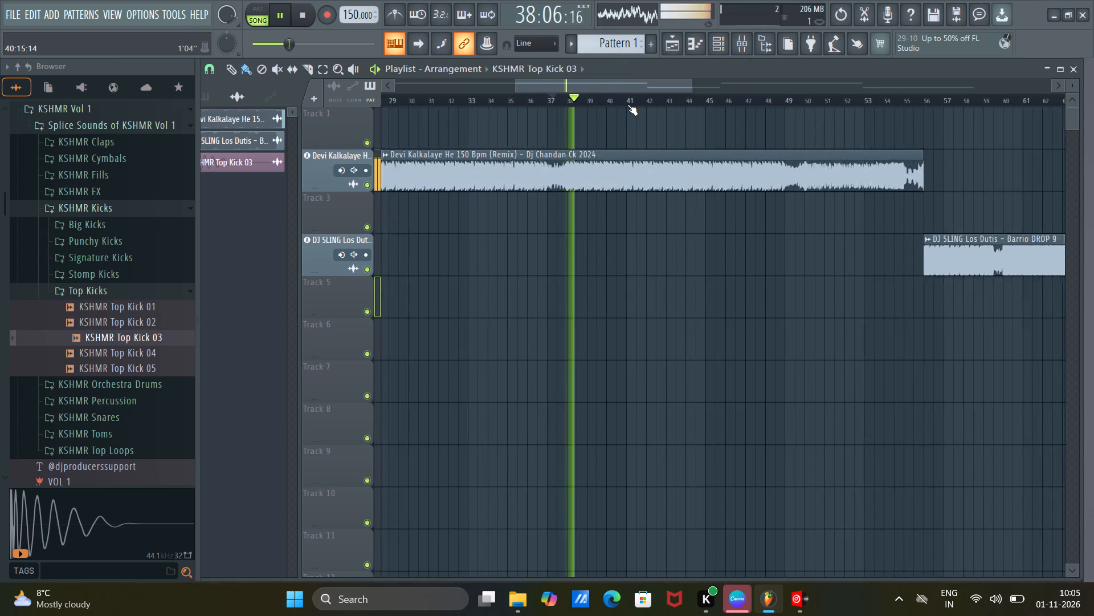
pyautogui.scroll(-5, 627, 104)
pyautogui.click(717, 98)
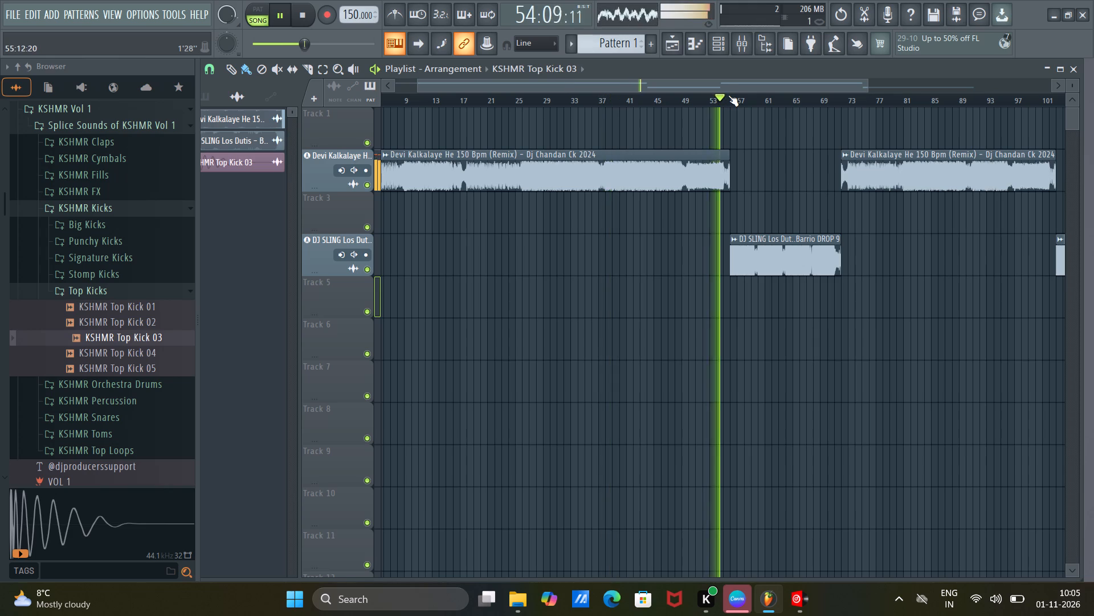
pyautogui.scroll(15, 728, 100)
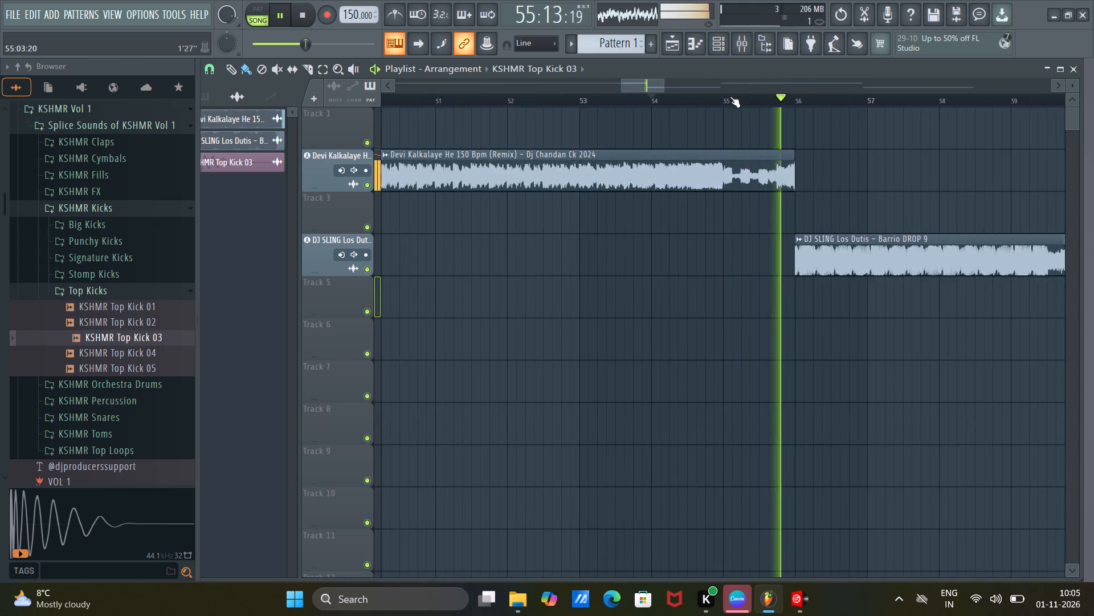
pyautogui.scroll(-3, 730, 96)
pyautogui.scroll(-18, 730, 94)
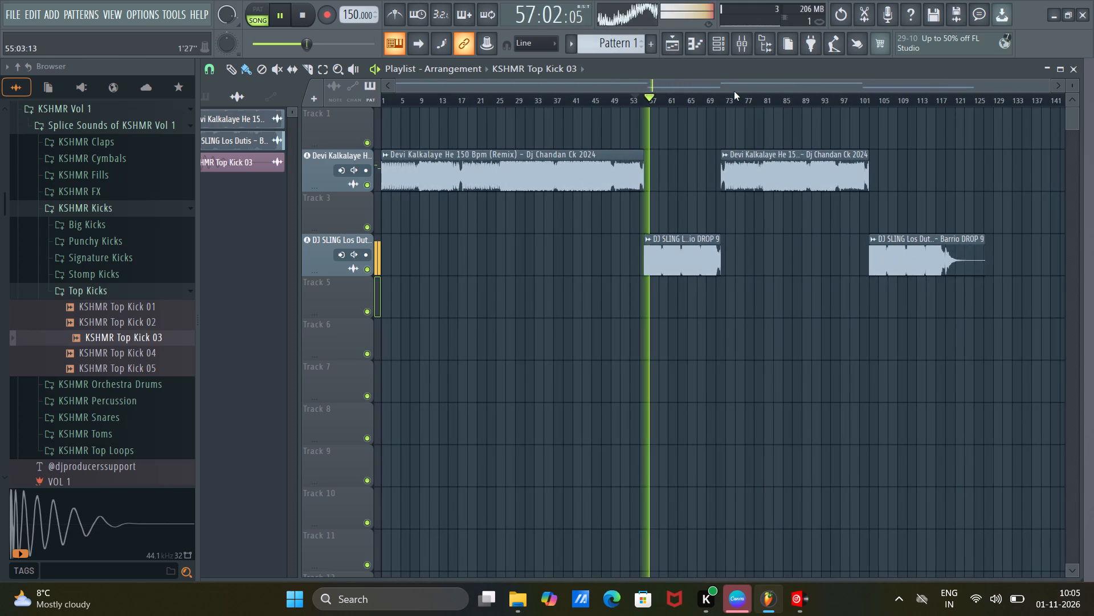
pyautogui.scroll(-3, 734, 91)
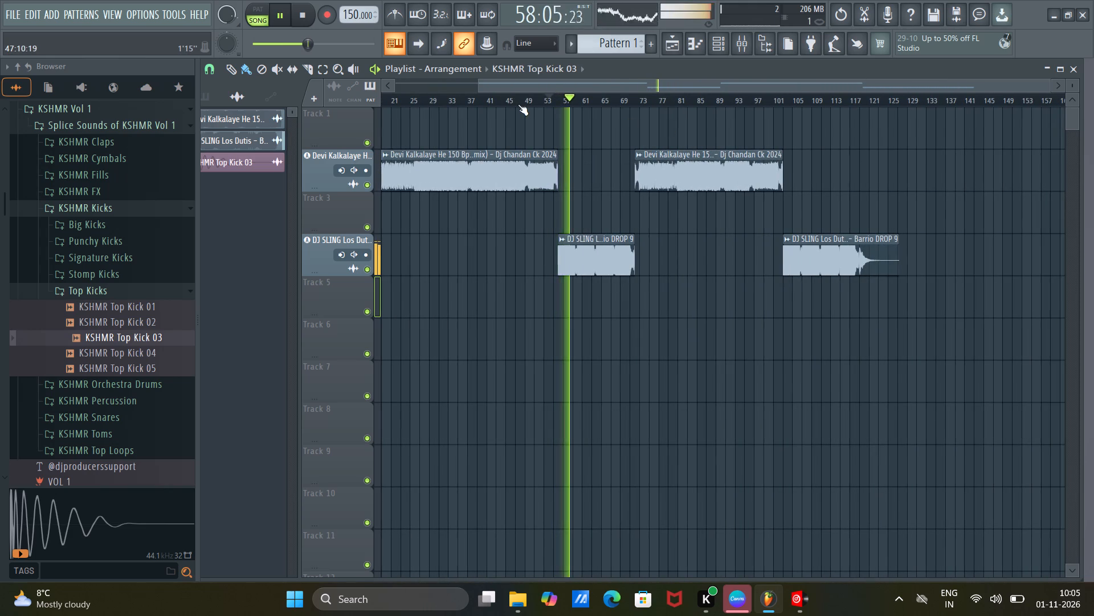
pyautogui.scroll(-13, 519, 104)
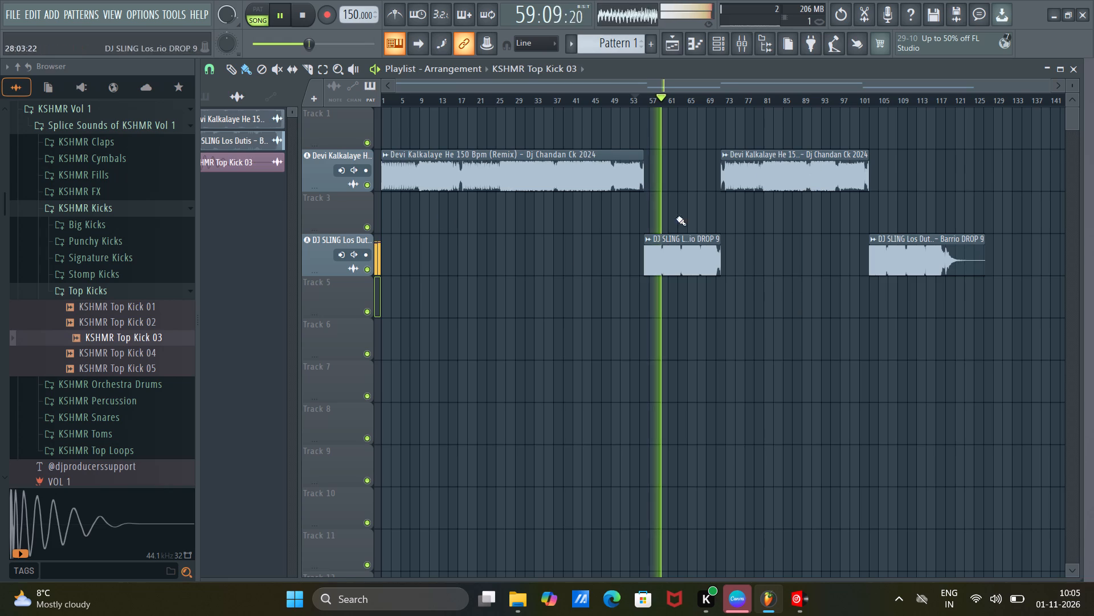
pyautogui.press('space')
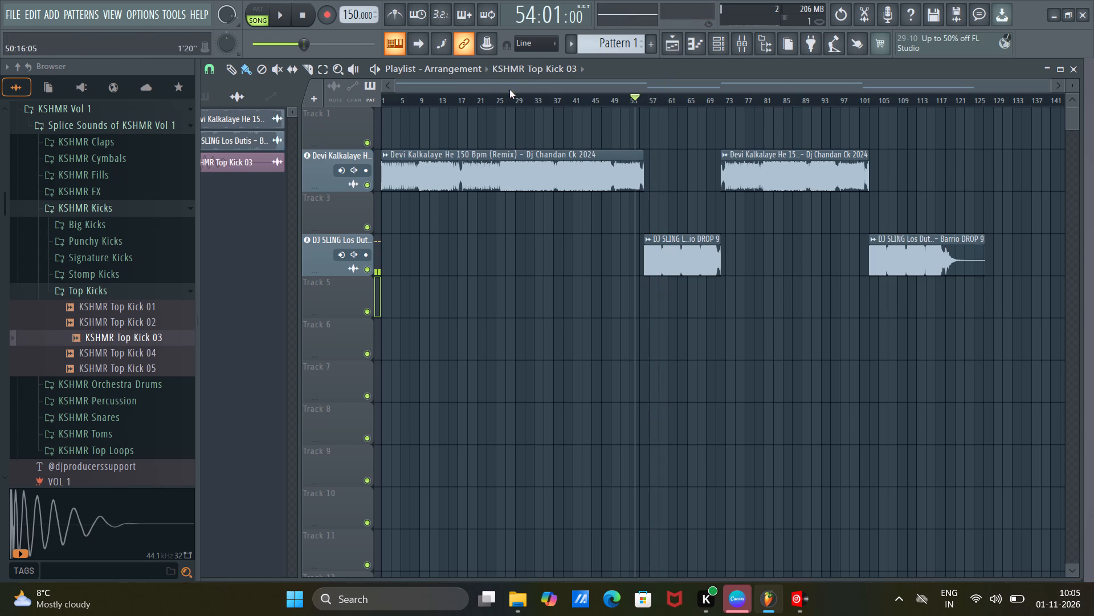
# Play Devi Kalkalaye He from the start, skipping ahead to about bars 8, 18 and 25.
pyautogui.moveTo(512, 102); pyautogui.dragTo(245, 91)
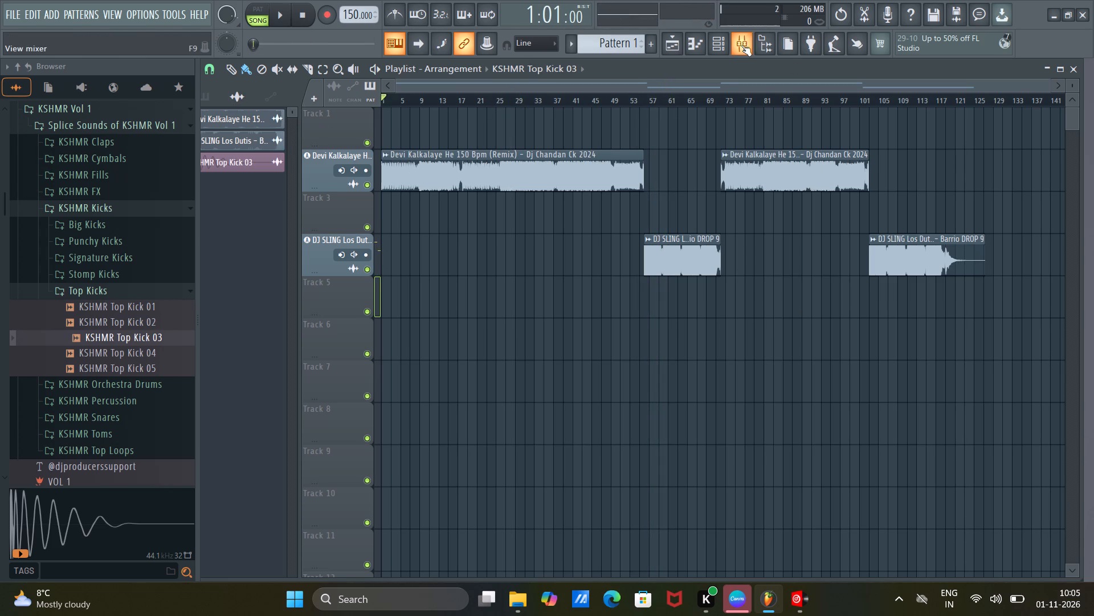
pyautogui.click(744, 40)
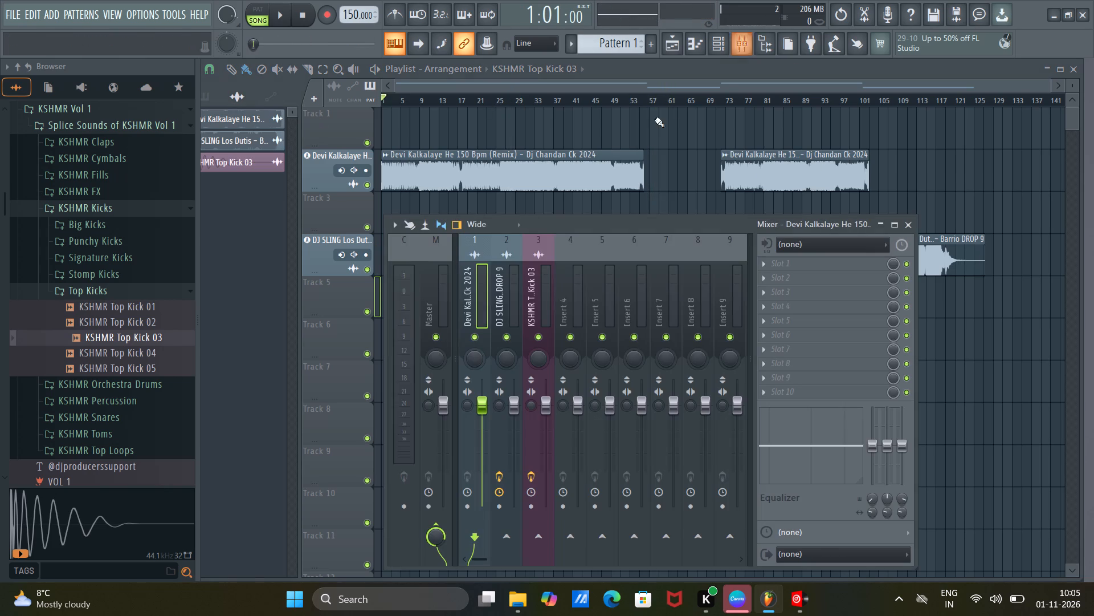
pyautogui.press('space')
pyautogui.click(419, 102)
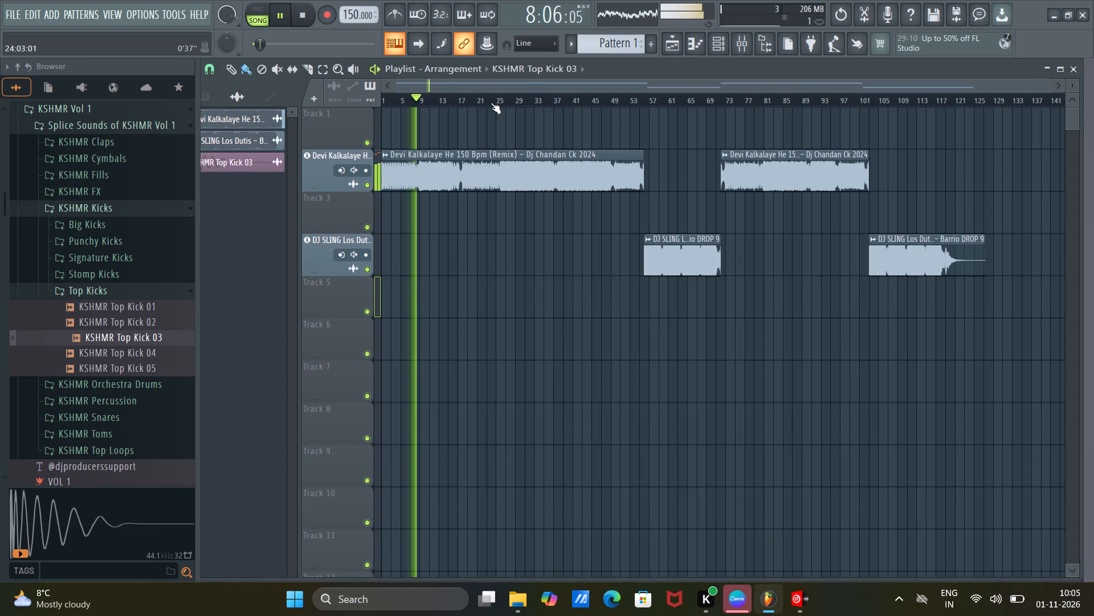
pyautogui.click(463, 100)
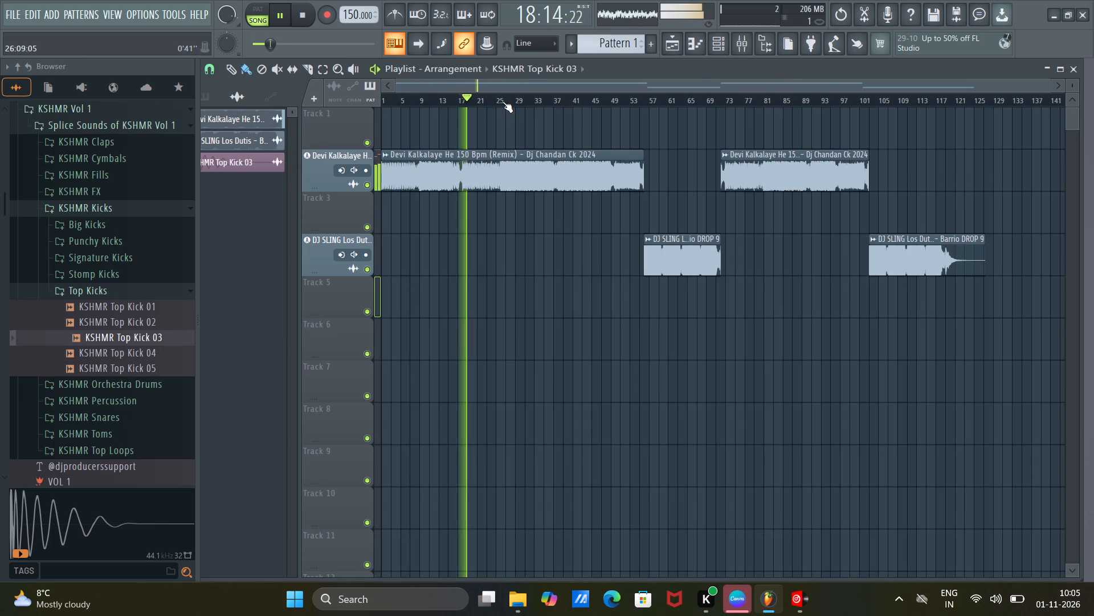
pyautogui.click(498, 99)
# Add Fruity Parametric EQ to the first effect slot of the Devi Kalkalaye He mixer track.
pyautogui.click(739, 44)
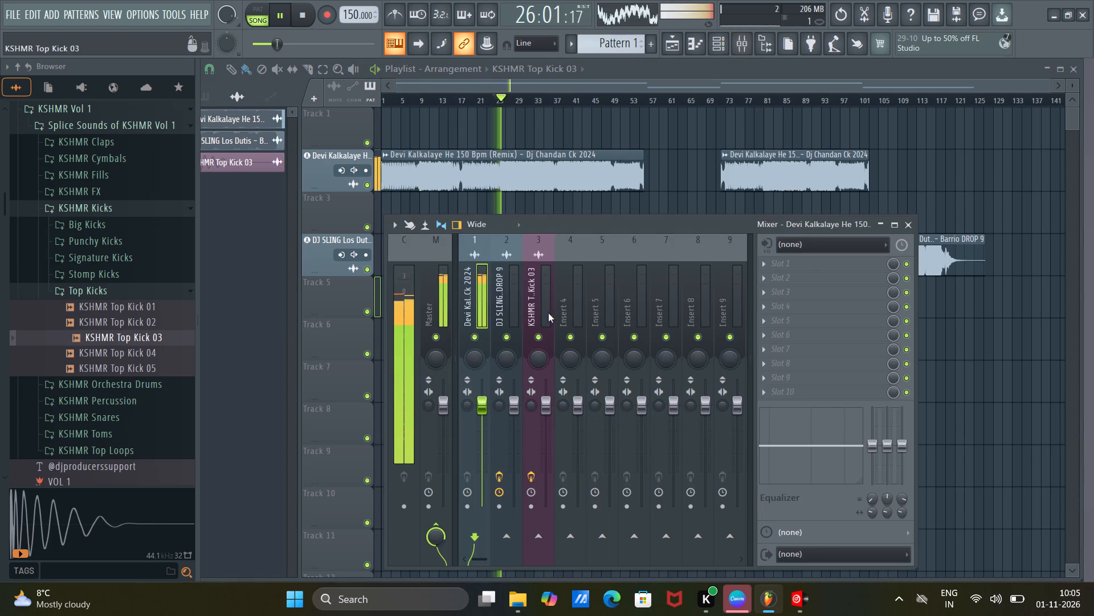
pyautogui.click(476, 246)
pyautogui.click(778, 262)
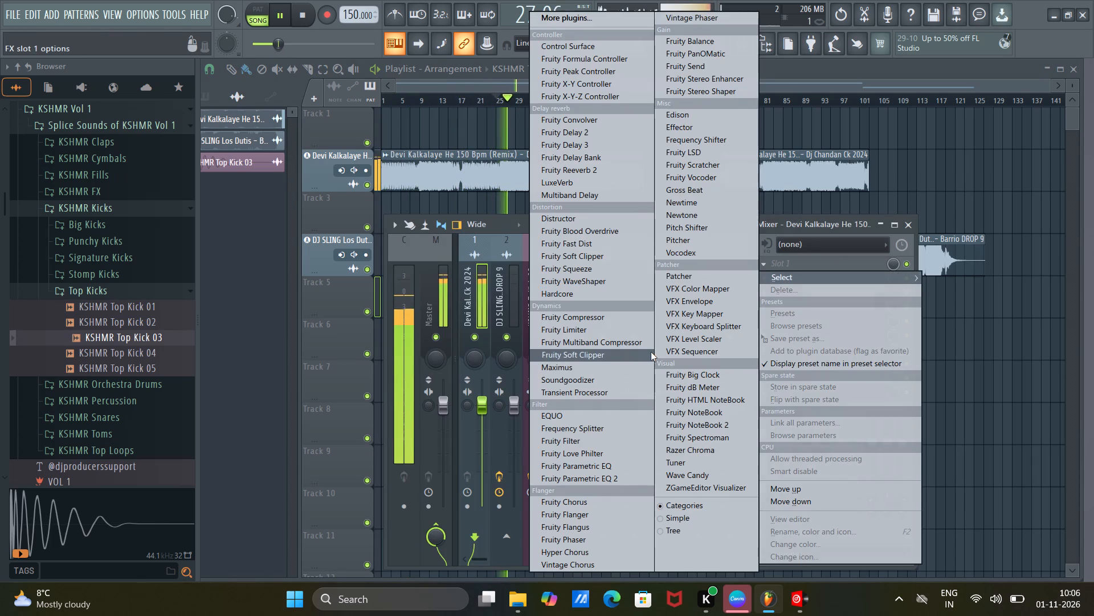
pyautogui.click(585, 464)
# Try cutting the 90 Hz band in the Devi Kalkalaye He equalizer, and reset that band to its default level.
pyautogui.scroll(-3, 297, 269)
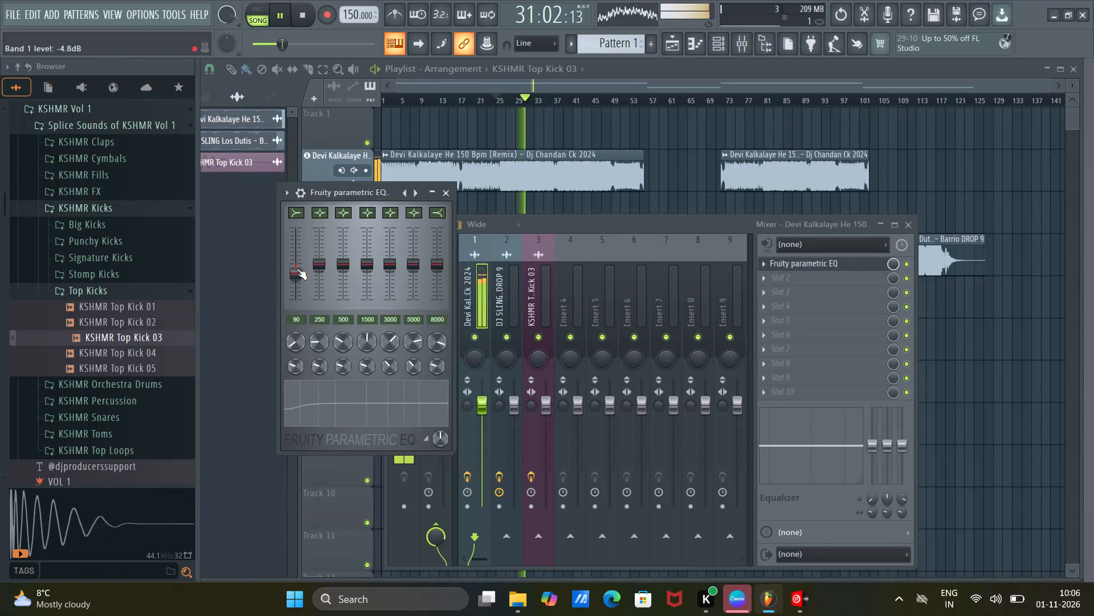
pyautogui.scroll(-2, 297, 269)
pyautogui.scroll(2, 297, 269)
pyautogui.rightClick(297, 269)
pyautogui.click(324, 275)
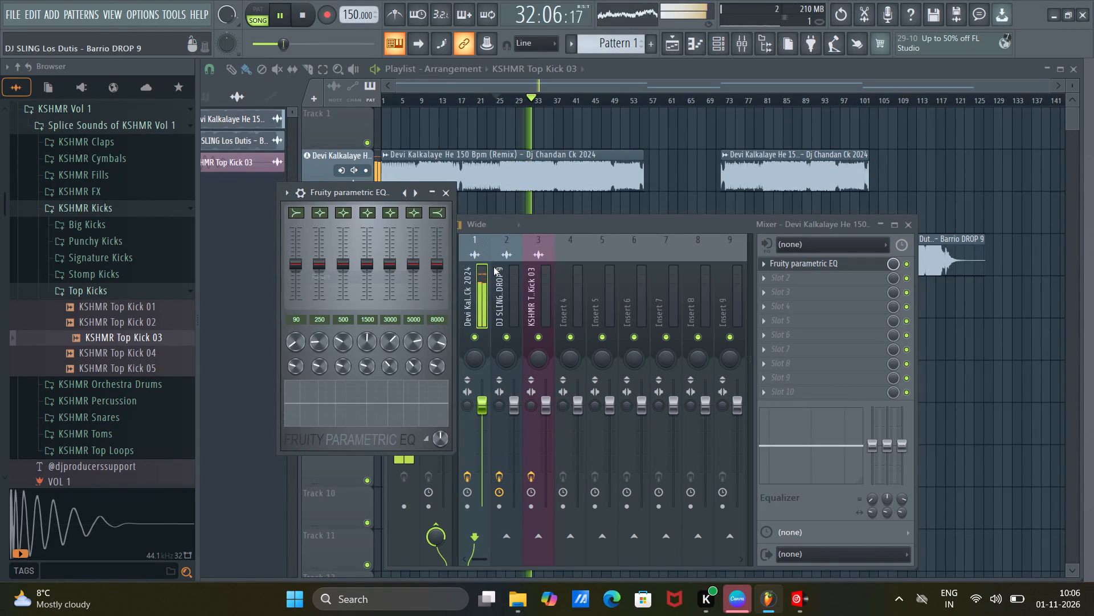
# Boost the 8000 Hz band and, more slightly, the 5000 Hz band in the Devi Kalkalaye He equalizer, and close the mixer.
pyautogui.scroll(3, 440, 264)
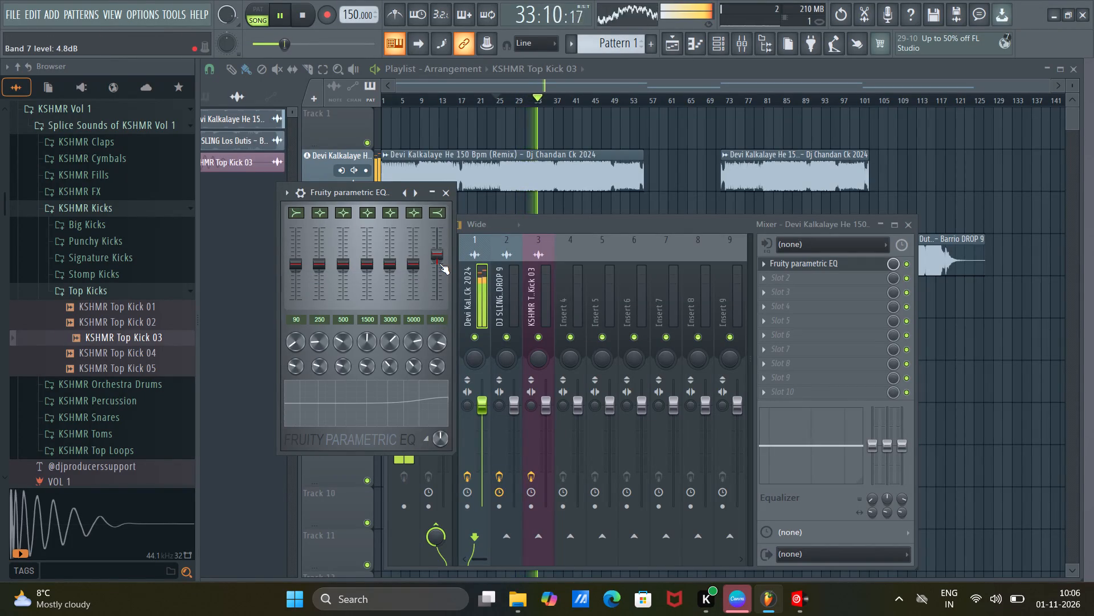
pyautogui.scroll(-1, 439, 264)
pyautogui.scroll(1, 413, 265)
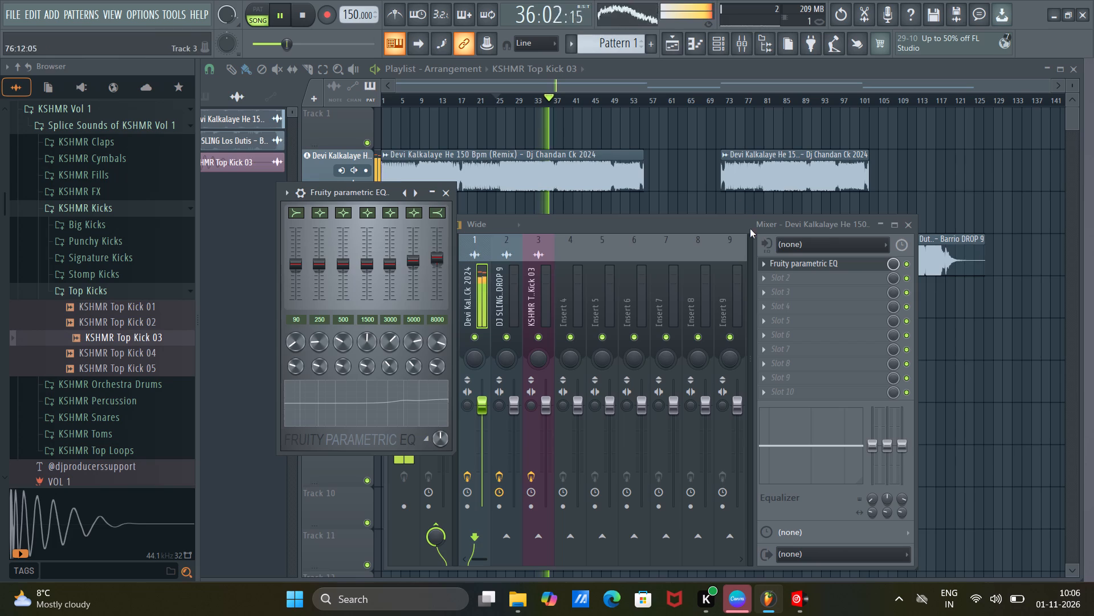
pyautogui.click(903, 222)
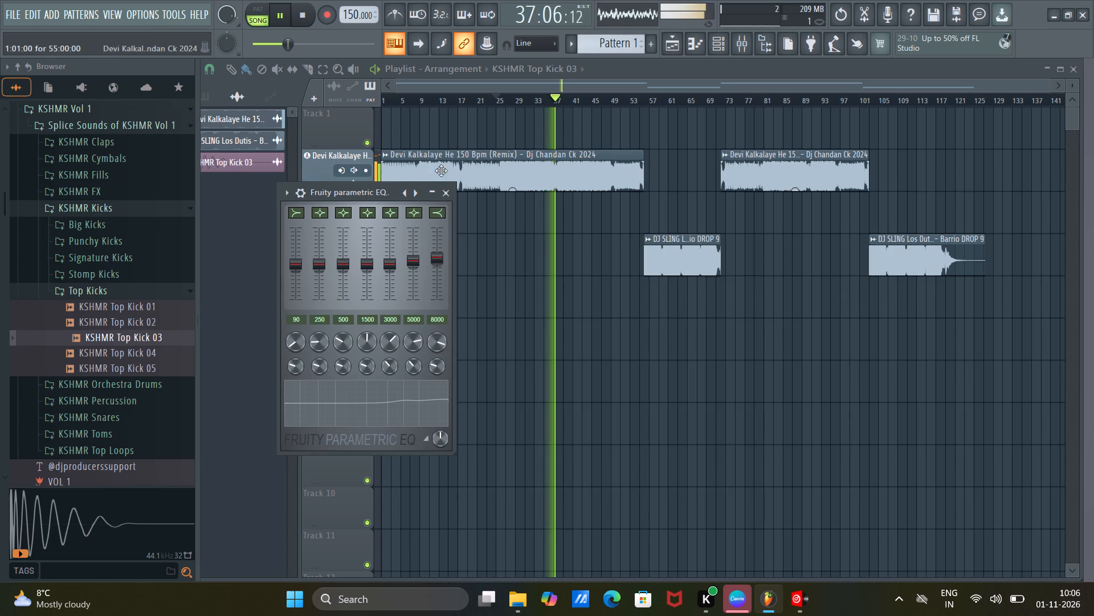
# Replay the equalized song from about bar 49 and from bar 54 into the Los Dutis drop.
pyautogui.click(615, 100)
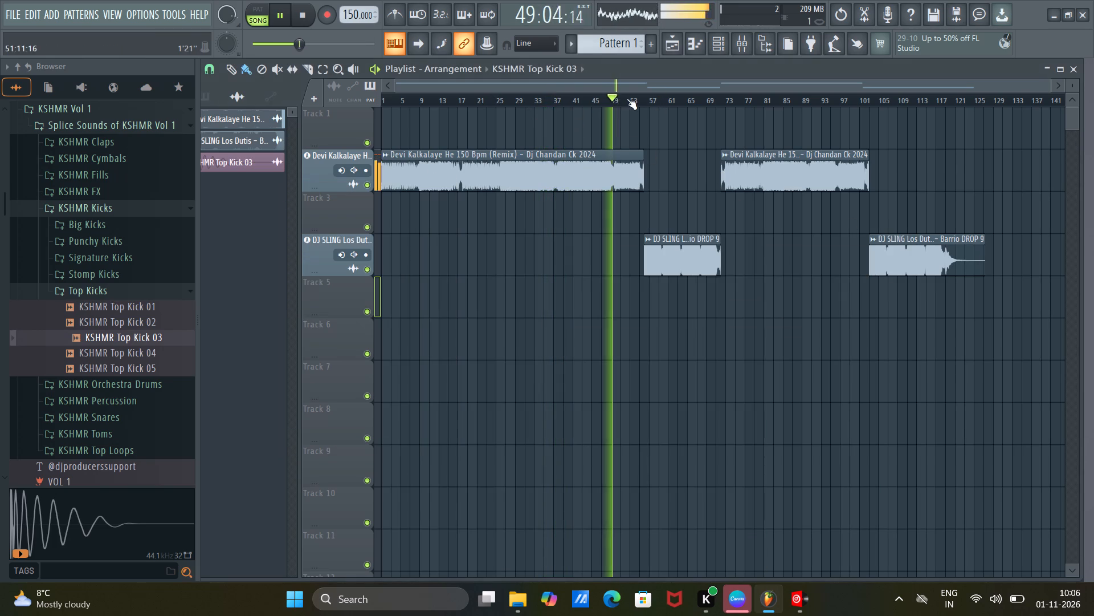
pyautogui.scroll(6, 647, 100)
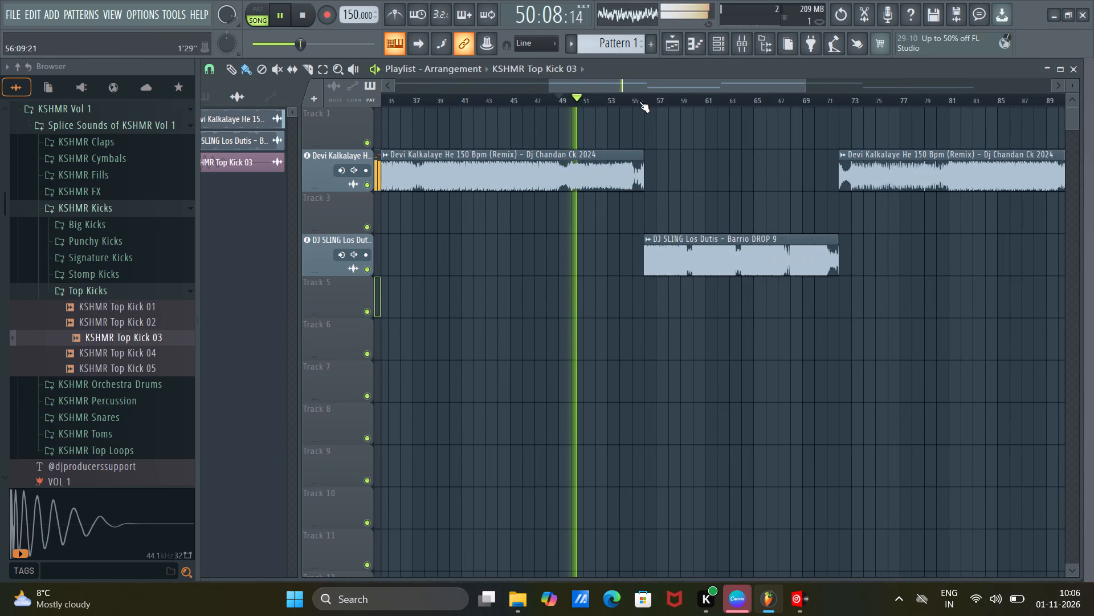
pyautogui.click(627, 103)
pyautogui.scroll(6, 642, 96)
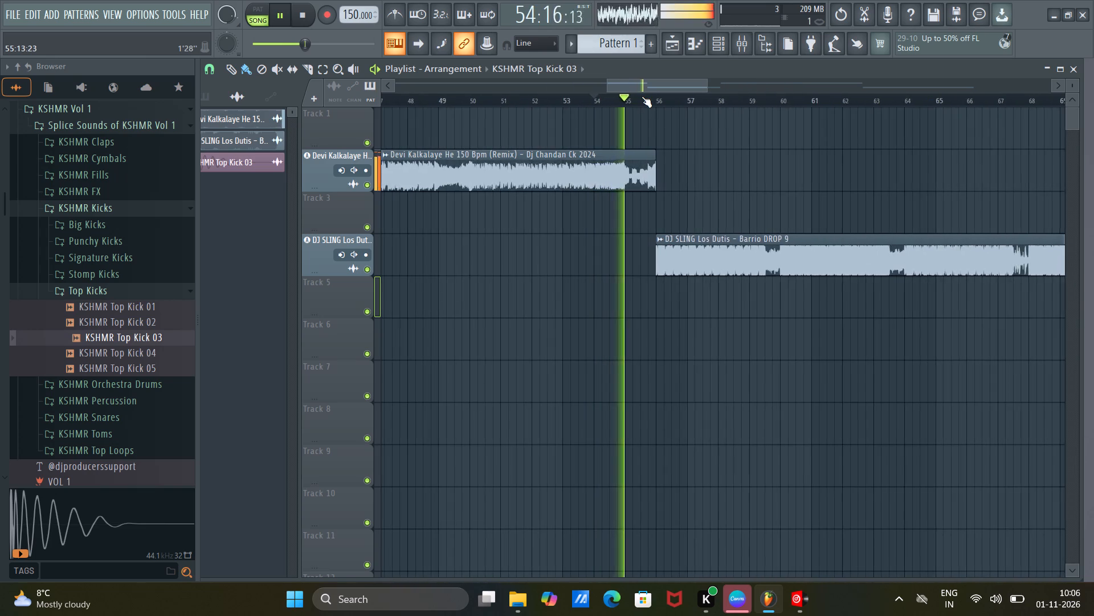
pyautogui.scroll(1, 642, 96)
pyautogui.scroll(-2, 642, 96)
# Add Fruity Parametric EQ after Maximus, in the second effect slot of the Los Dutis mixer track.
pyautogui.click(747, 51)
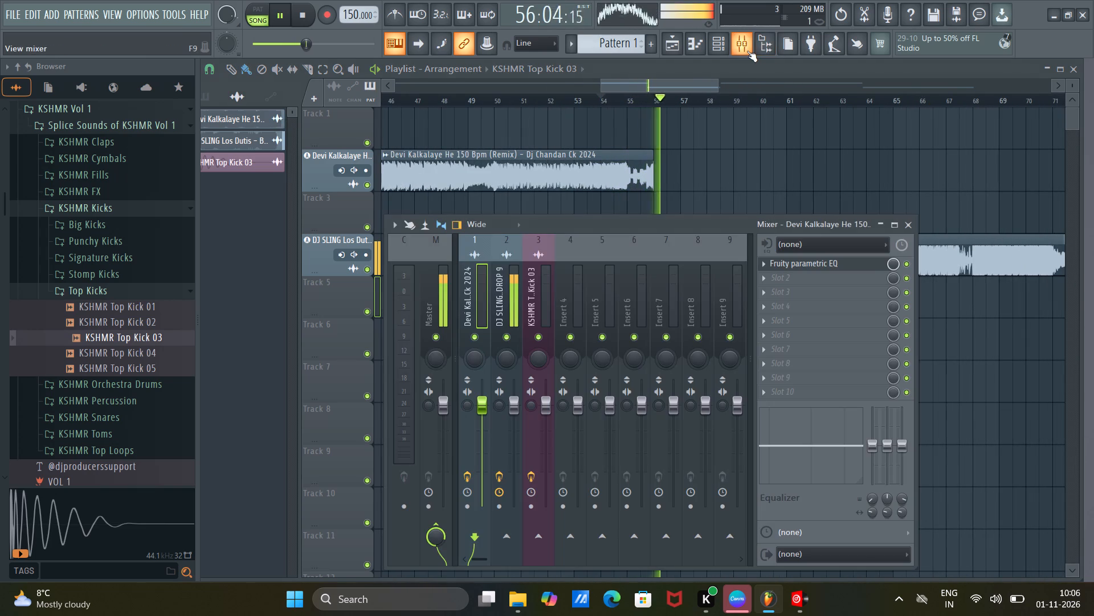
pyautogui.click(508, 248)
pyautogui.click(779, 277)
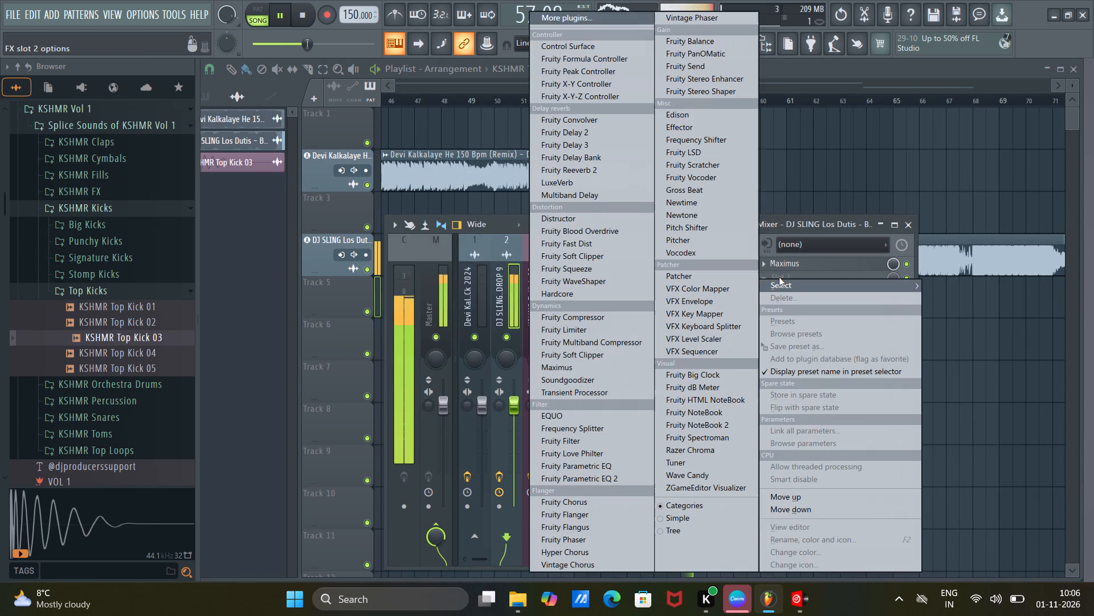
pyautogui.click(590, 467)
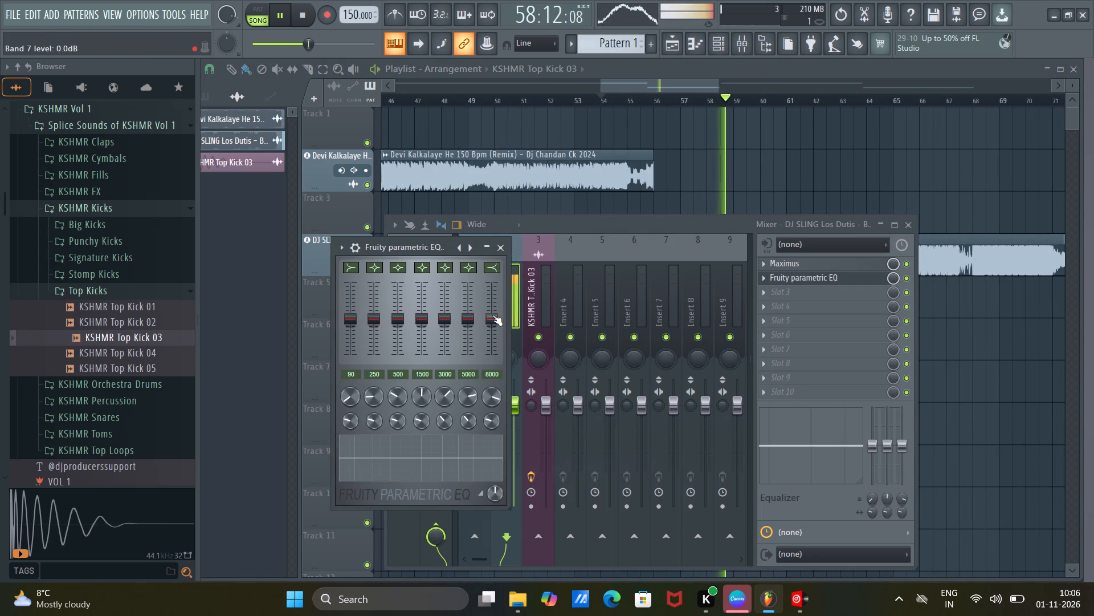
# Boost the 8000 Hz band and, more slightly, the 5000 Hz band in the Los Dutis equalizer.
pyautogui.scroll(3, 492, 315)
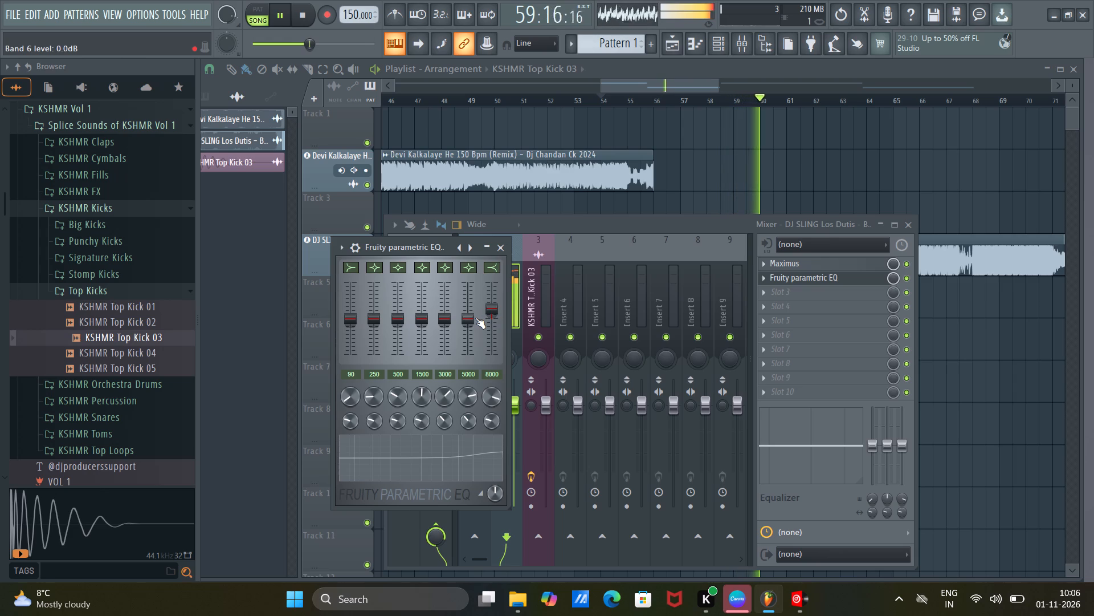
pyautogui.scroll(2, 475, 318)
pyautogui.scroll(-1, 475, 317)
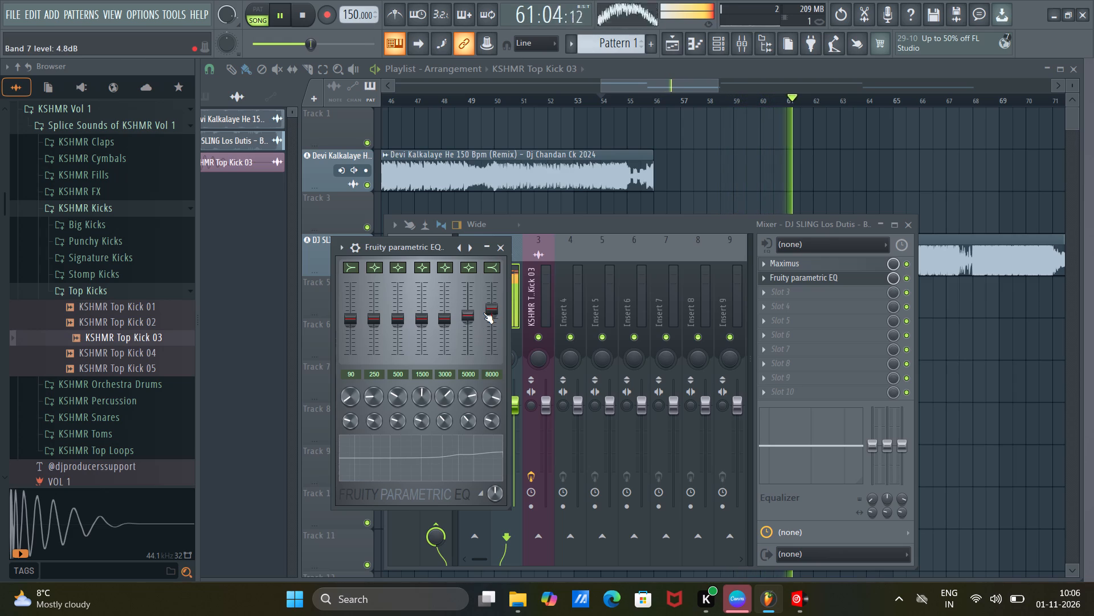
pyautogui.scroll(-1, 483, 313)
# Replay the transition into the equalized Los Dutis drop and select the Devi Kalkalaye He mixer track.
pyautogui.press('space')
pyautogui.press('space')
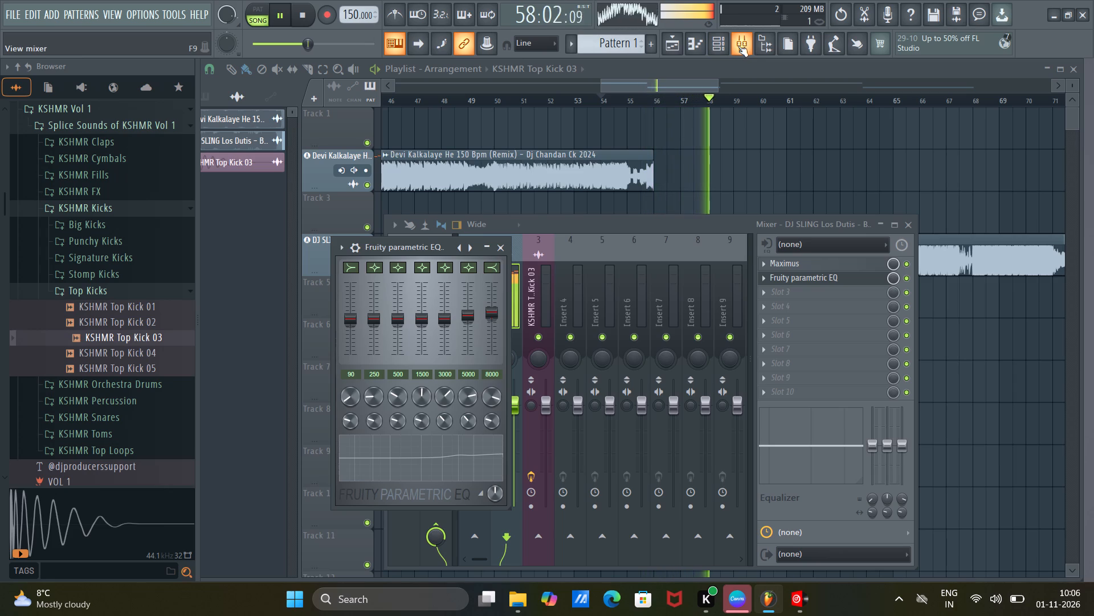
pyautogui.click(631, 226)
pyautogui.click(479, 239)
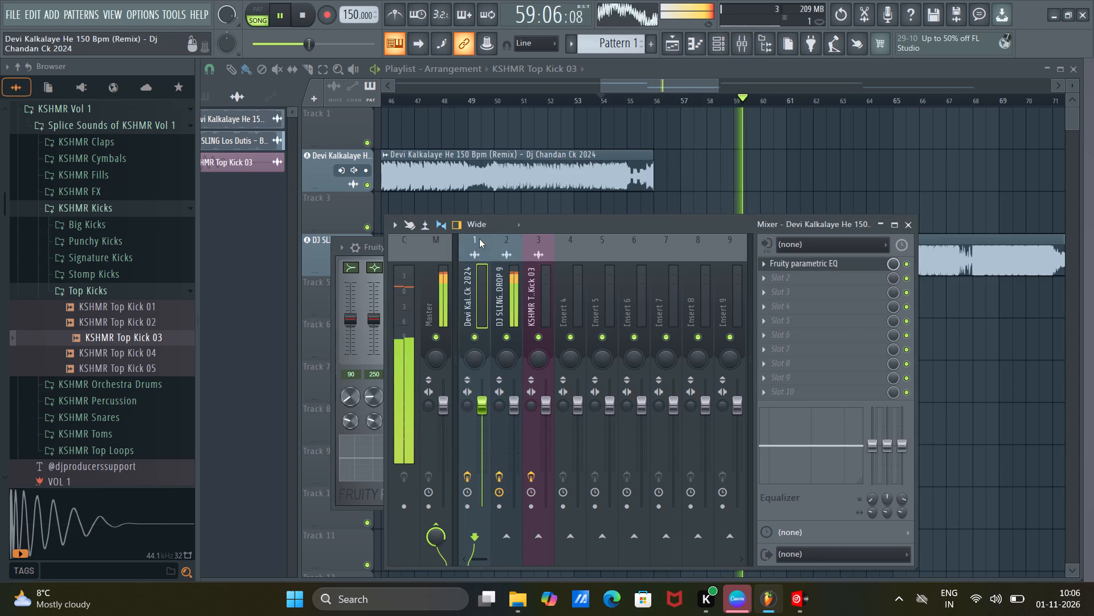
# Play the song from bar 46 and reset the 5000 Hz and 8000 Hz bands in the Devi Kalkalaye He equalizer.
pyautogui.press('space')
pyautogui.click(391, 98)
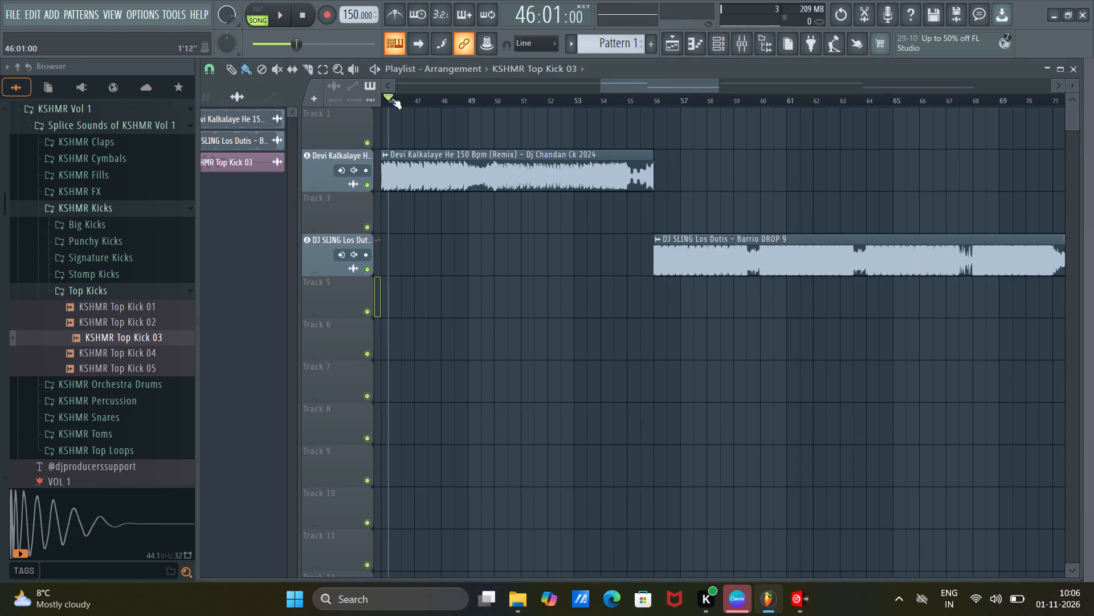
pyautogui.press('space')
pyautogui.click(744, 44)
pyautogui.click(799, 264)
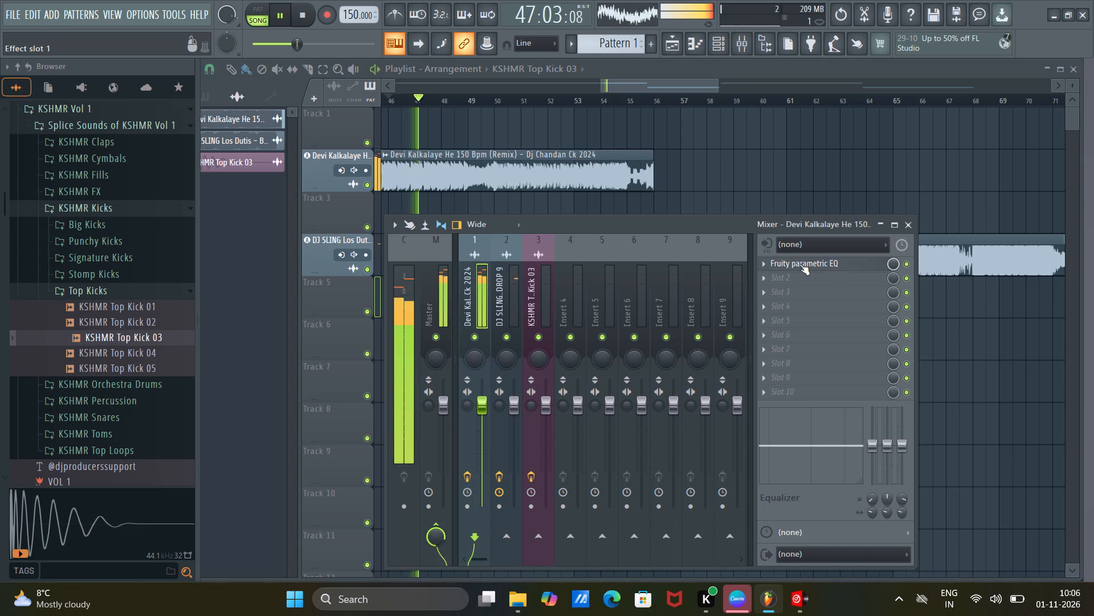
pyautogui.click(470, 246)
pyautogui.click(786, 262)
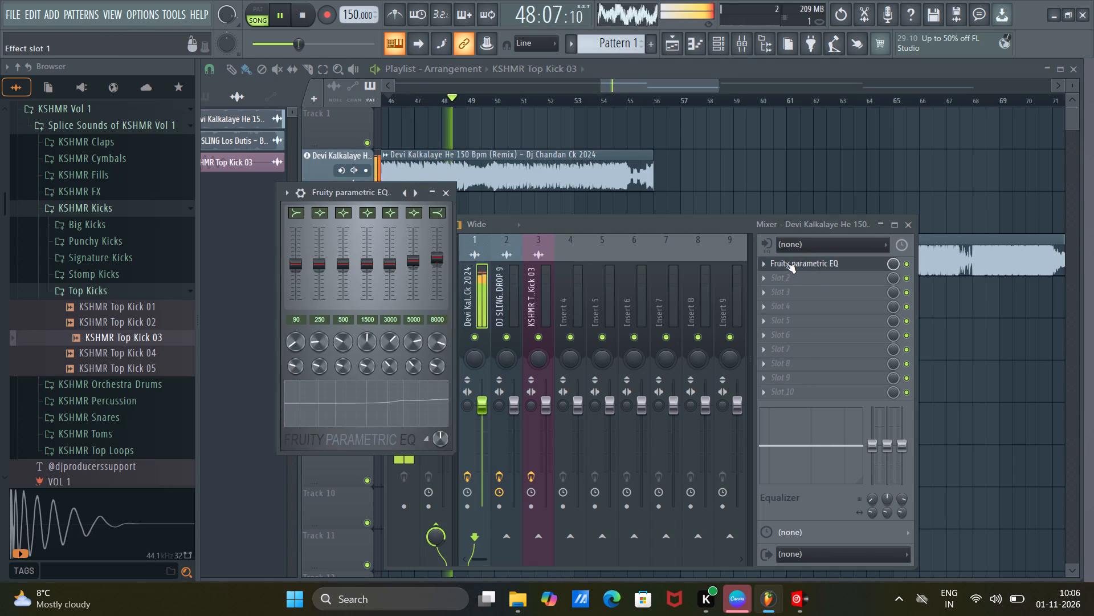
pyautogui.rightClick(414, 257)
pyautogui.click(444, 265)
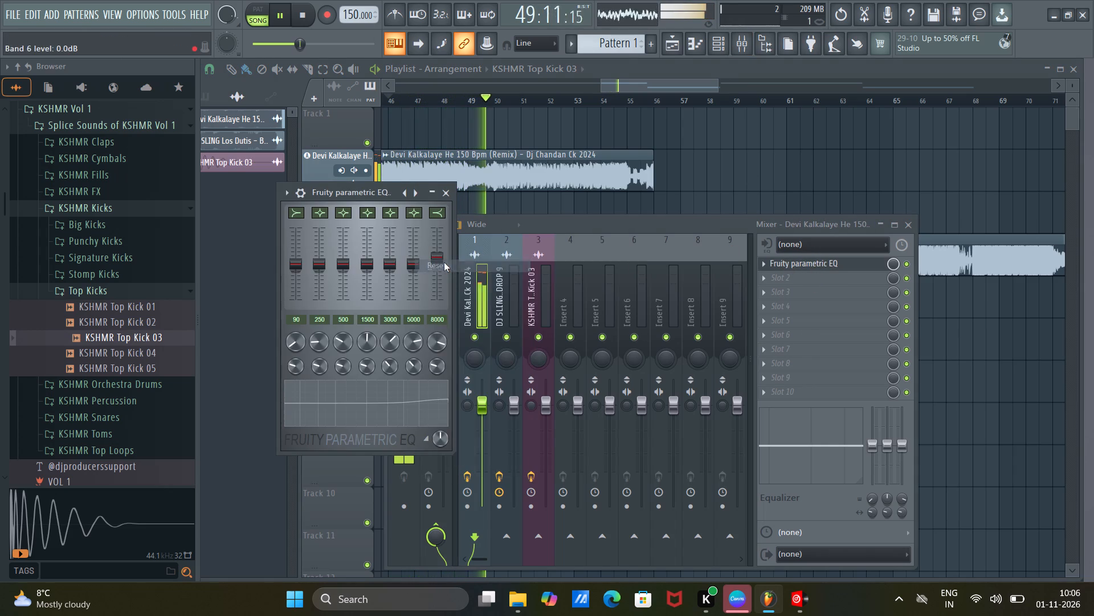
pyautogui.rightClick(439, 258)
pyautogui.click(458, 269)
# Raise the 8000 Hz band of the Devi Kalkalaye He equalizer to 1.6 dB and replay the song from bar 46.
pyautogui.press('space')
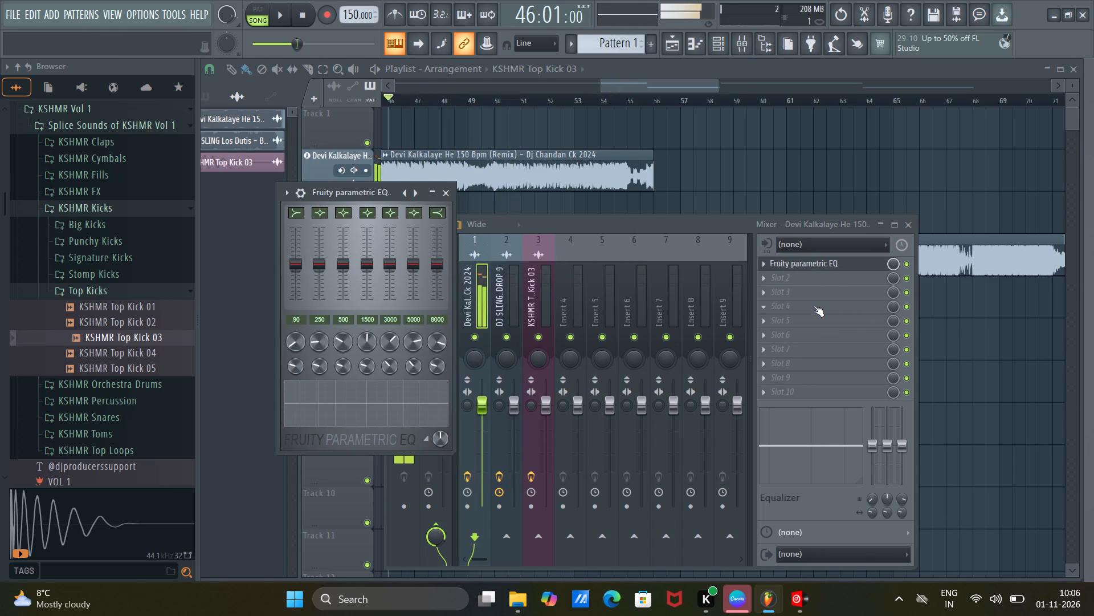
pyautogui.press('space')
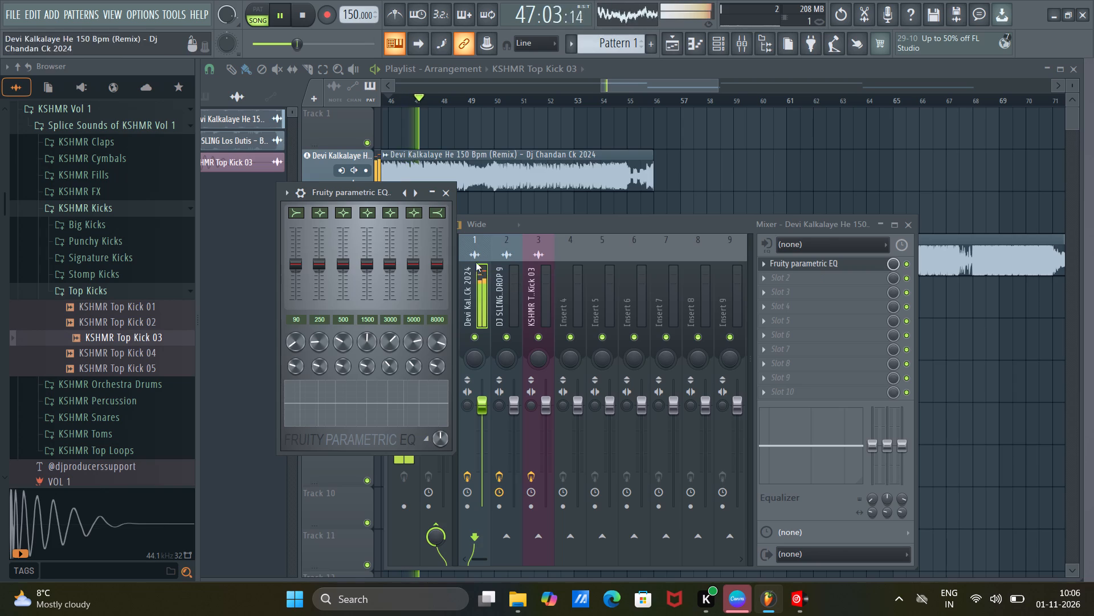
pyautogui.scroll(1, 440, 264)
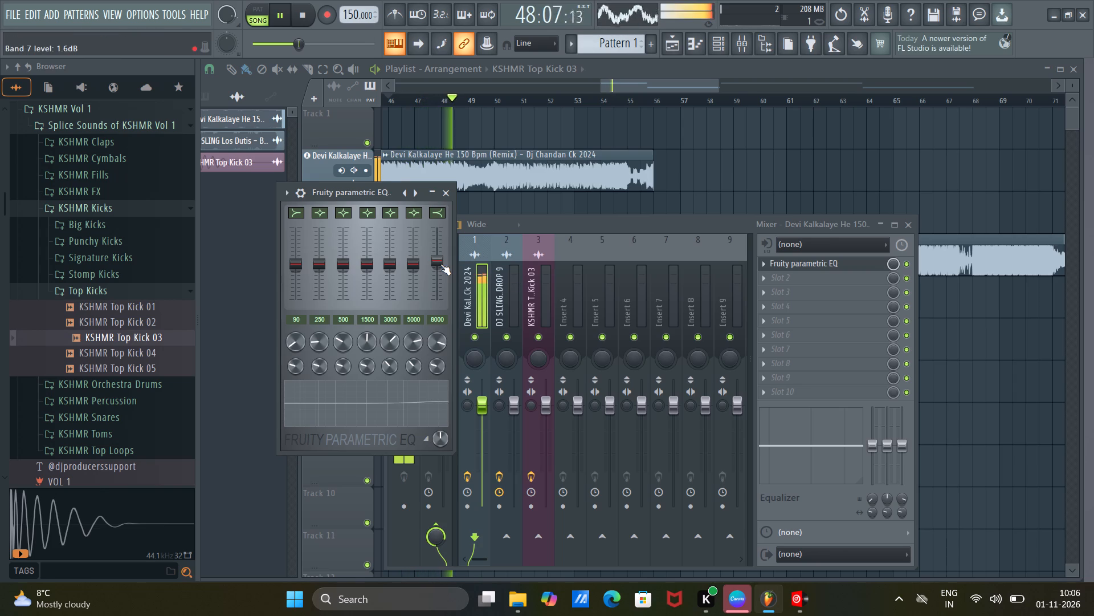
pyautogui.click(450, 192)
pyautogui.press('space')
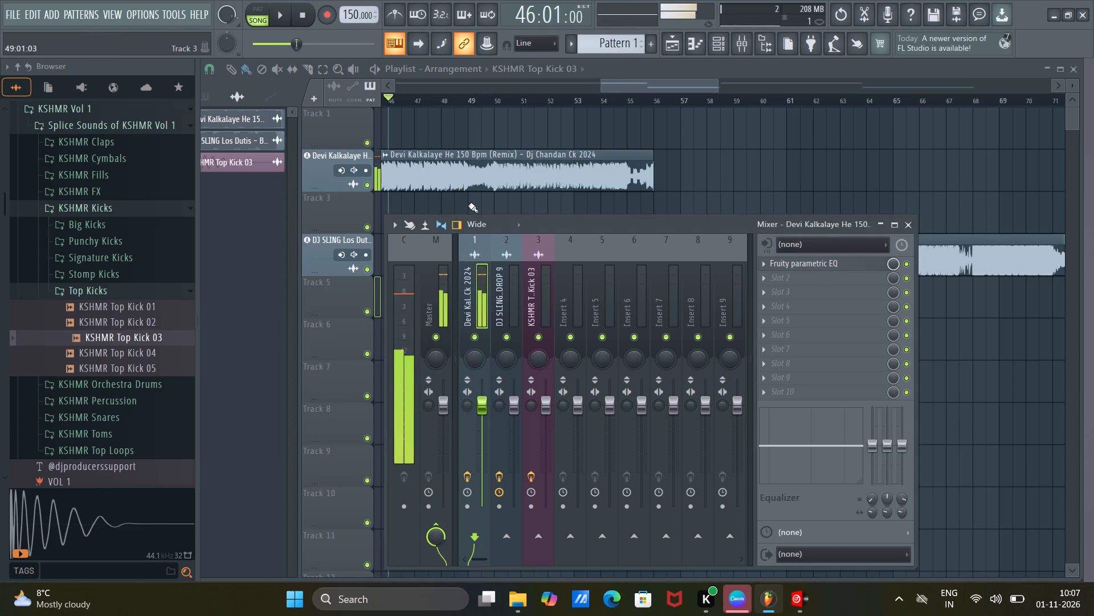
pyautogui.press('space')
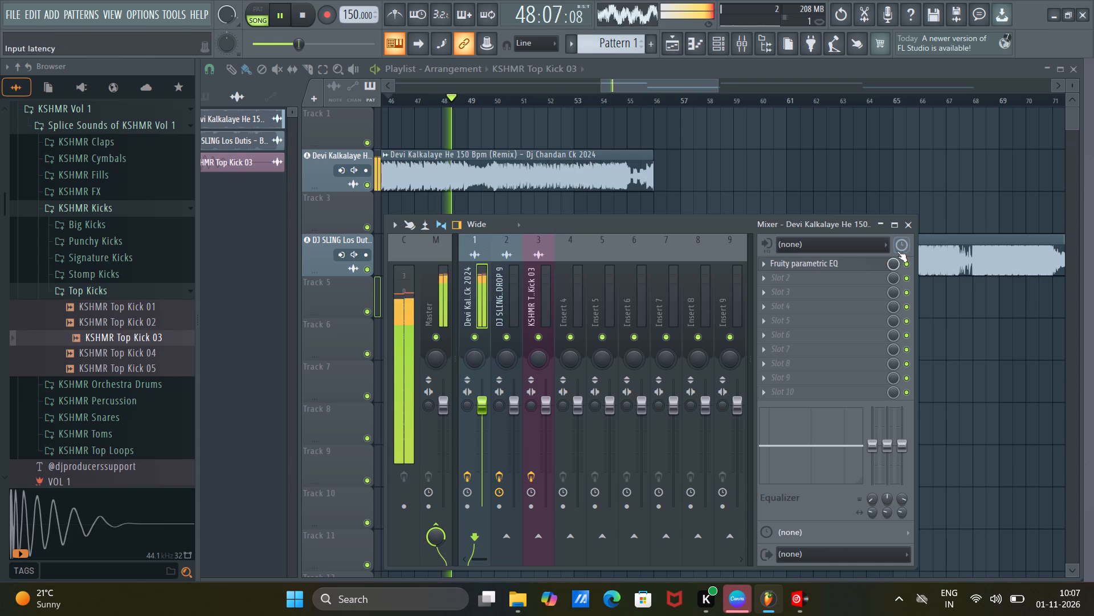
# Reset the KSHMR Top Kick 03 mixer track to default, removing its Frequency Splitter, and close the mixer.
pyautogui.click(509, 242)
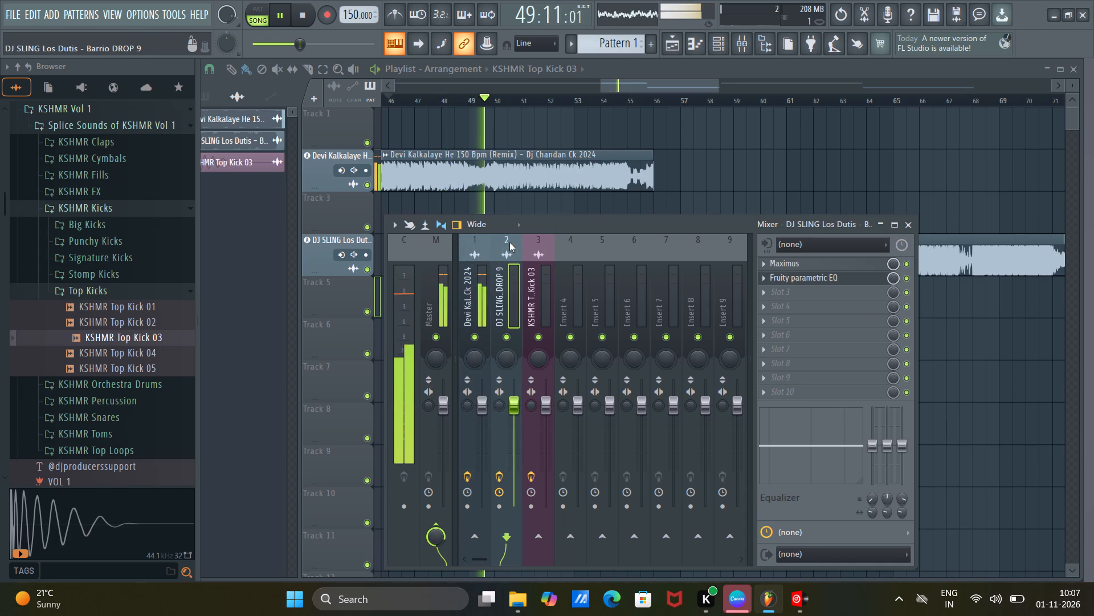
pyautogui.click(538, 240)
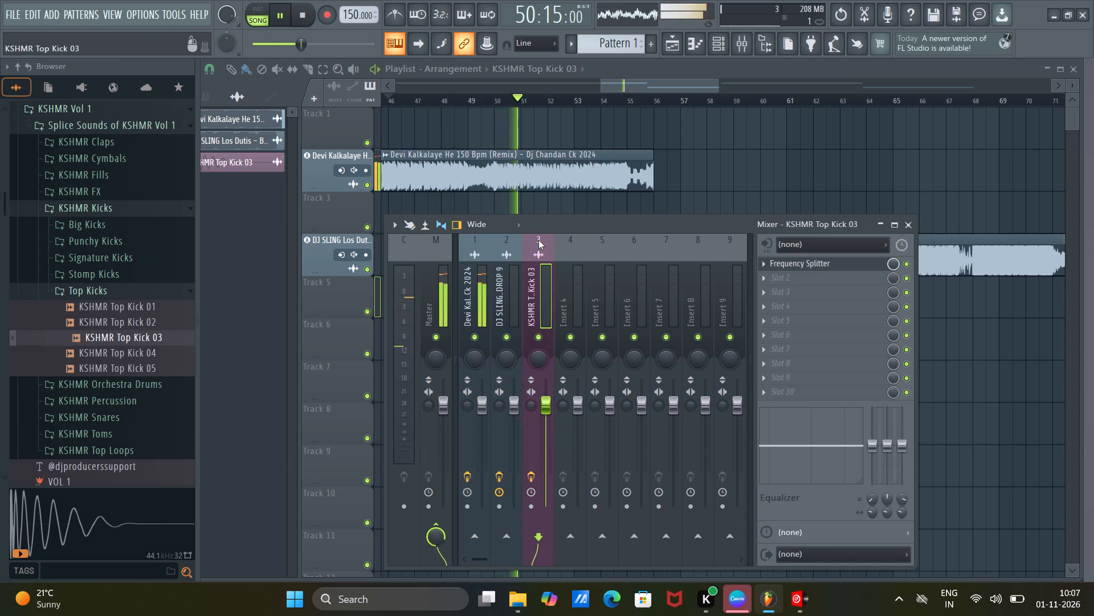
pyautogui.rightClick(546, 241)
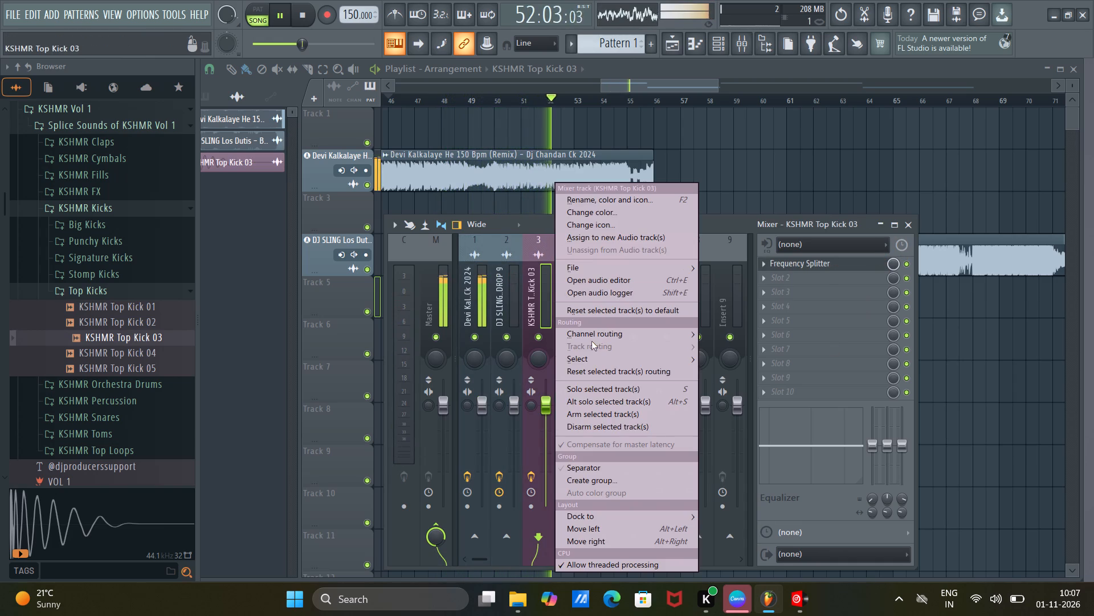
pyautogui.click(593, 309)
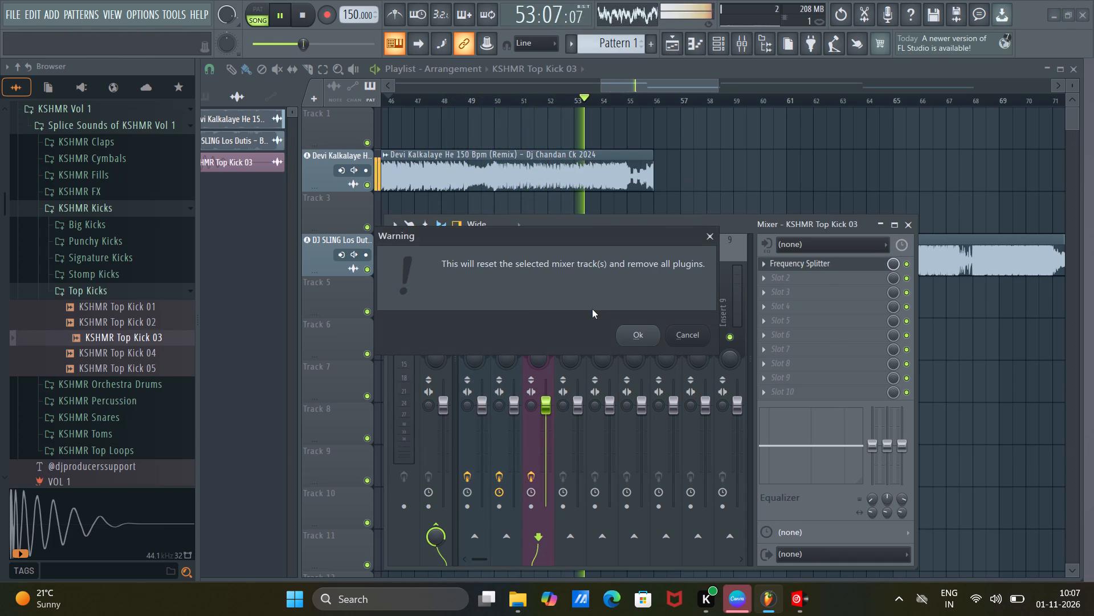
pyautogui.click(642, 333)
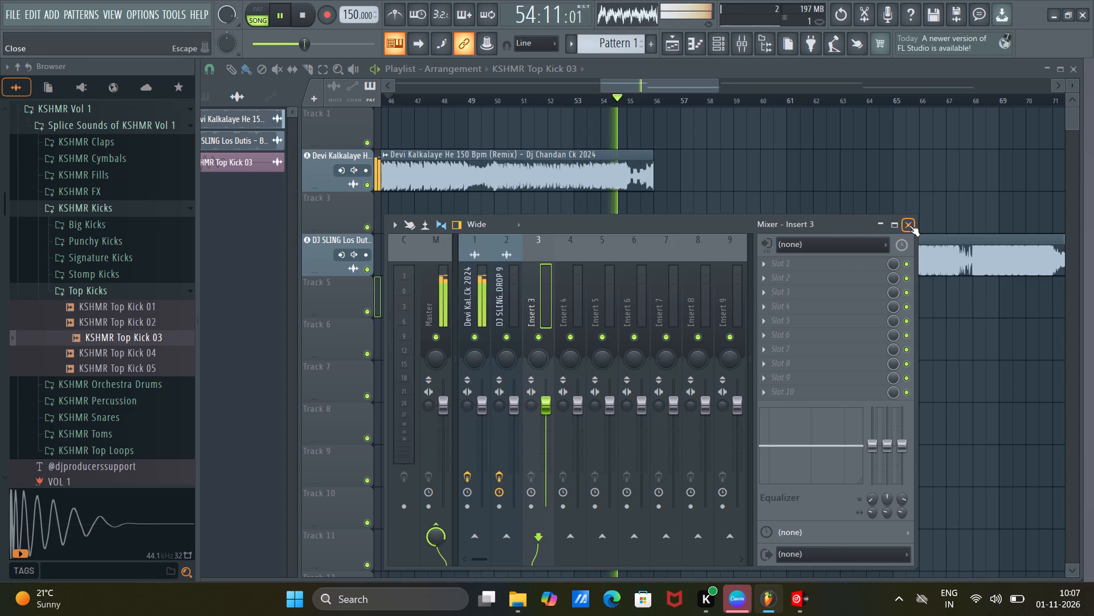
pyautogui.click(909, 225)
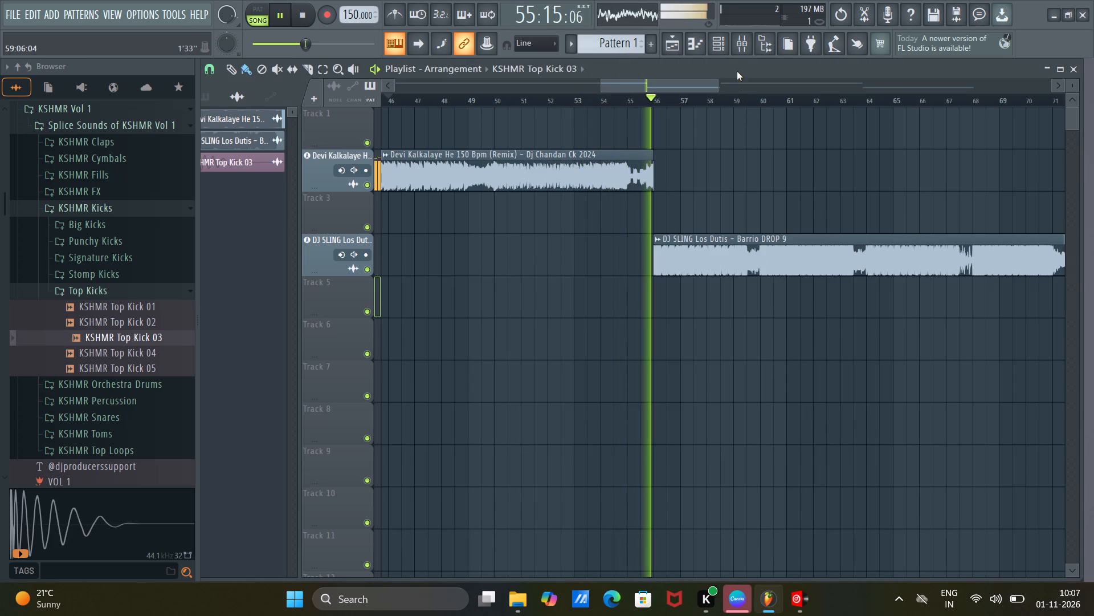
# Move Maximus below Fruity Parametric EQ, into the second effect slot of the Los Dutis mixer track.
pyautogui.click(744, 51)
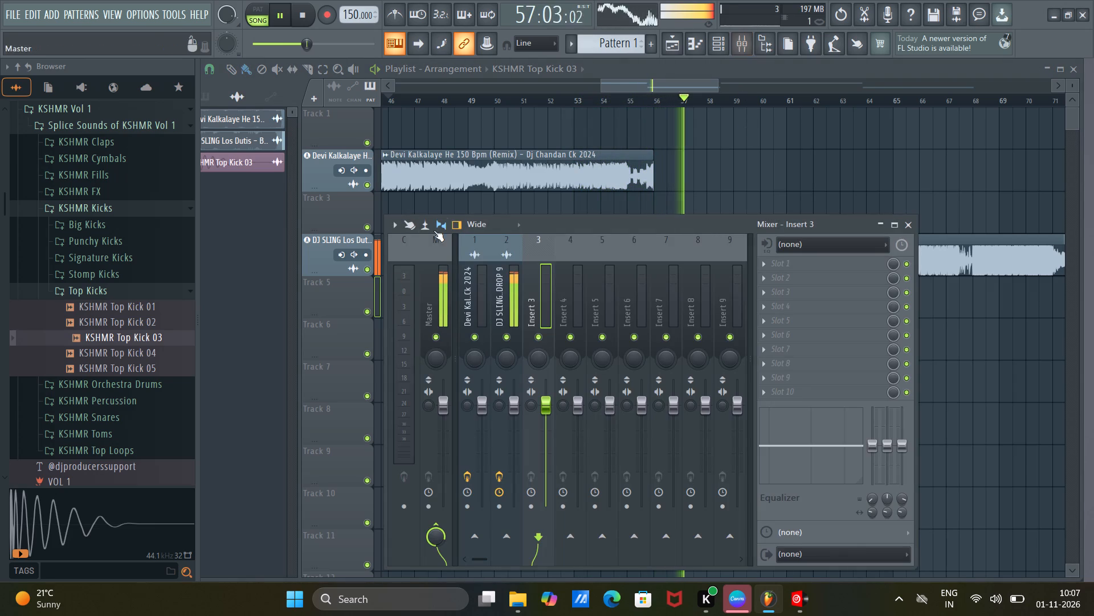
pyautogui.click(512, 245)
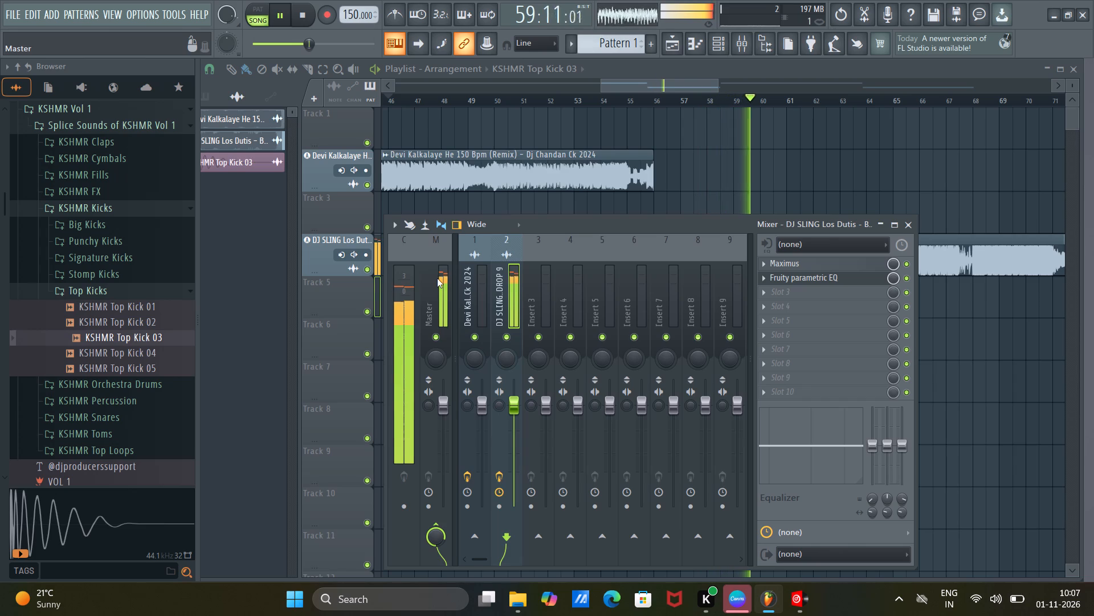
pyautogui.click(799, 277)
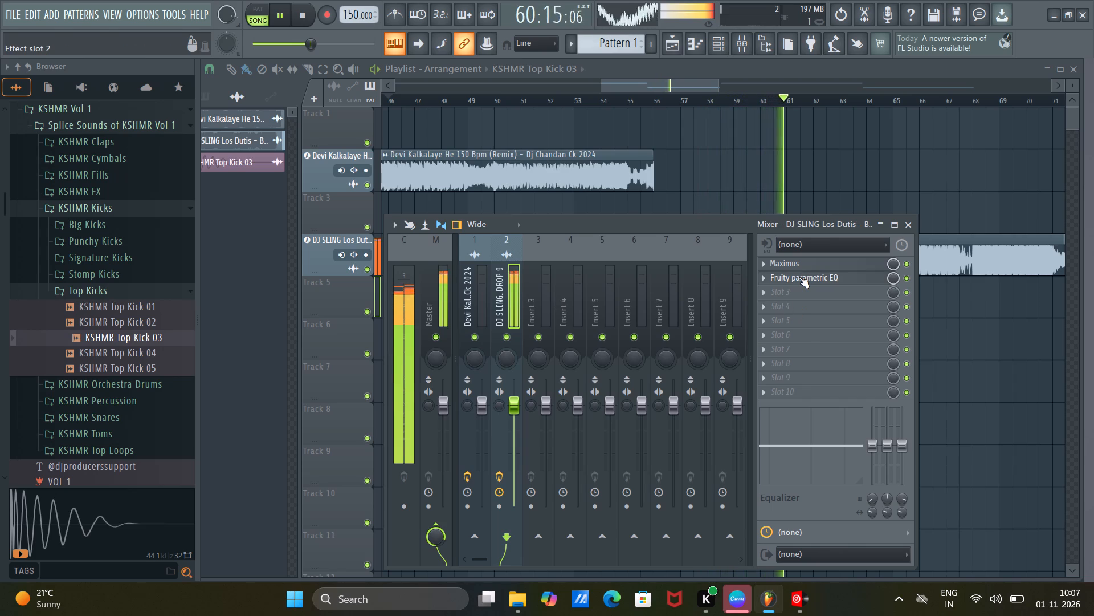
pyautogui.click(799, 277)
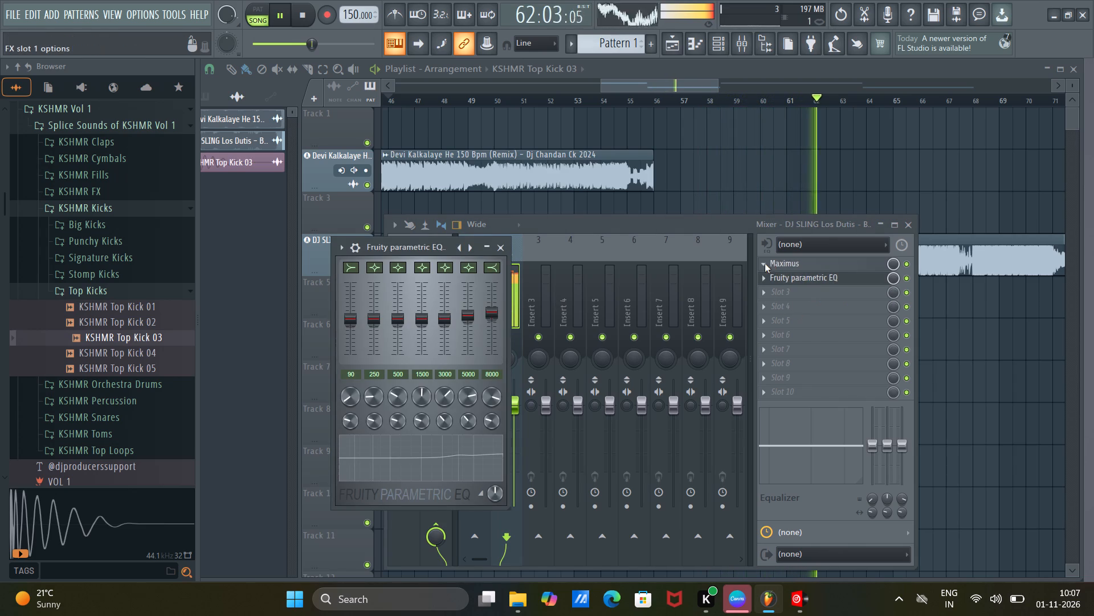
pyautogui.click(765, 264)
pyautogui.click(792, 495)
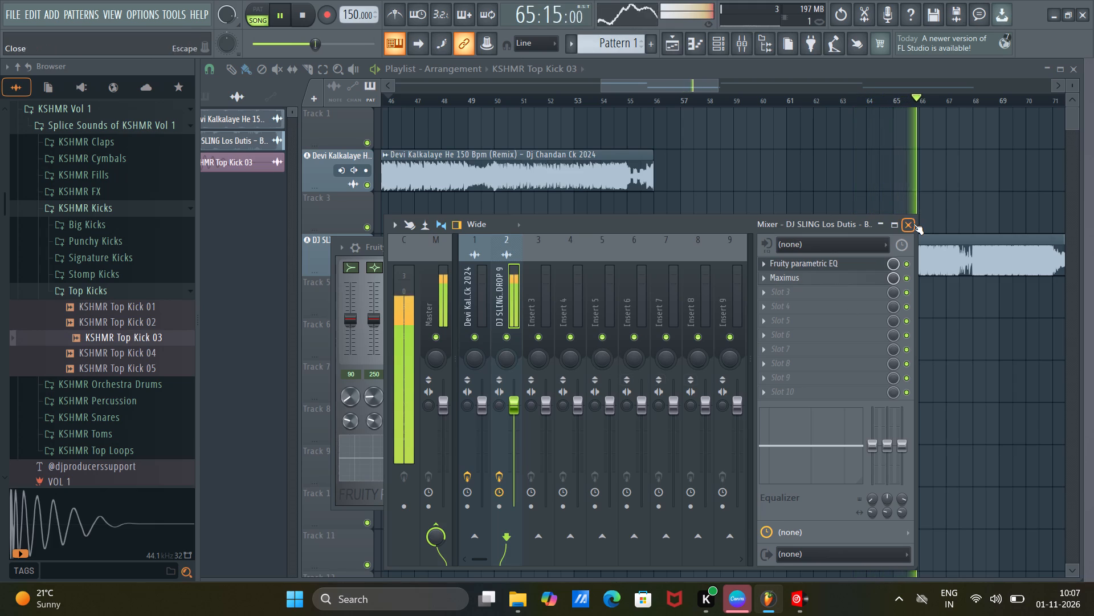
# Compare the Los Dutis drop with its equalizer and Maximus bypassed and re-enabled, replaying from about bar 53.
pyautogui.click(911, 265)
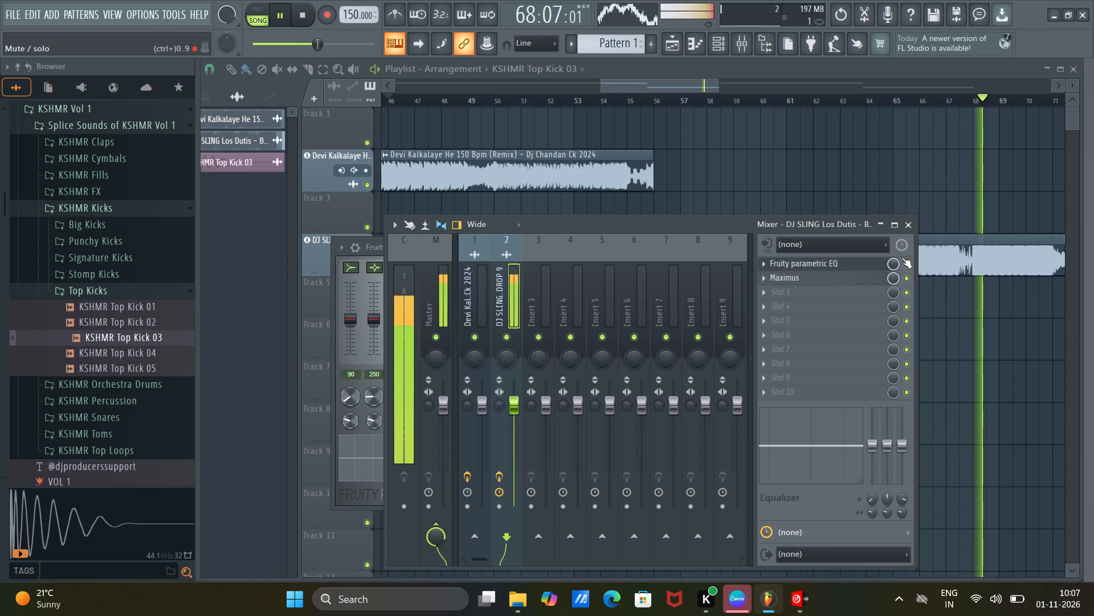
pyautogui.click(907, 268)
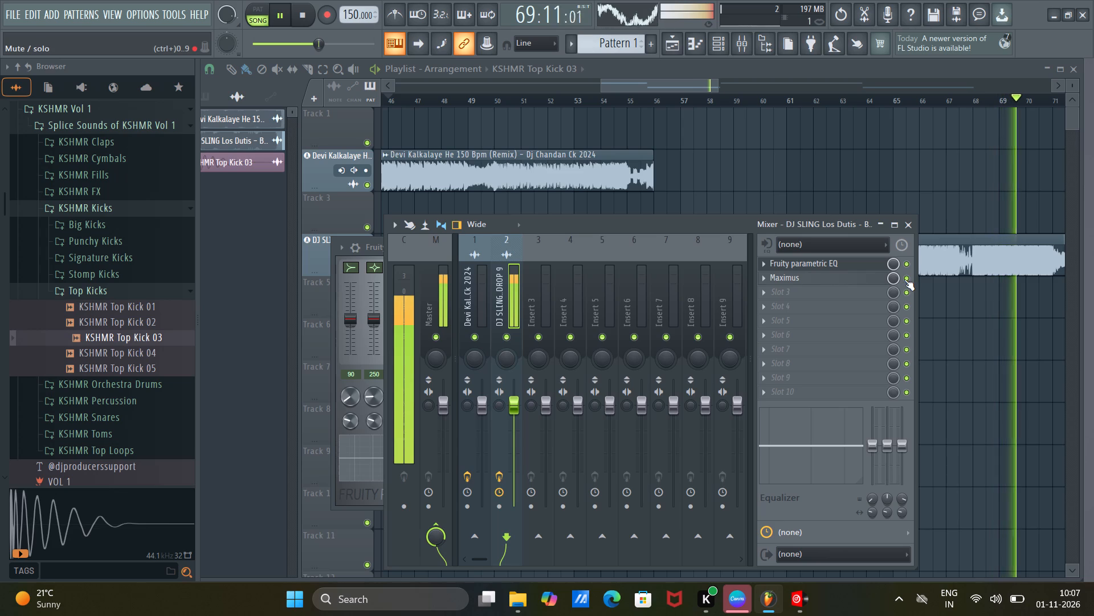
pyautogui.click(904, 279)
pyautogui.press('space')
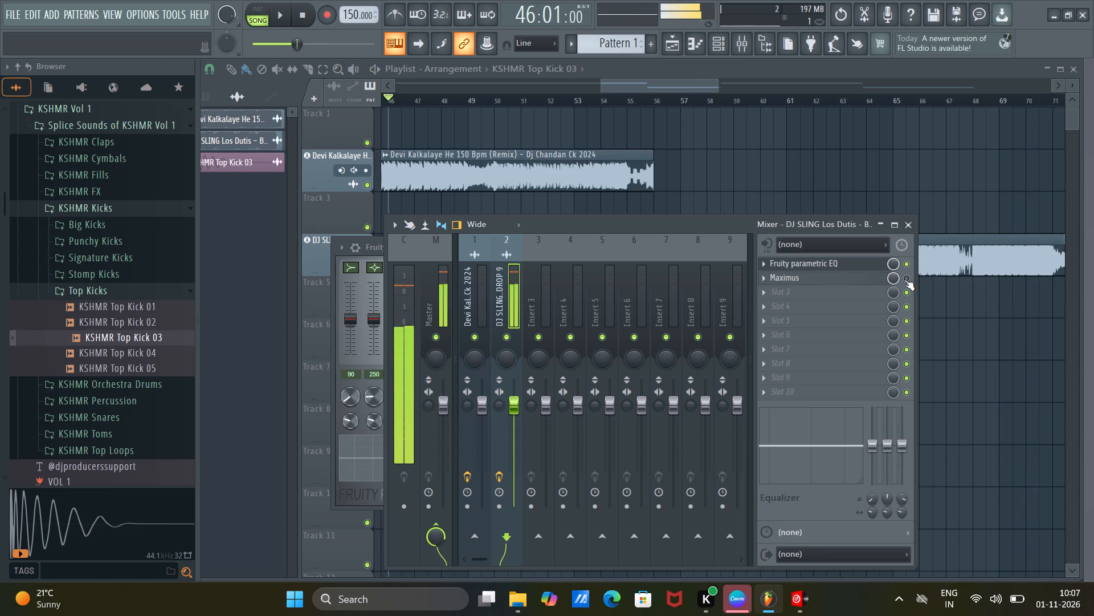
pyautogui.press('space')
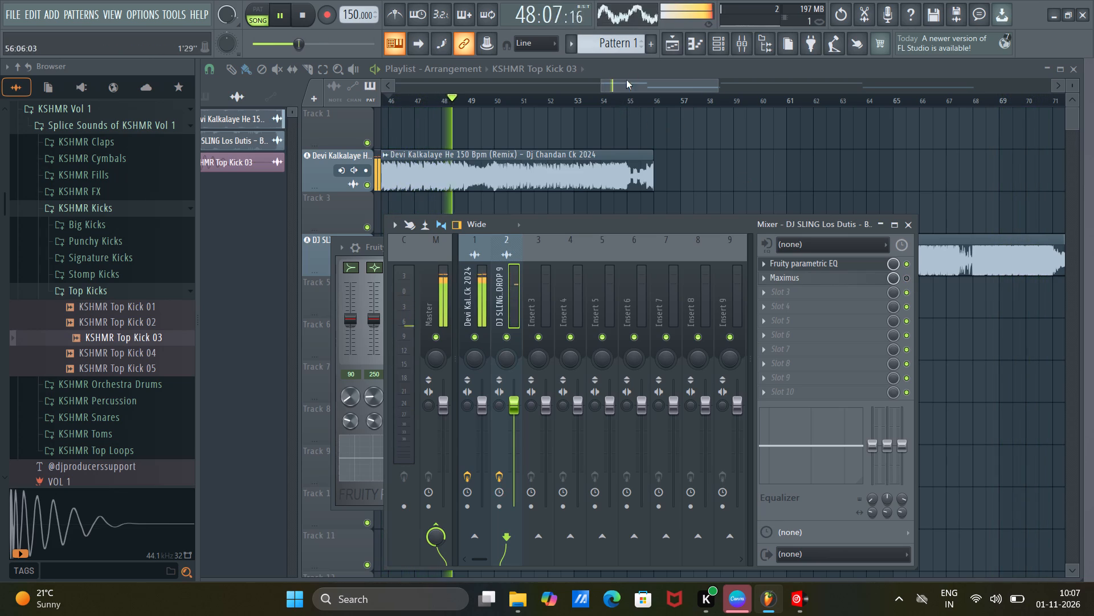
pyautogui.click(599, 99)
pyautogui.click(742, 47)
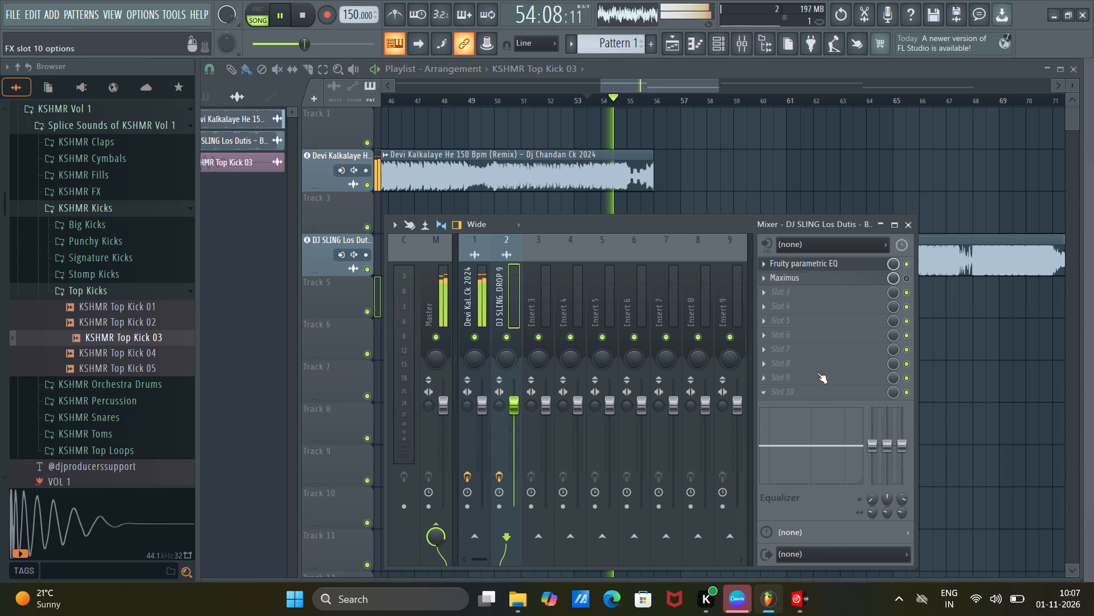
pyautogui.click(909, 278)
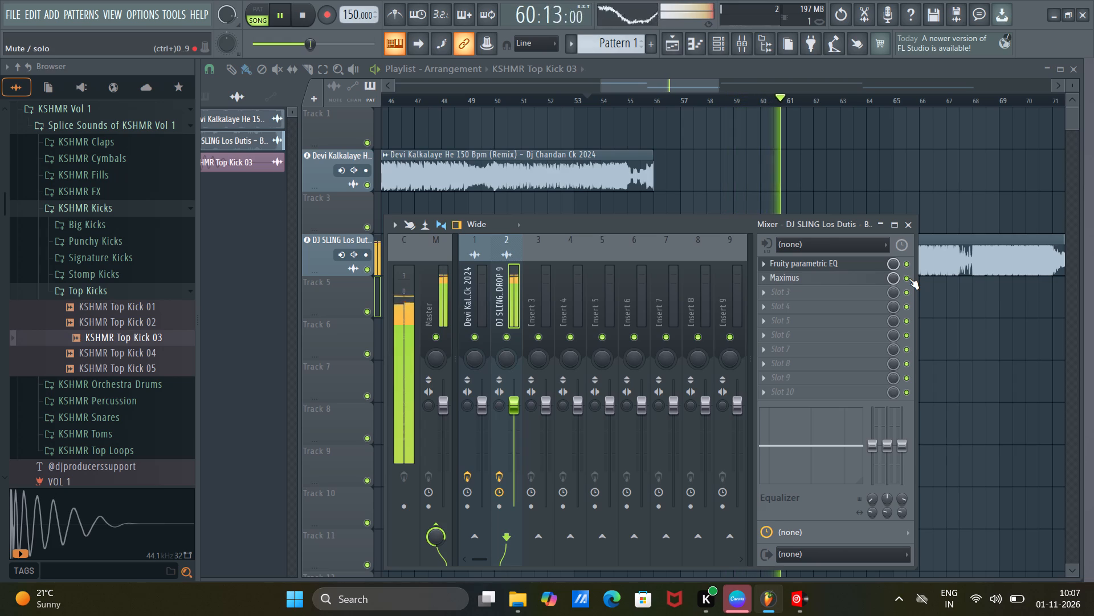
pyautogui.click(909, 278)
pyautogui.click(909, 278)
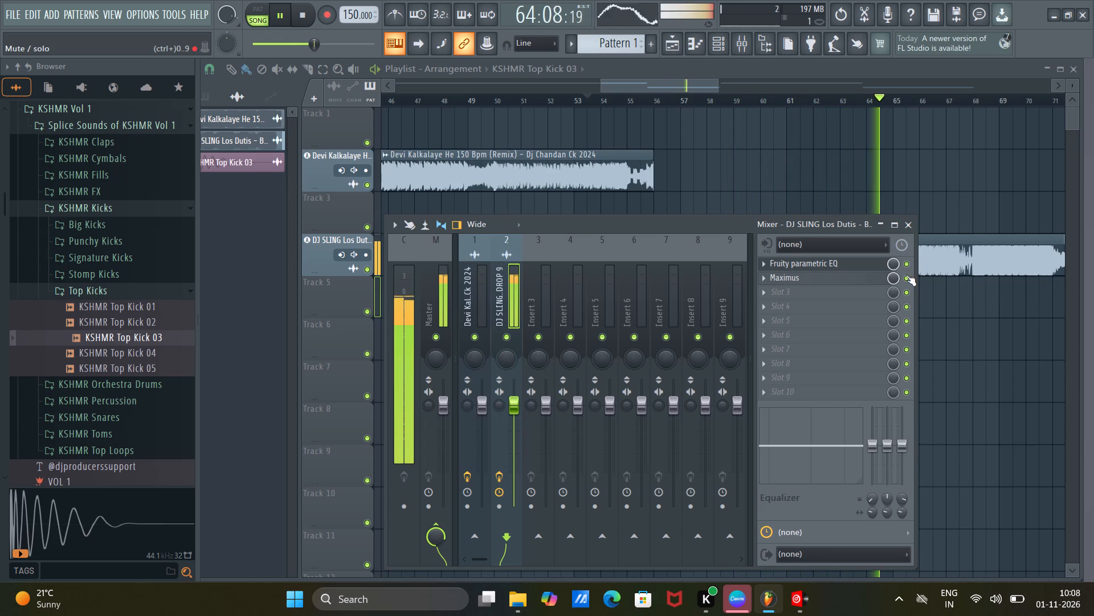
# Replay the Los Dutis drop with its equalizer bypassed, re-enable the equalizer to compare, and close the mixer.
pyautogui.click(908, 263)
pyautogui.press('space')
pyautogui.press('space')
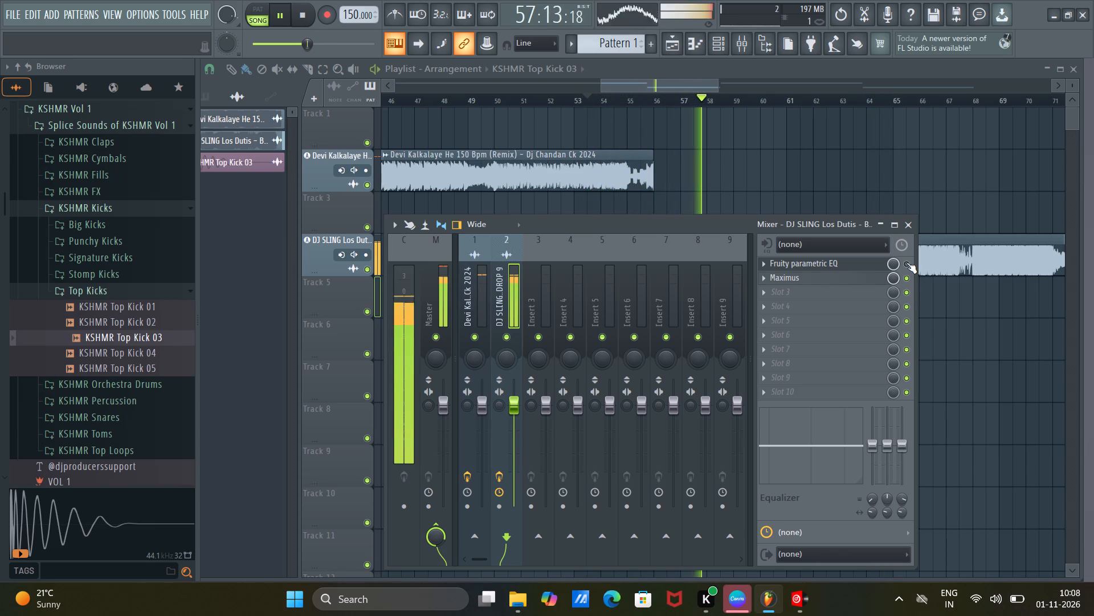
pyautogui.click(907, 262)
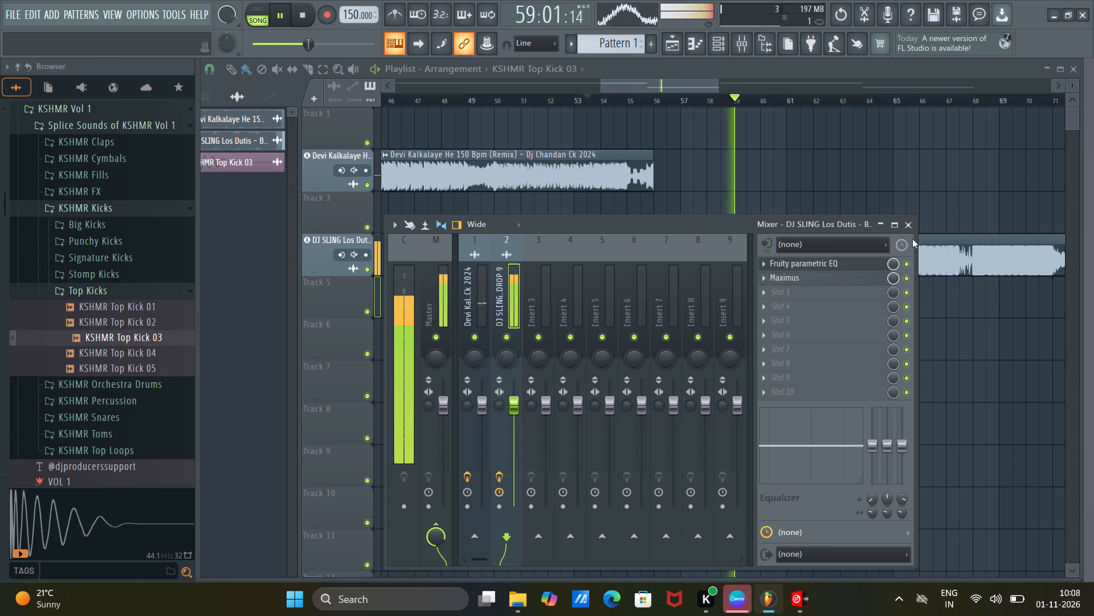
pyautogui.click(911, 228)
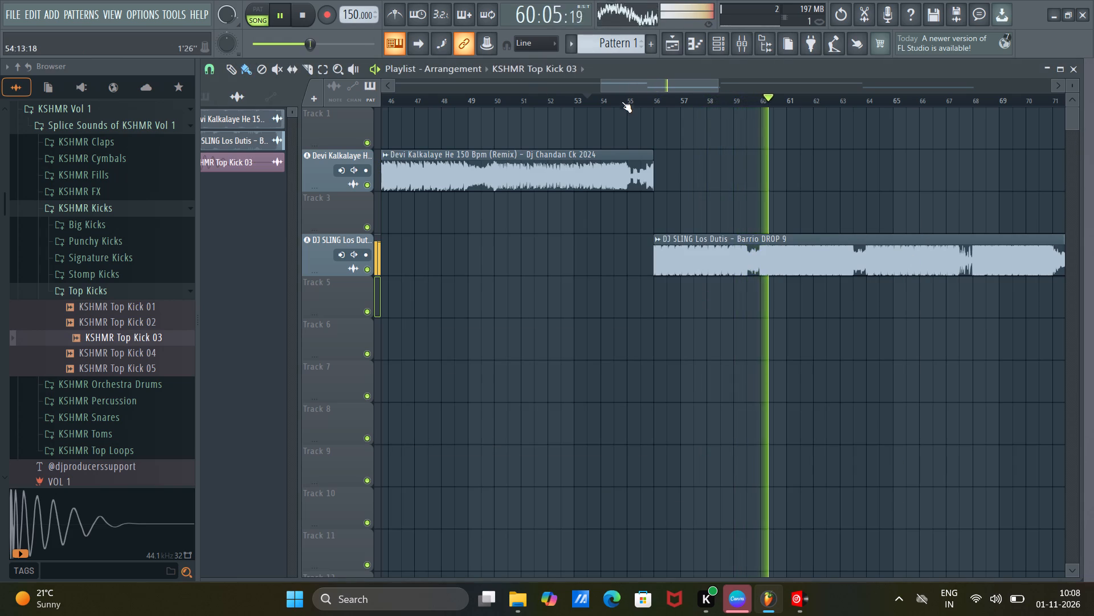
# Play from about bar 69 to check the transition from the first Los Dutis drop into the second song part.
pyautogui.scroll(-12, 622, 98)
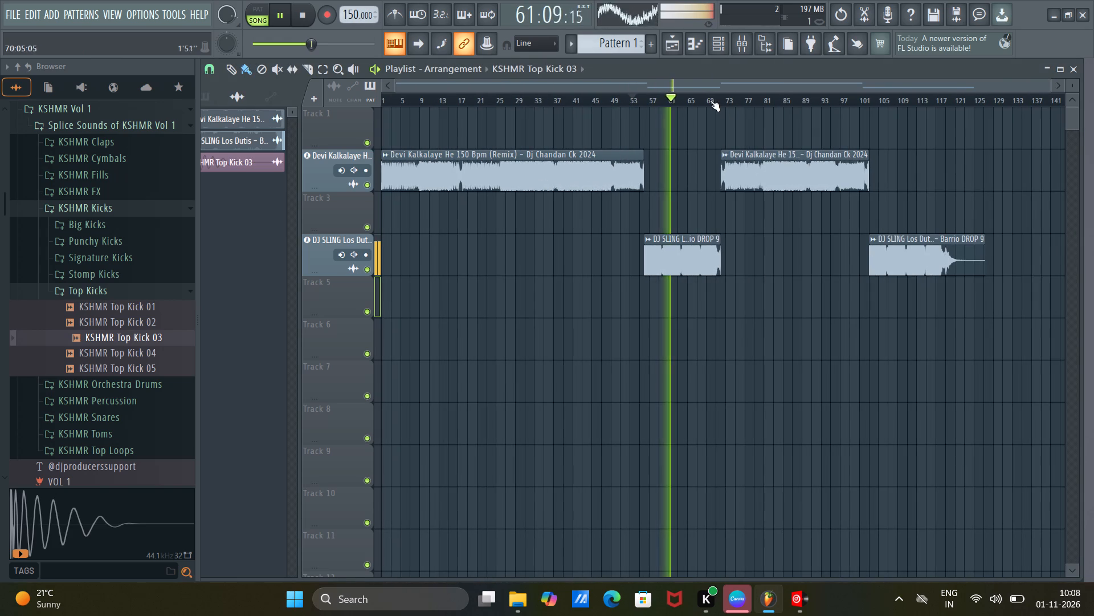
pyautogui.click(709, 100)
pyautogui.scroll(11, 717, 95)
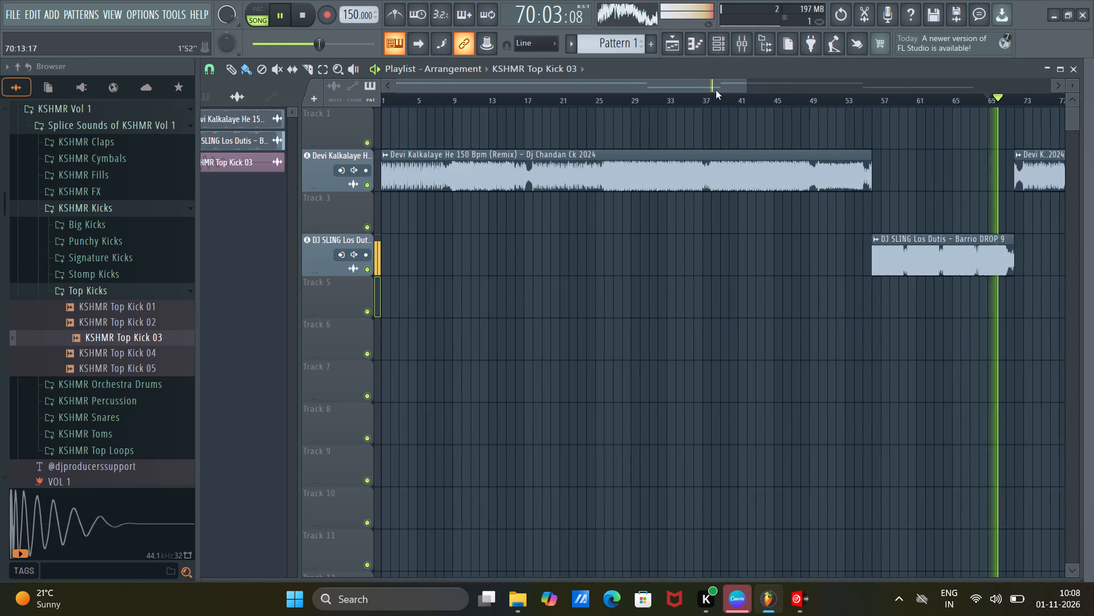
pyautogui.moveTo(725, 88); pyautogui.dragTo(872, 93)
pyautogui.scroll(9, 730, 100)
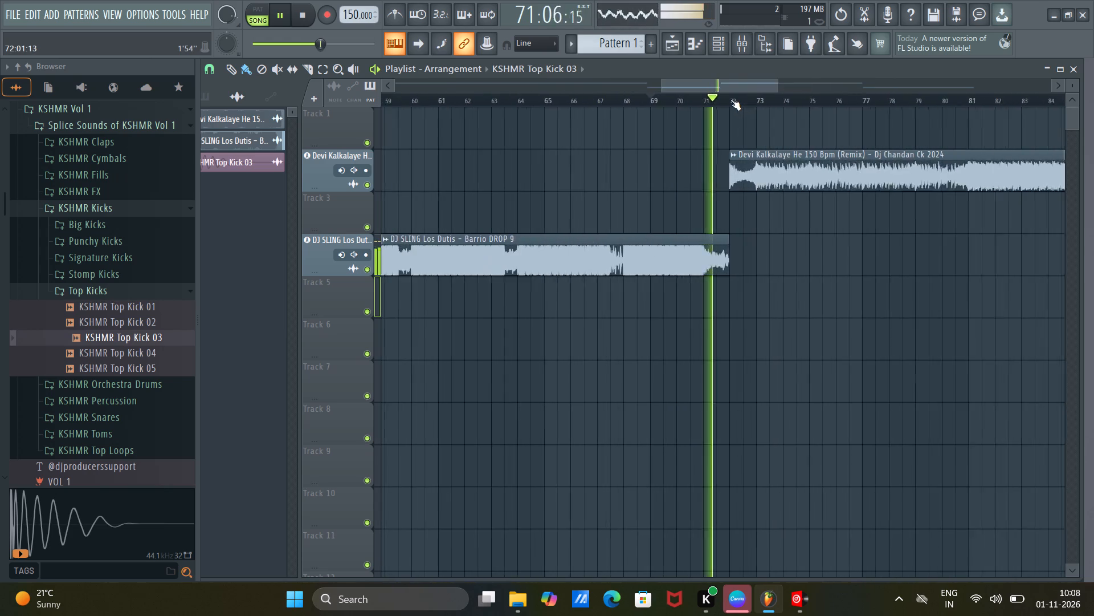
# Replay from bar 69 through the transition into the second song part and look over the full arrangement.
pyautogui.scroll(9, 730, 99)
pyautogui.press('space')
pyautogui.press('space')
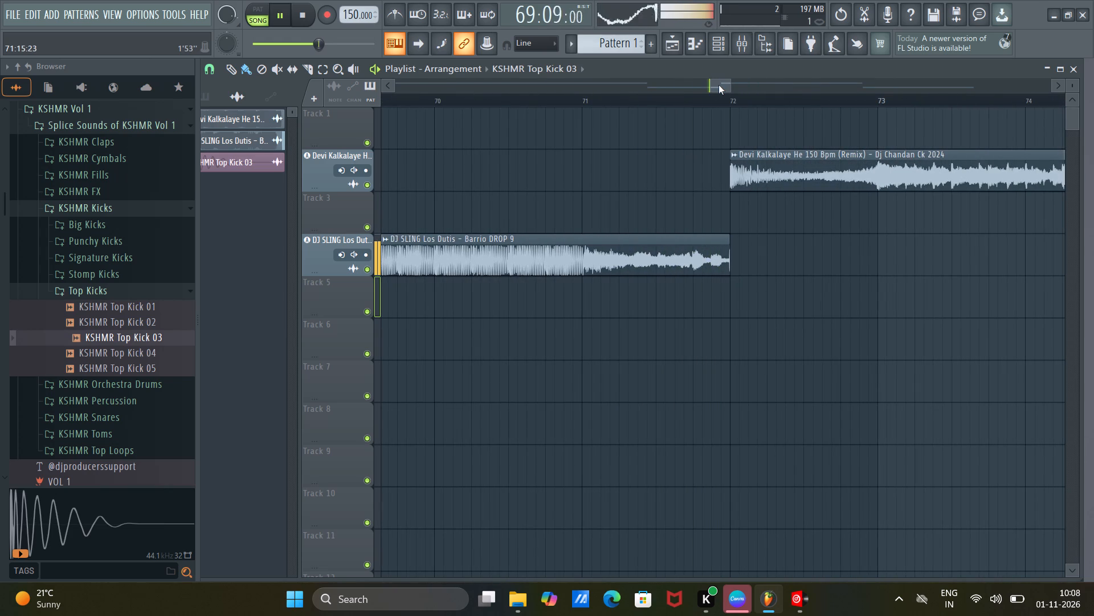
pyautogui.moveTo(719, 85); pyautogui.dragTo(680, 79)
pyautogui.scroll(-12, 682, 98)
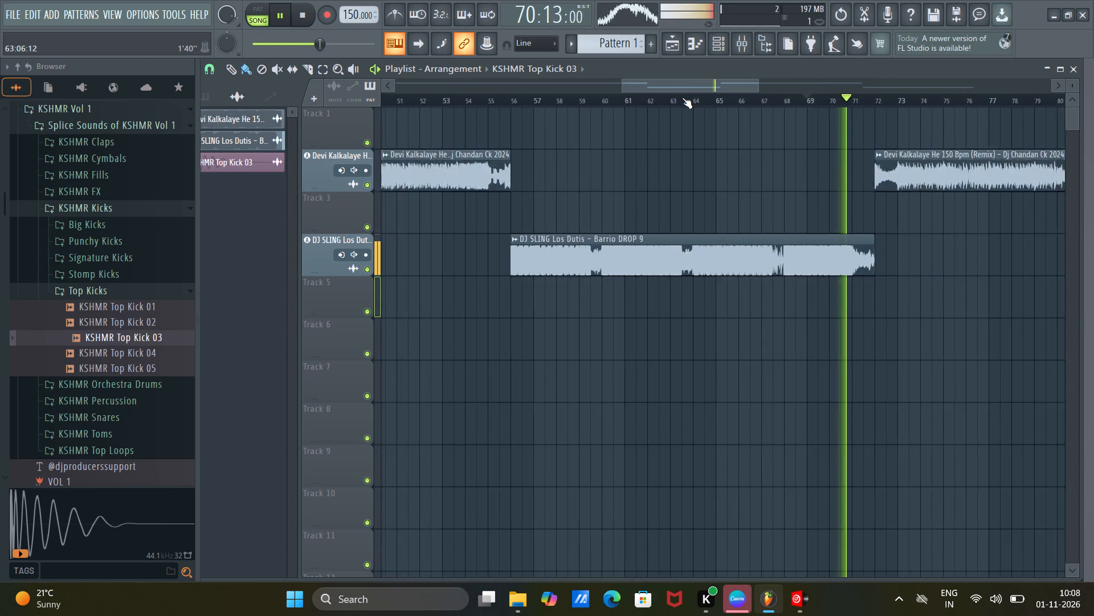
pyautogui.scroll(-14, 682, 98)
pyautogui.scroll(3, 693, 96)
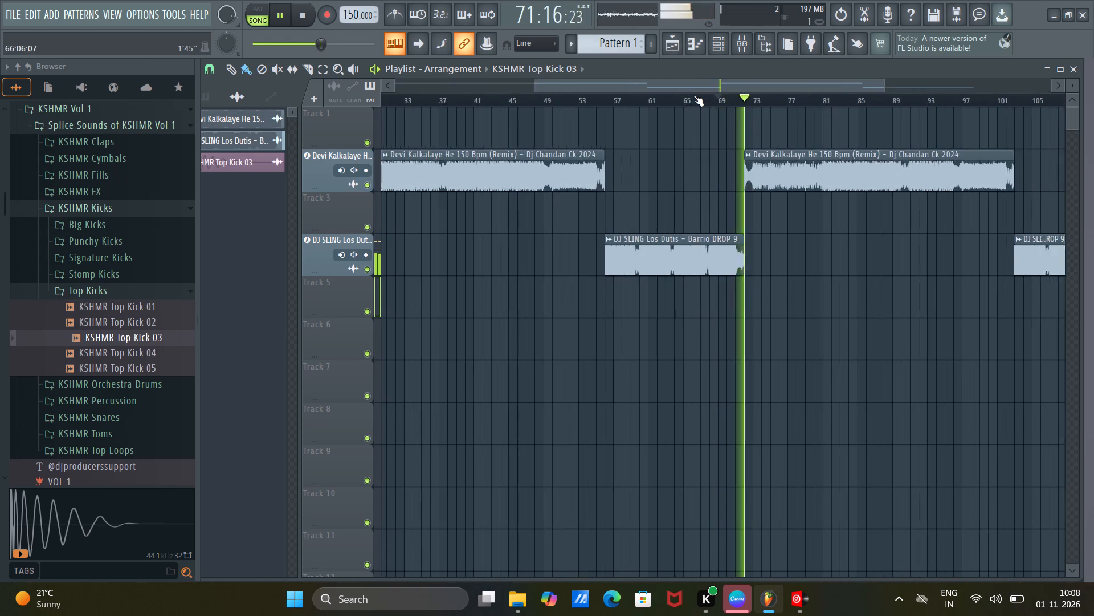
pyautogui.scroll(11, 693, 95)
pyautogui.scroll(-4, 700, 110)
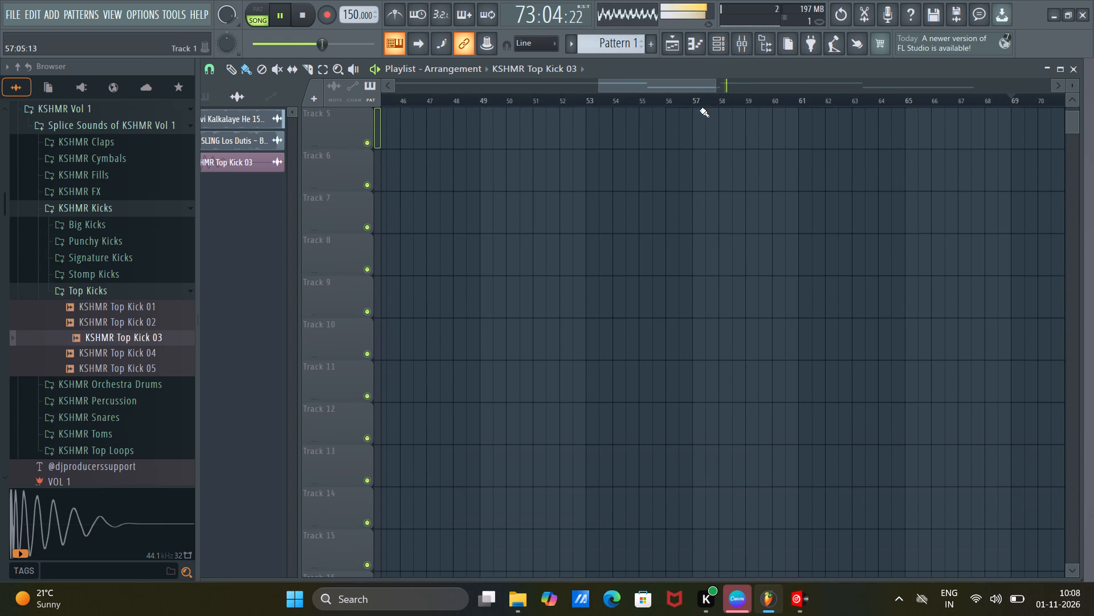
pyautogui.scroll(4, 701, 156)
pyautogui.scroll(-16, 700, 105)
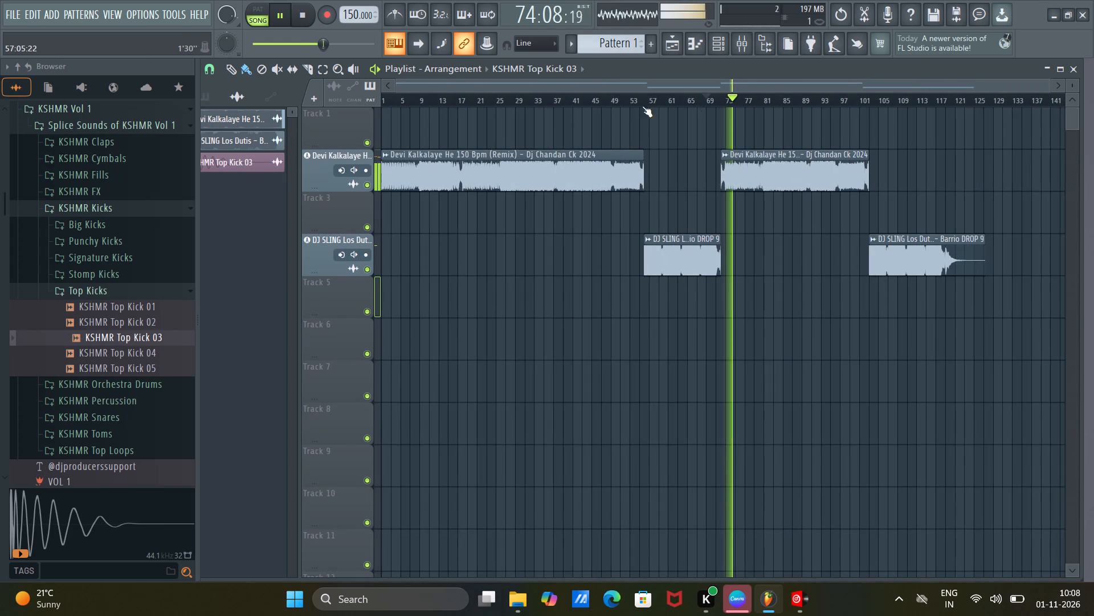
# Start a WAV export of the project and name the file DEVI KALKALAYE HE - DJ HITESH EDITZ.
pyautogui.click(11, 12)
pyautogui.click(36, 157)
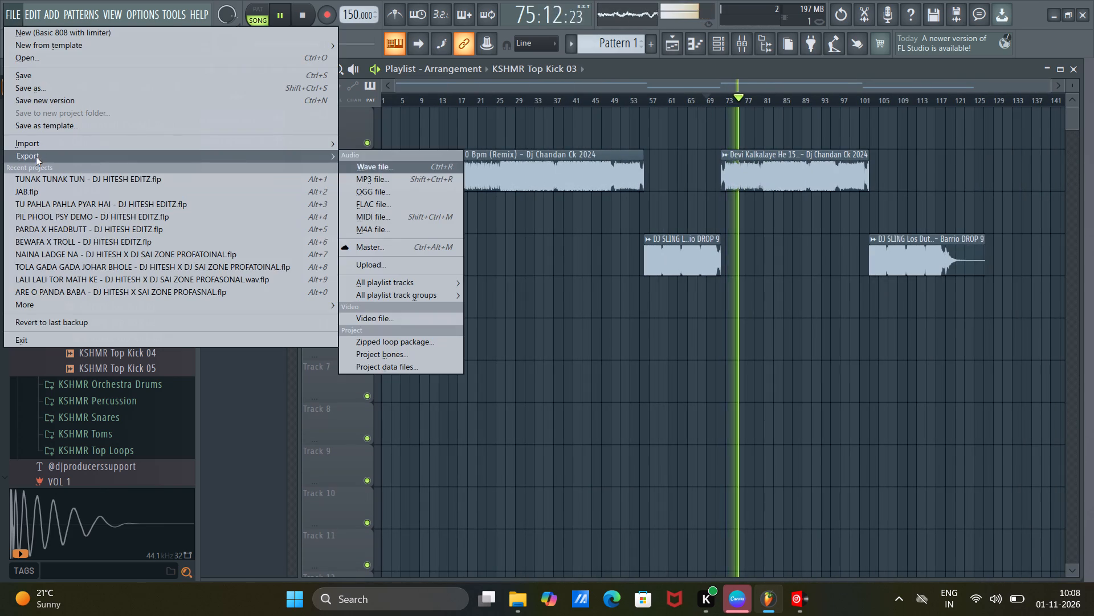
pyautogui.click(412, 168)
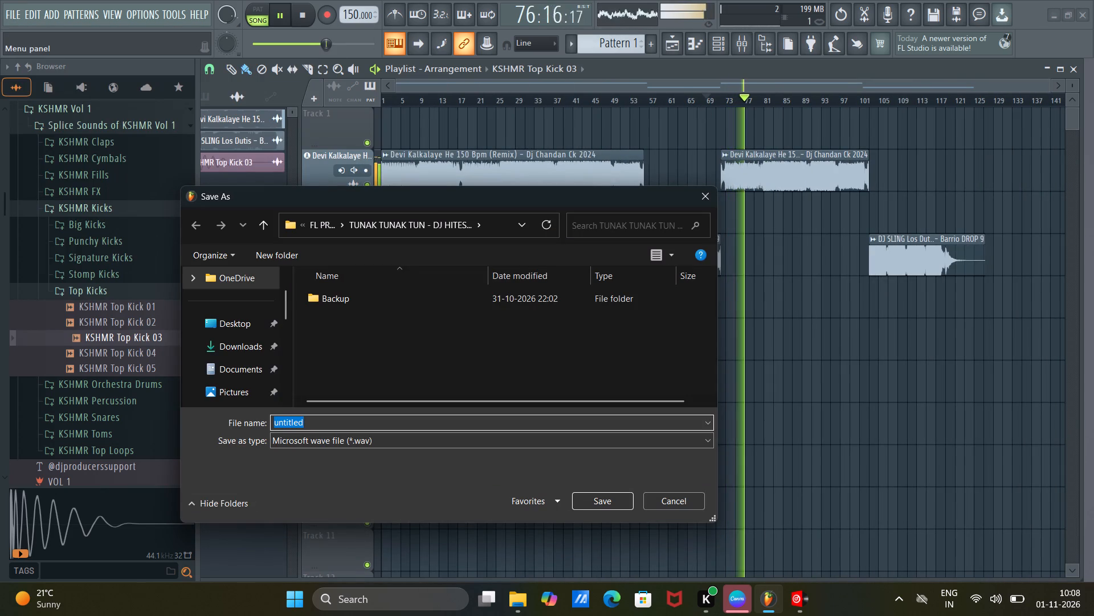
pyautogui.press('BackSpace')
pyautogui.write('devi')
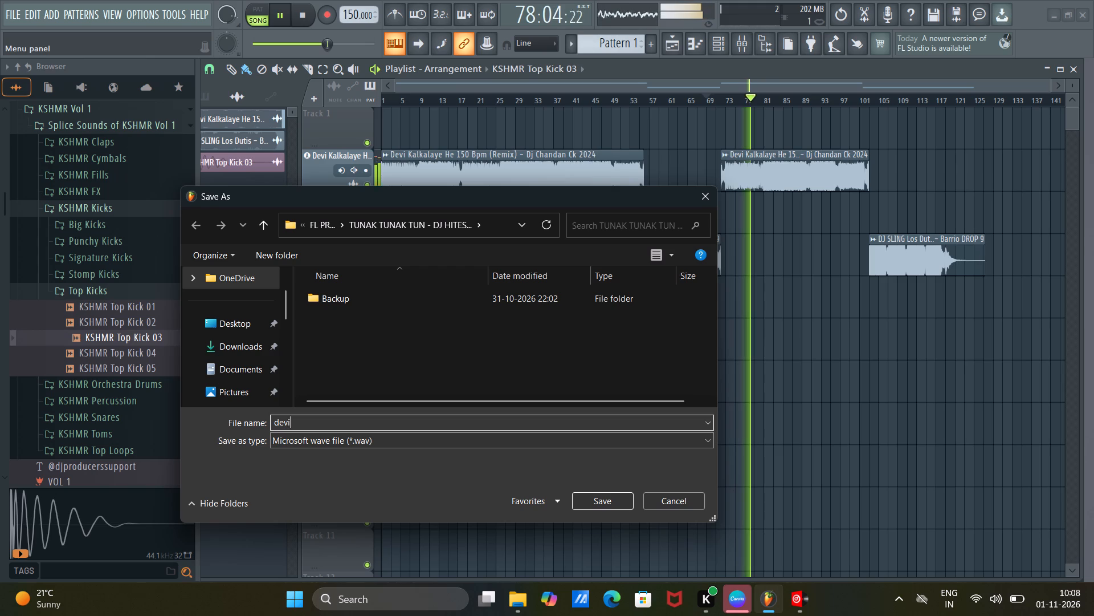
pyautogui.press('BackSpace')
pyautogui.press('BackSpace')
pyautogui.press('BackSpace')
pyautogui.press('BackSpace')
pyautogui.press('BackSpace')
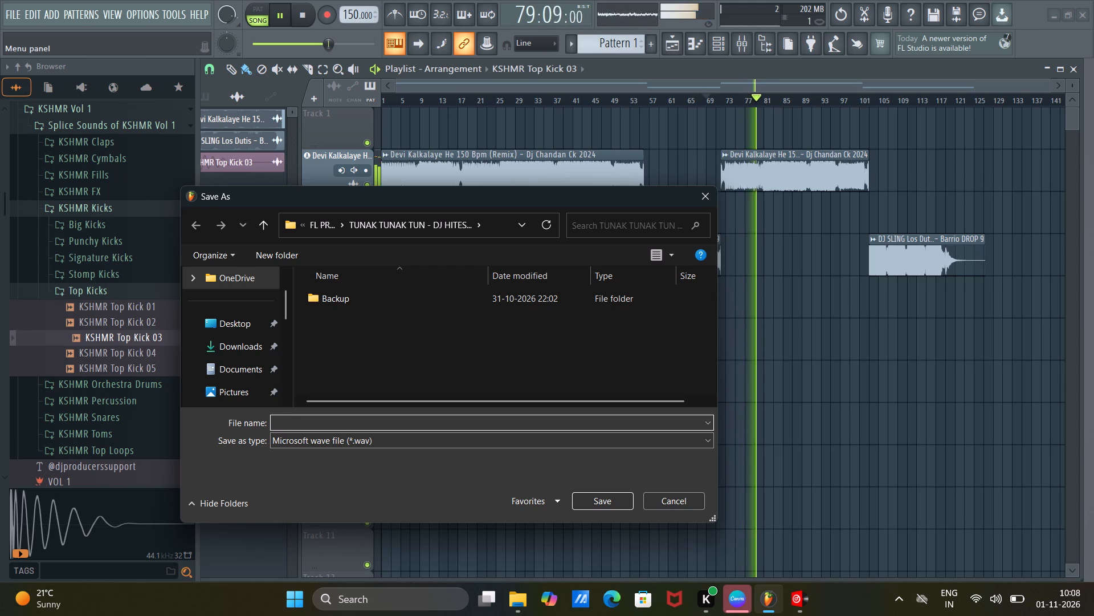
pyautogui.write('DEVI KAL')
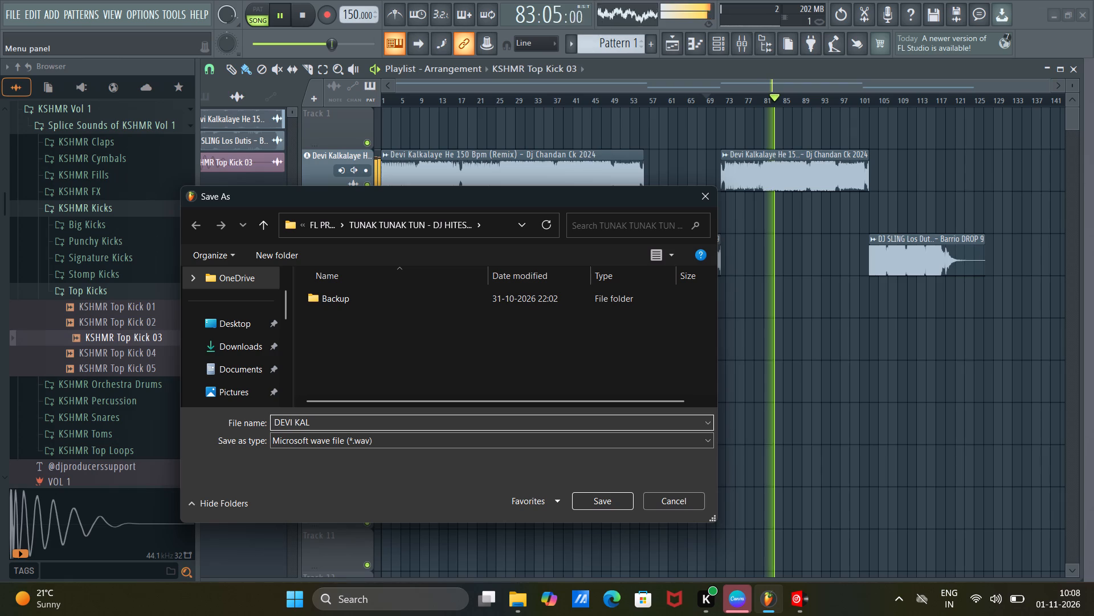
pyautogui.write('KALAYE HE')
pyautogui.press('space')
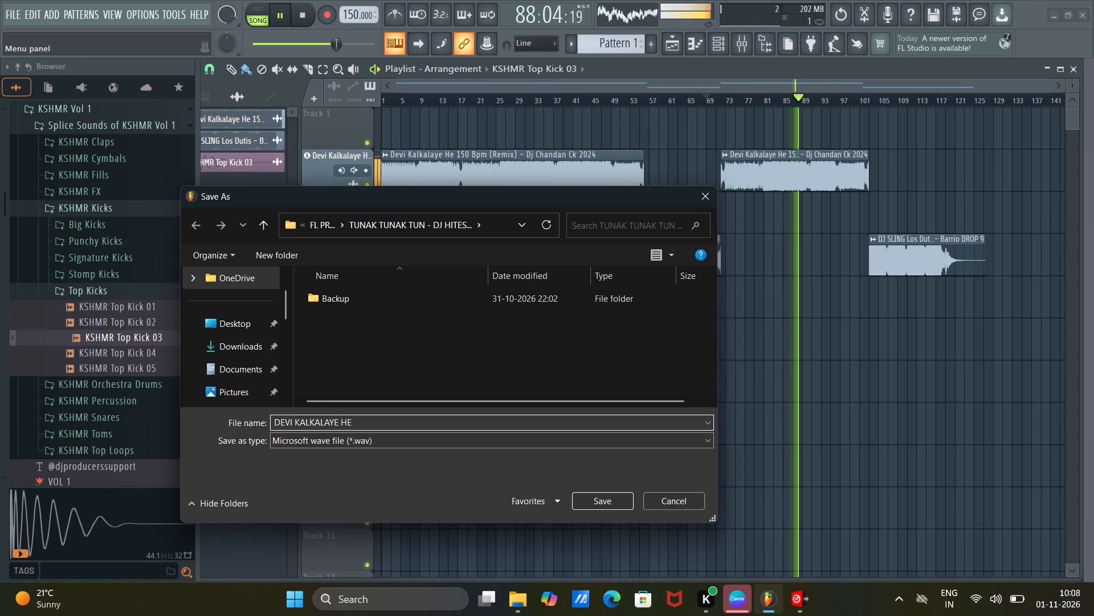
pyautogui.write('-')
pyautogui.press('space')
pyautogui.write('DJ HITESH')
pyautogui.press('space')
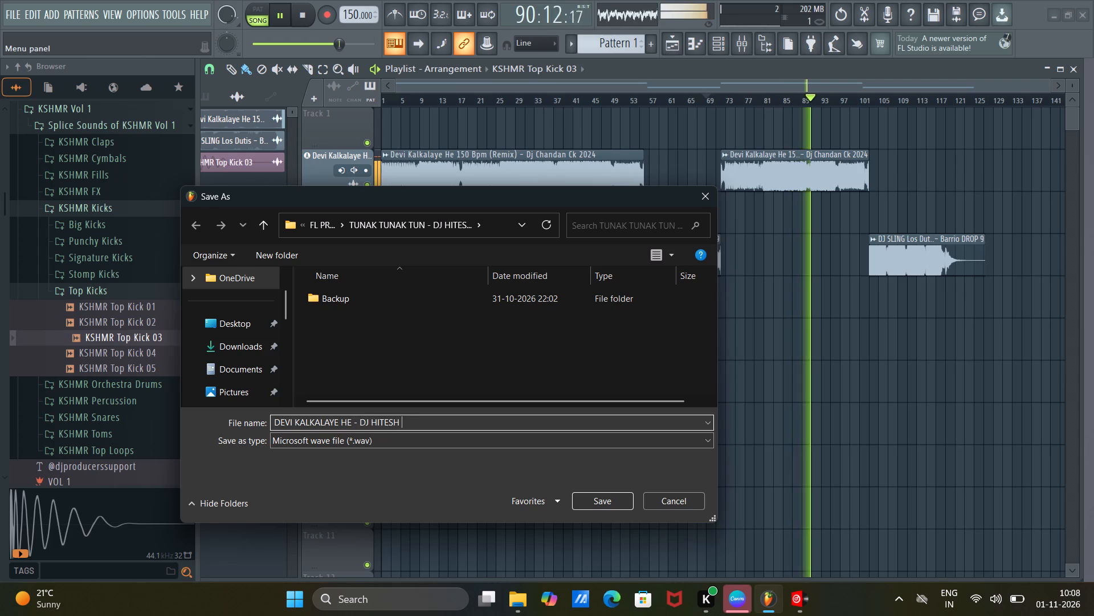
pyautogui.write('EDITZ')
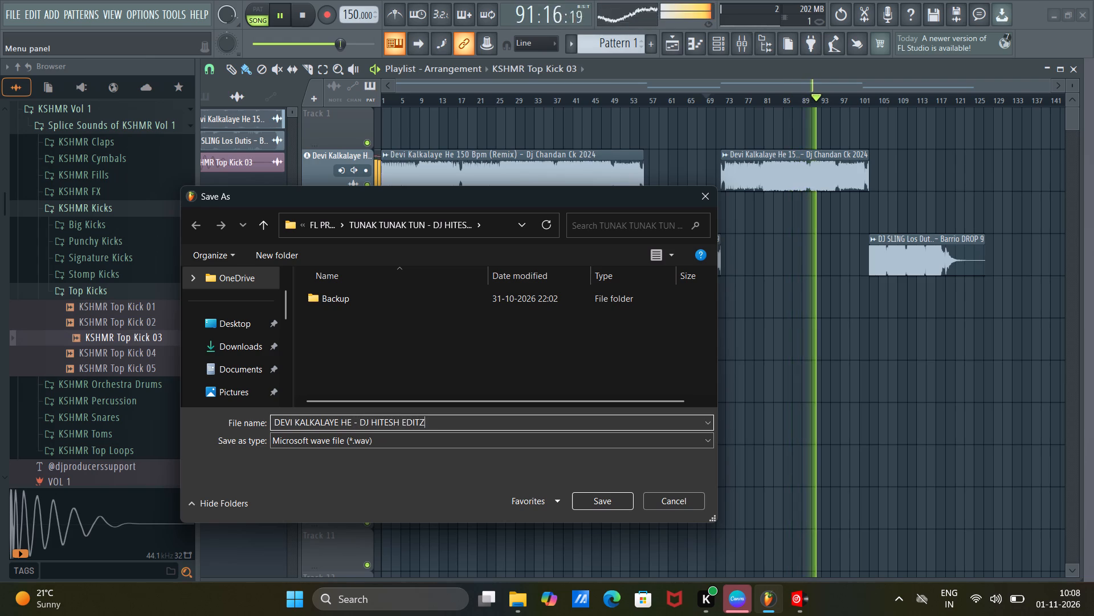
pyautogui.press('space')
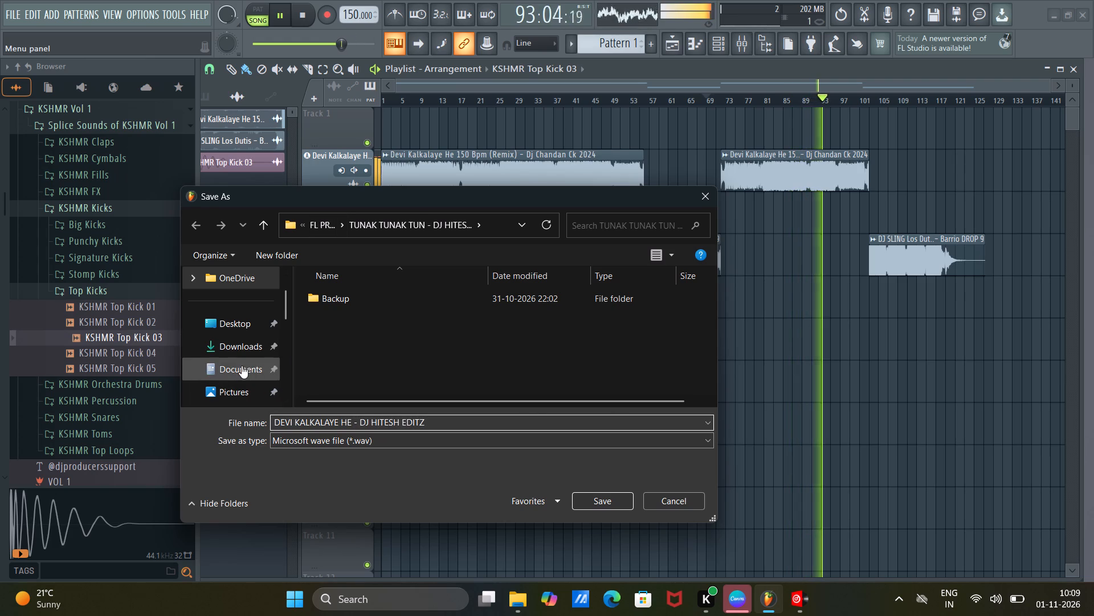
# Save the export in the Documents folder DJ HITESH EDITZ NEW 2 and render the full song as WAV.
pyautogui.click(242, 366)
pyautogui.click(392, 292)
pyautogui.click(601, 496)
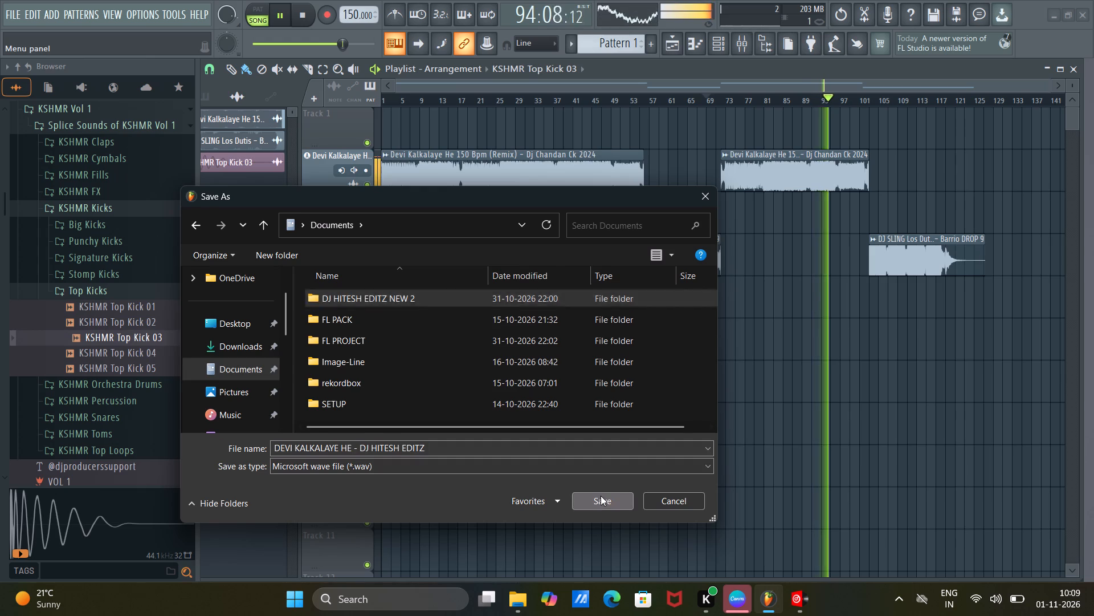
pyautogui.click(602, 496)
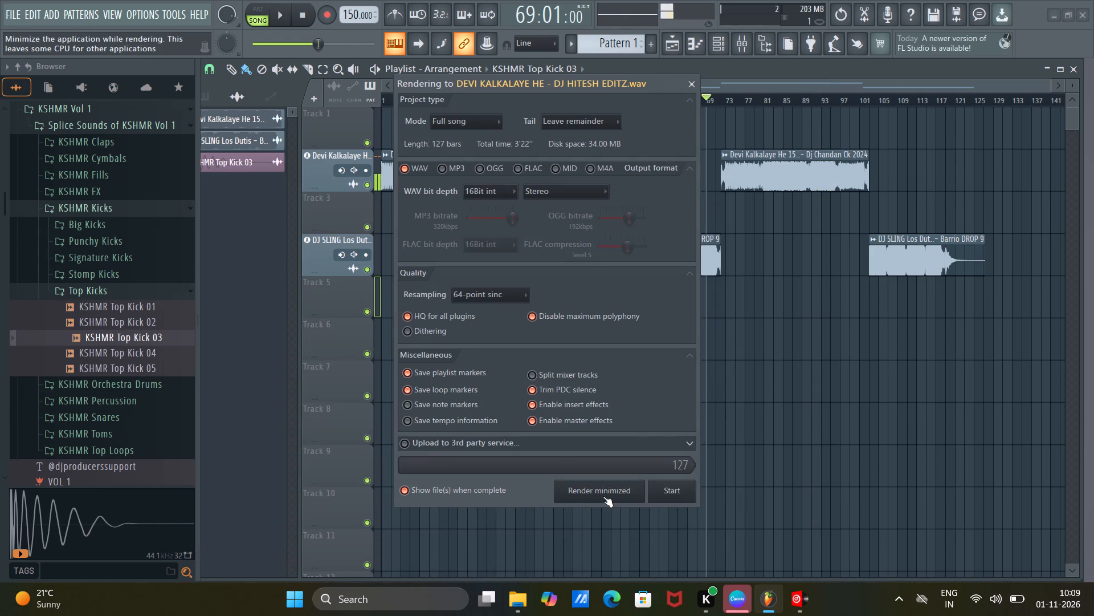
pyautogui.click(680, 489)
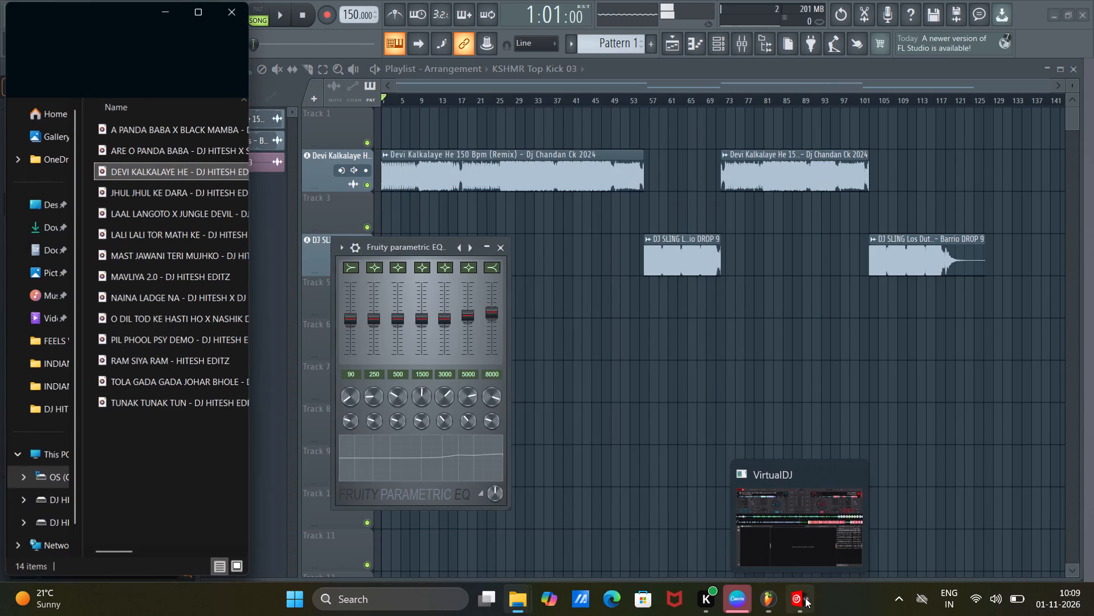
# Switch to VirtualDJ and bring up the DJ HITESH EDITZ NEW 2 folder beside it with the rendered file selected.
pyautogui.click(805, 598)
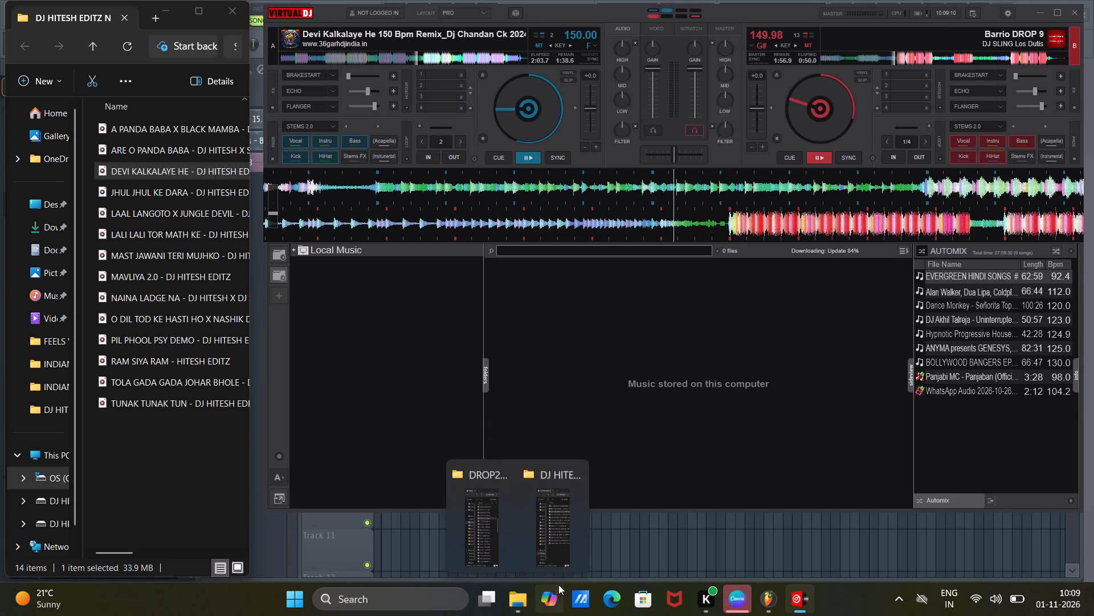
pyautogui.click(552, 533)
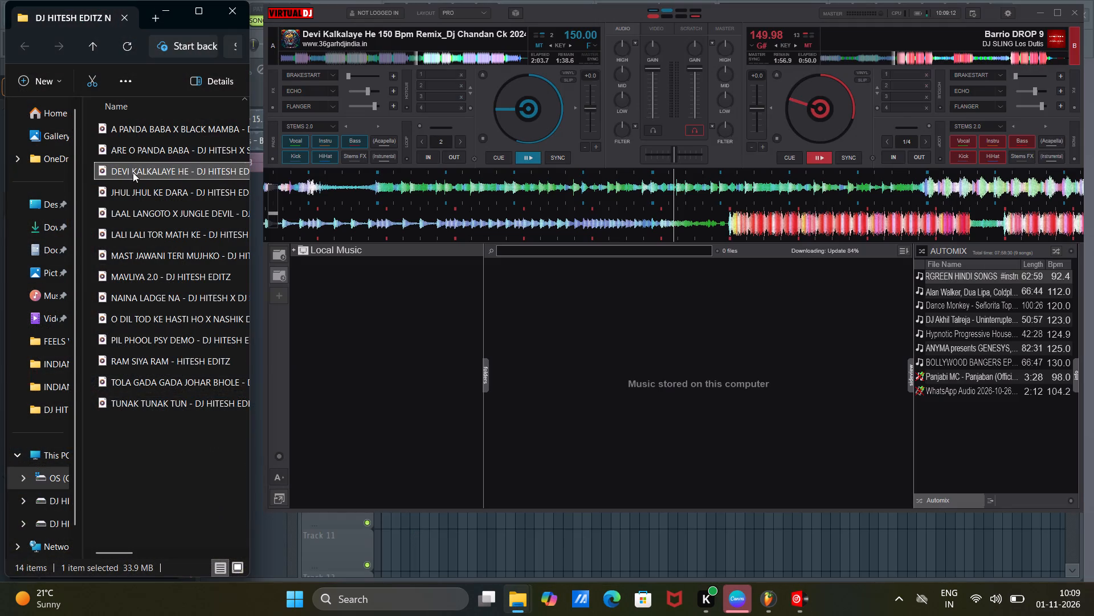
pyautogui.moveTo(134, 169); pyautogui.dragTo(155, 172)
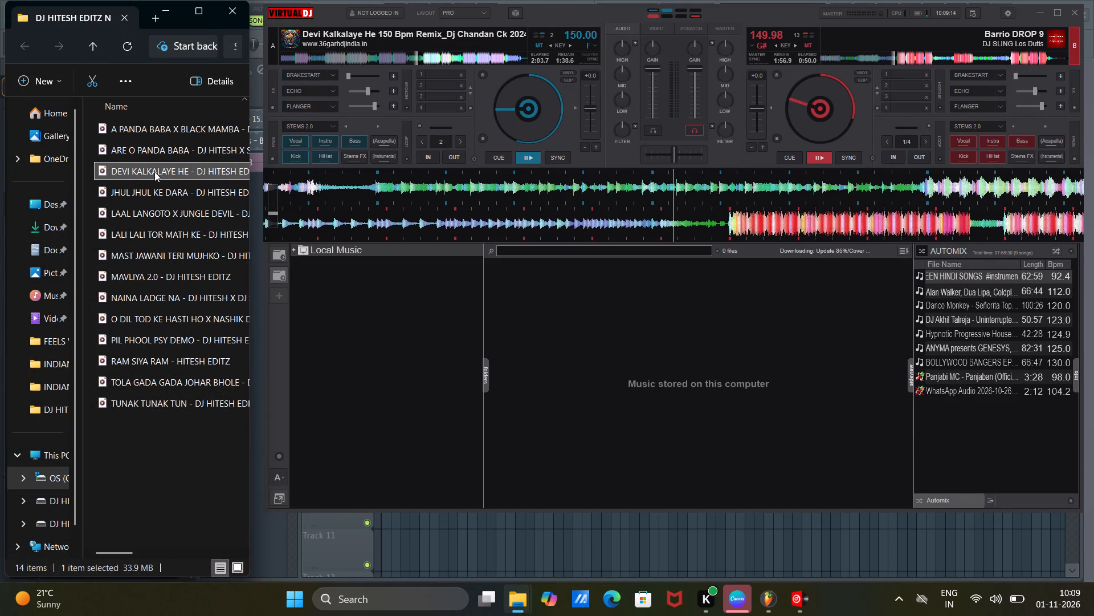
# View the tags and cover art of the original Devi Kalkalaye He track on deck A, and close the tag editor.
pyautogui.click(287, 42)
pyautogui.click(308, 48)
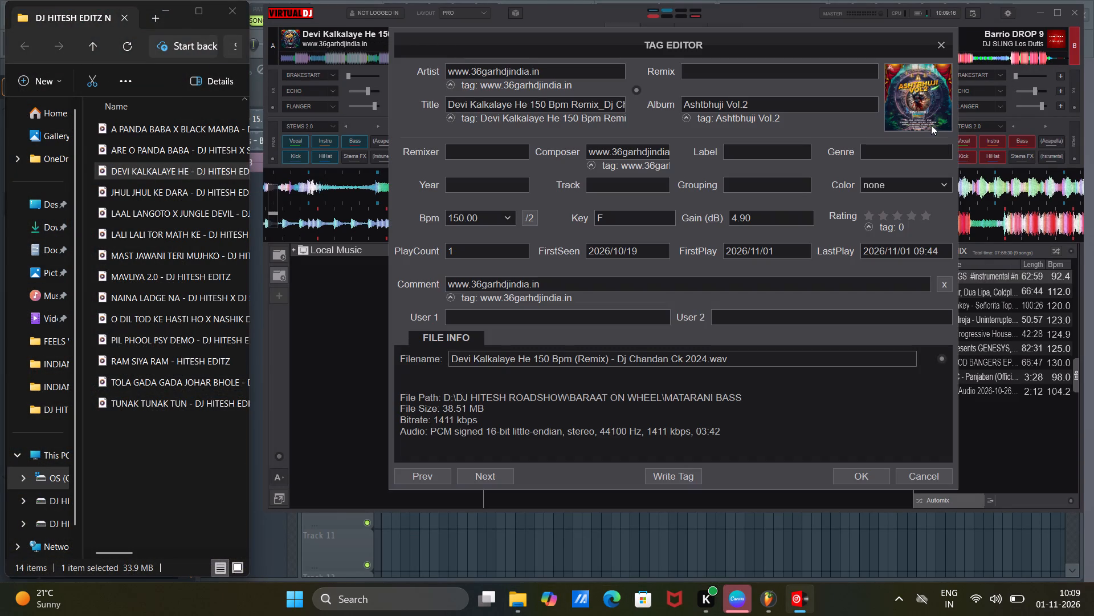
pyautogui.click(937, 46)
# Load the rendered DEVI KALKALAYE HE - DJ HITESH EDITZ file onto deck A and start playback.
pyautogui.moveTo(205, 173); pyautogui.dragTo(485, 131)
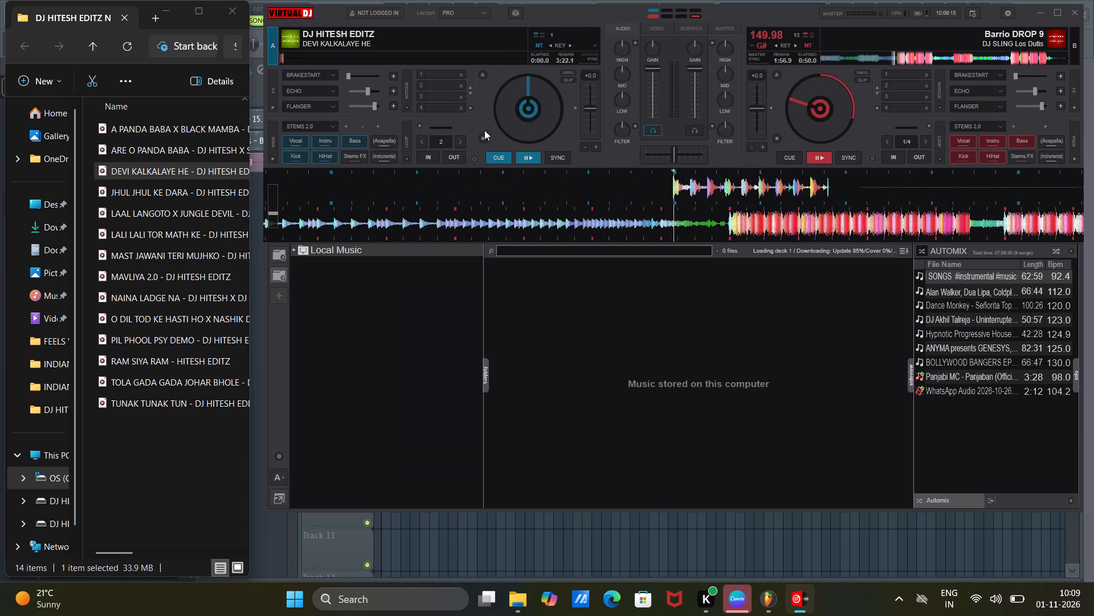
pyautogui.click(531, 159)
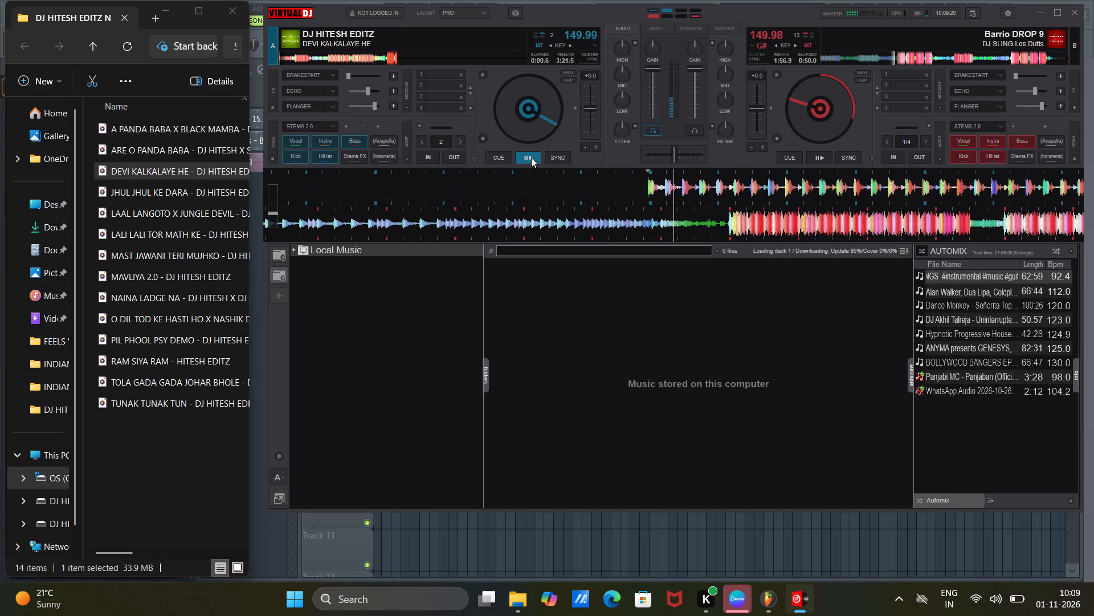
# View the tags and cover art of the rendered remix on deck A, and close the tag editor.
pyautogui.click(288, 31)
pyautogui.click(309, 39)
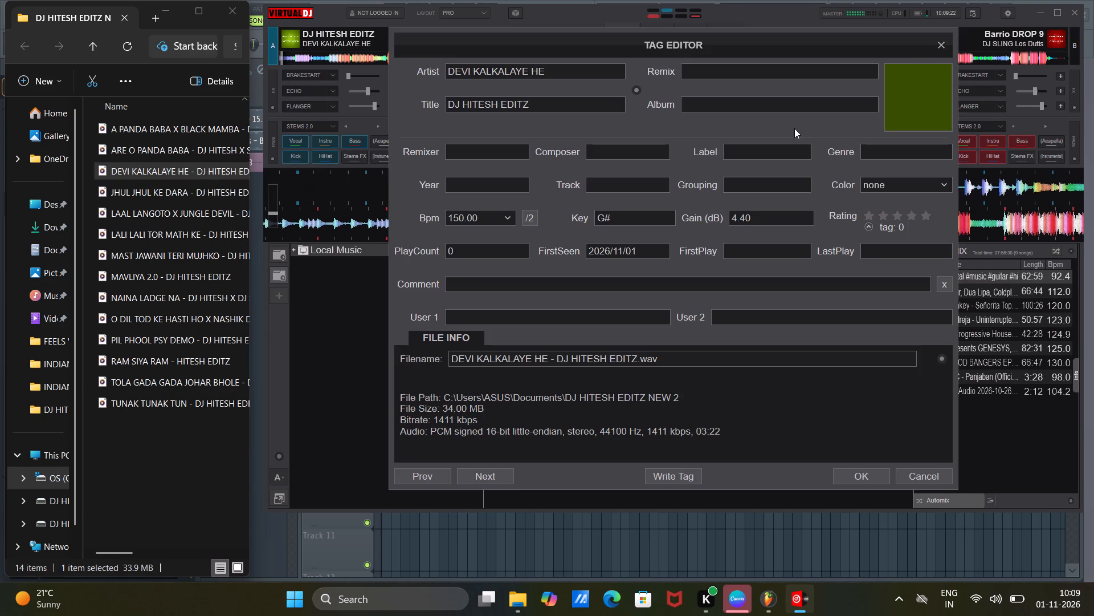
pyautogui.click(942, 48)
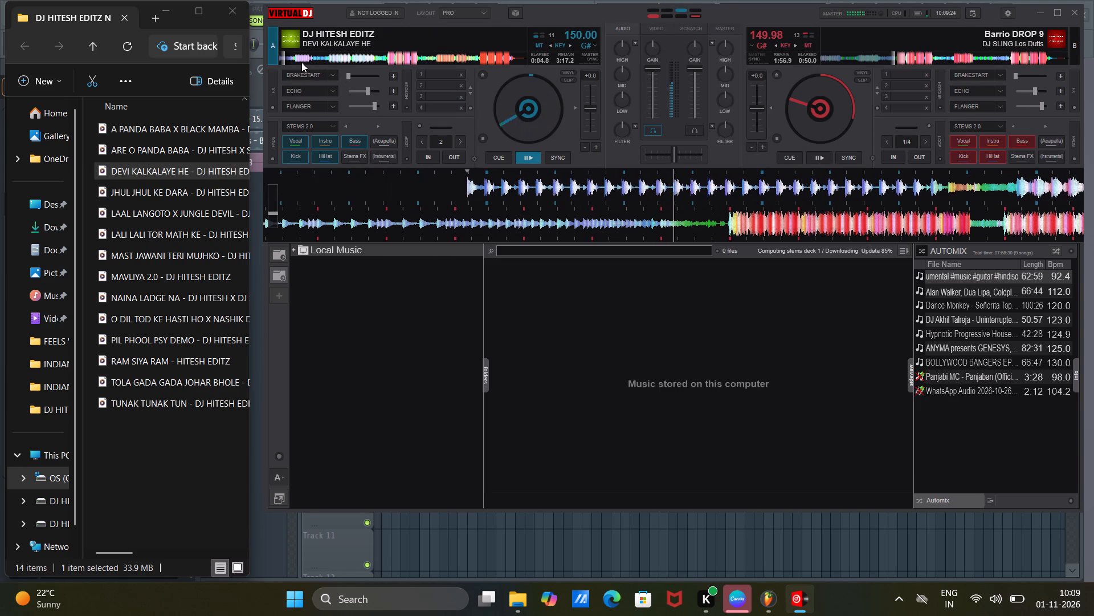
# Listen to the rendered remix on deck A by skipping through its first minute, and pause at about 0:57.
pyautogui.click(297, 61)
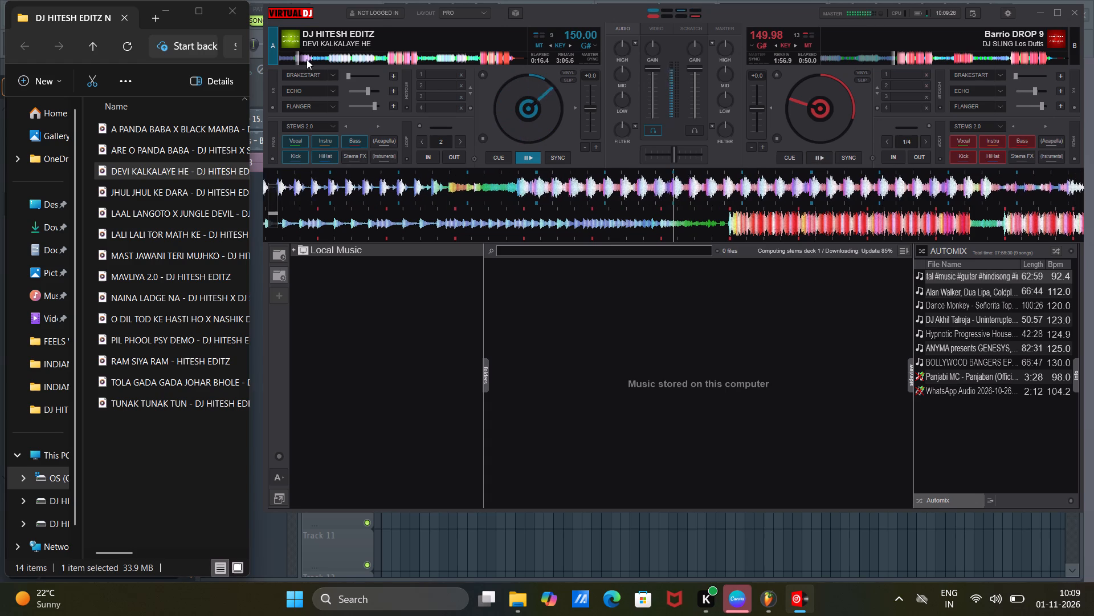
pyautogui.click(307, 59)
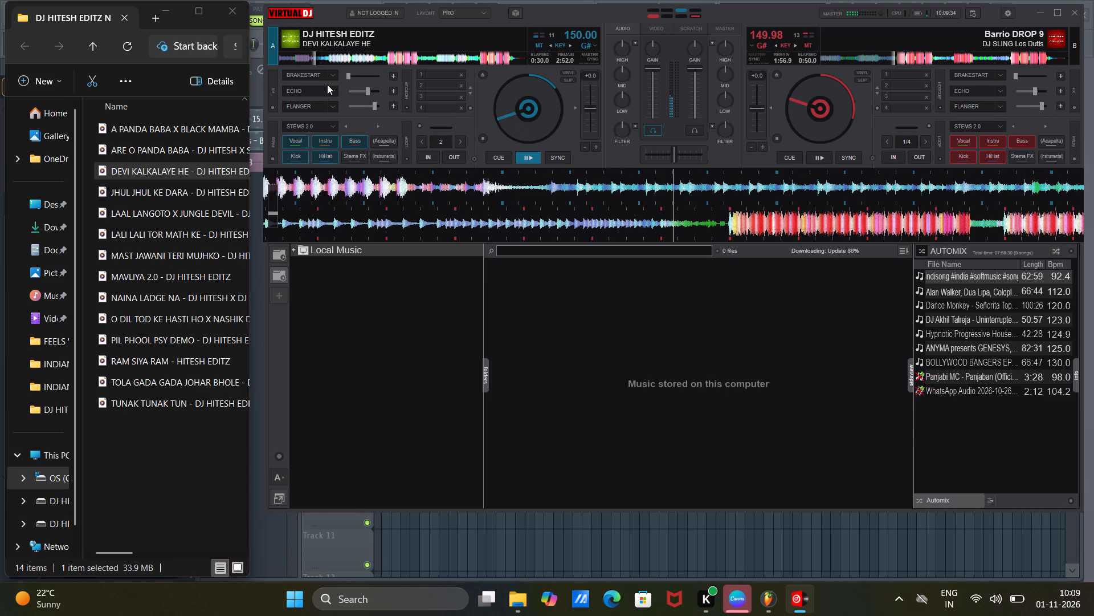
pyautogui.click(325, 59)
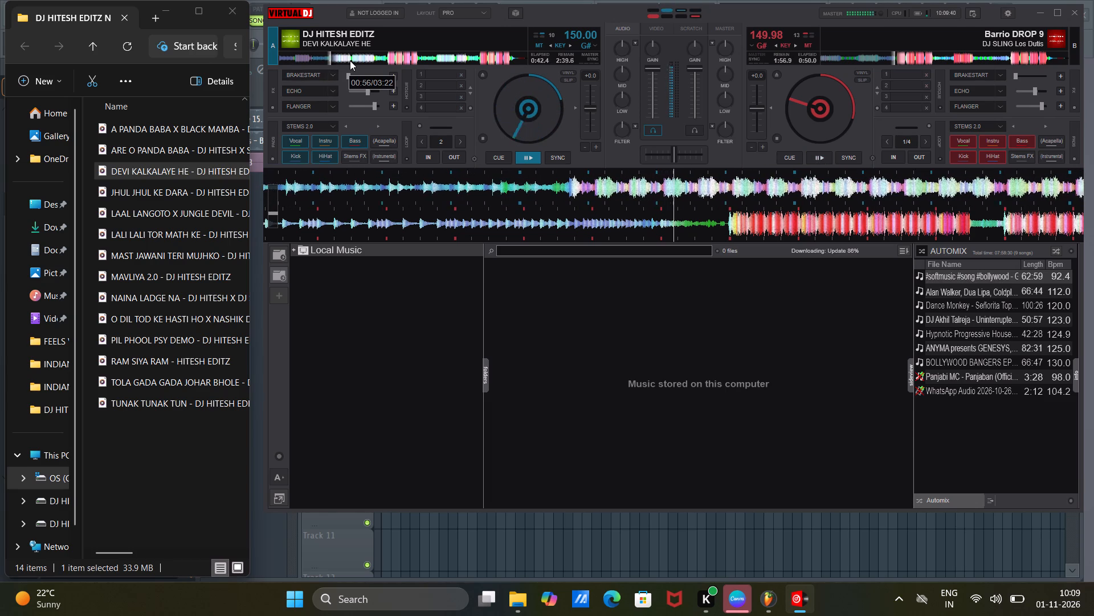
pyautogui.click(349, 60)
pyautogui.press('space')
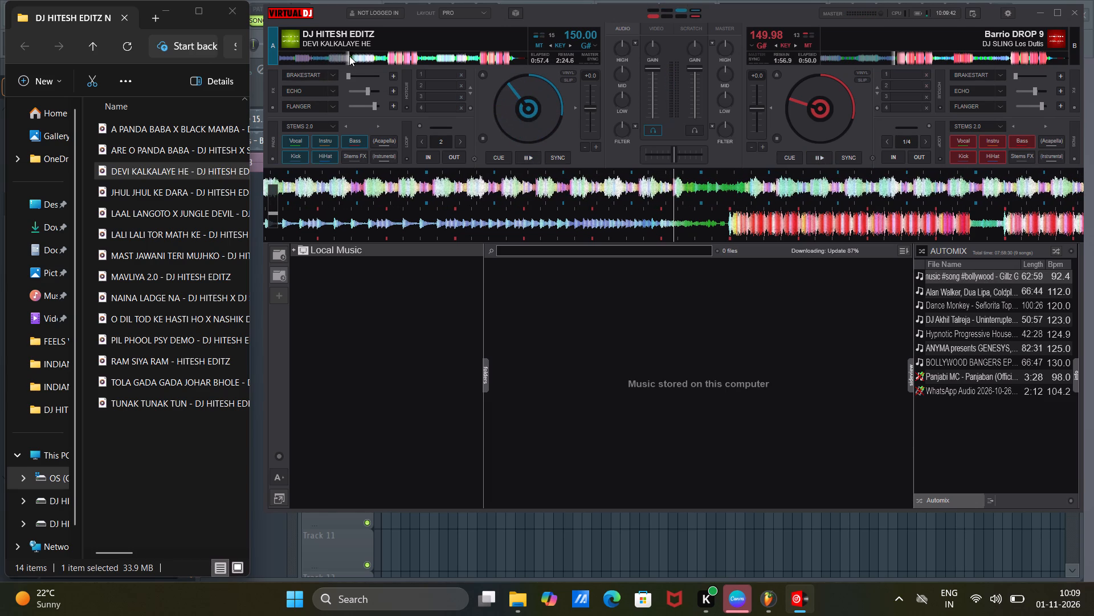